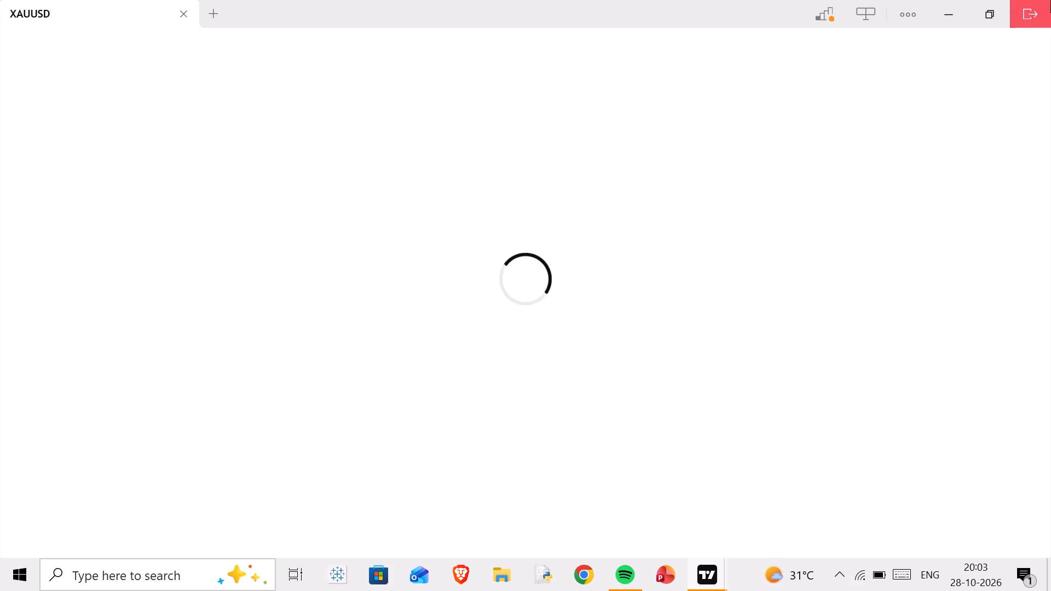
# Close the TradingView window that is stuck loading the XAUUSD chart.
pyautogui.click(1036, 4)
pyautogui.tripleClick(1034, 15)
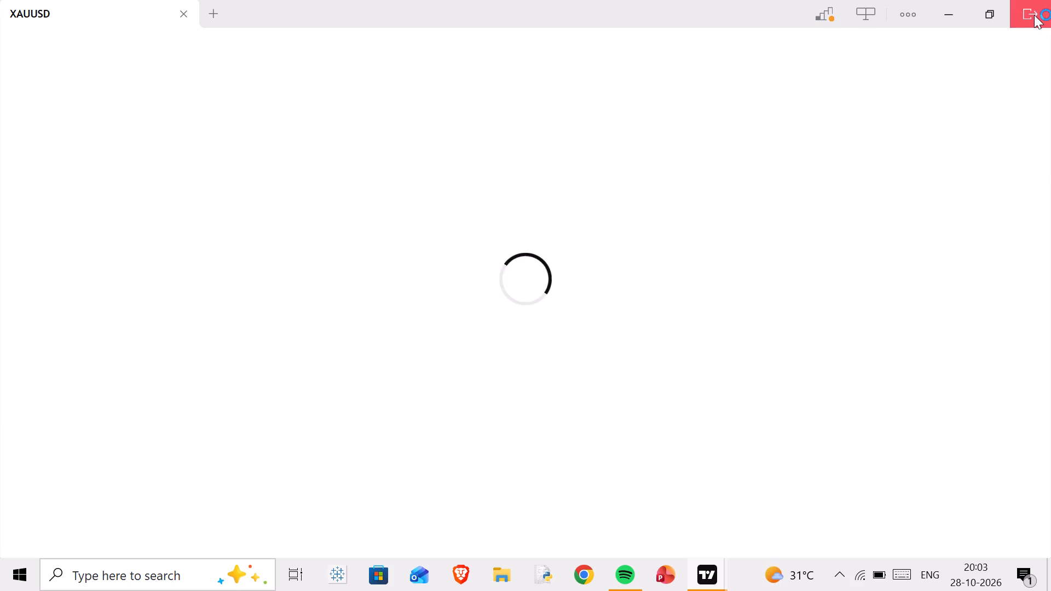
pyautogui.click(1034, 15)
# Refresh the Windows desktop repeatedly.
pyautogui.moveTo(637, 12); pyautogui.dragTo(637, 124)
pyautogui.rightClick(622, 107)
pyautogui.click(655, 157)
pyautogui.rightClick(655, 145)
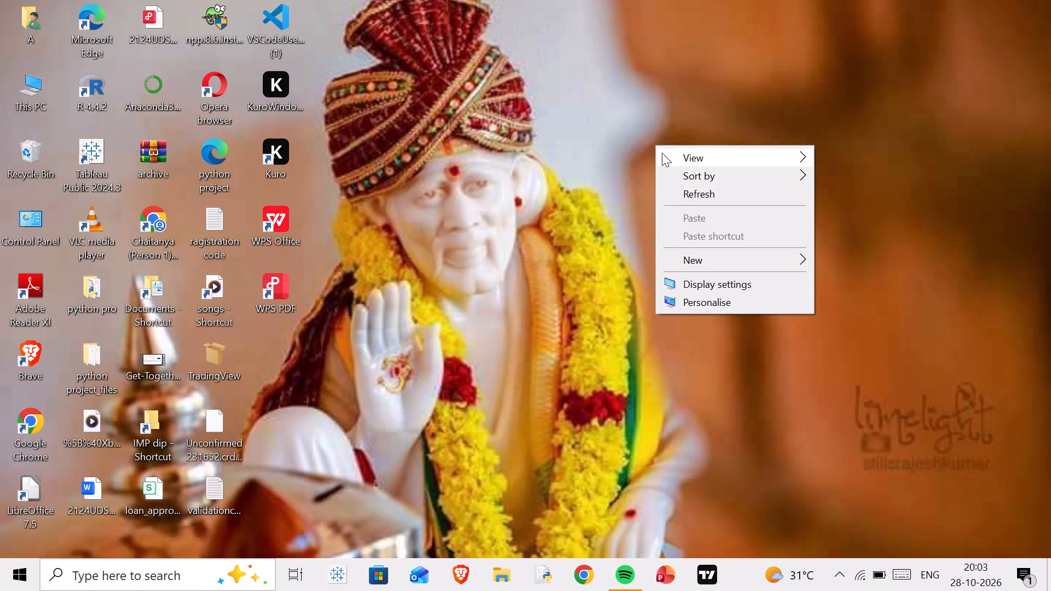
pyautogui.click(677, 187)
pyautogui.rightClick(584, 138)
pyautogui.click(623, 184)
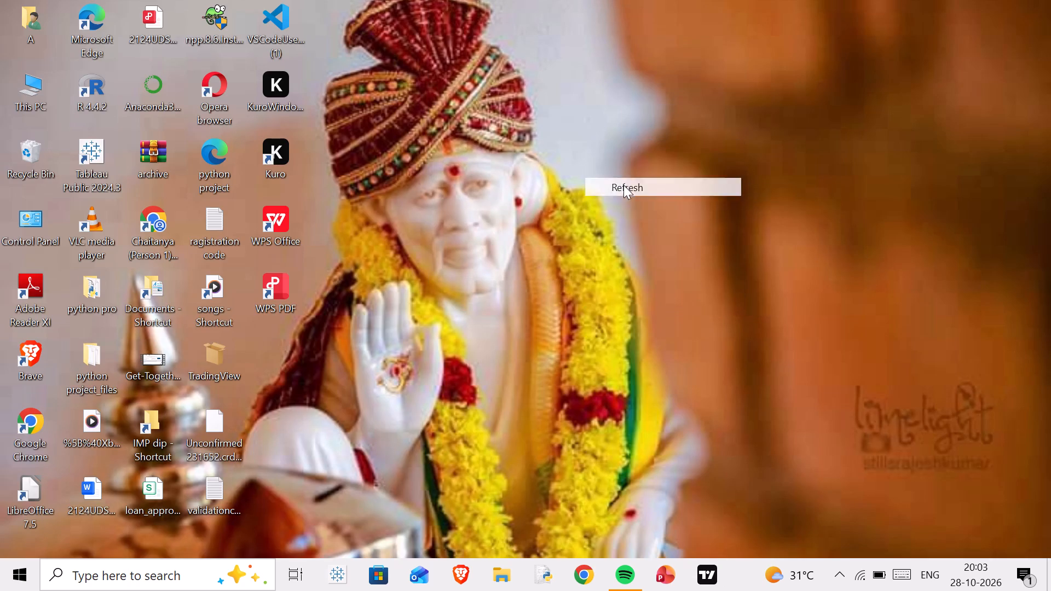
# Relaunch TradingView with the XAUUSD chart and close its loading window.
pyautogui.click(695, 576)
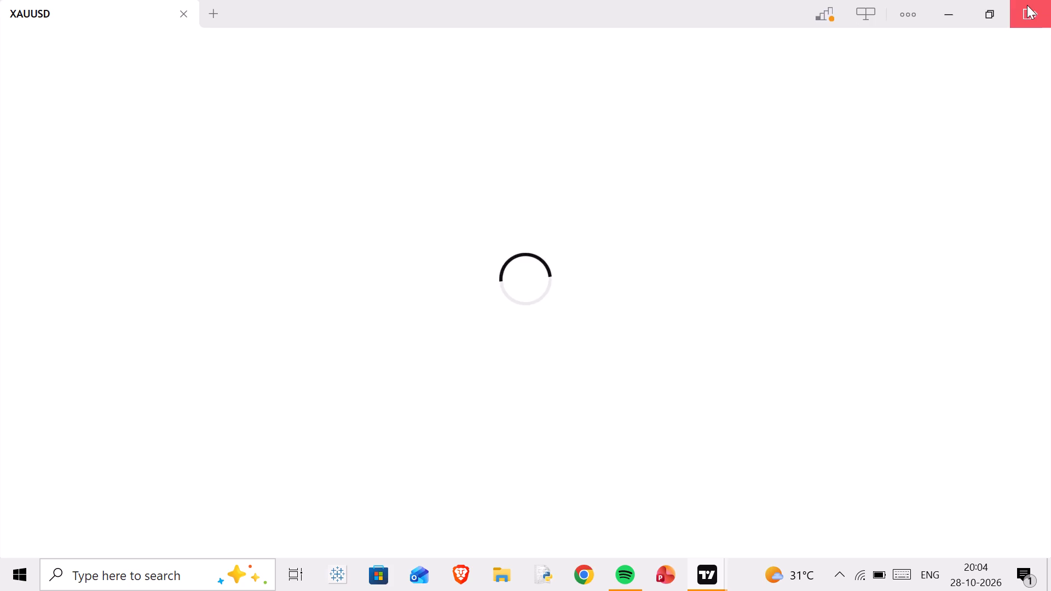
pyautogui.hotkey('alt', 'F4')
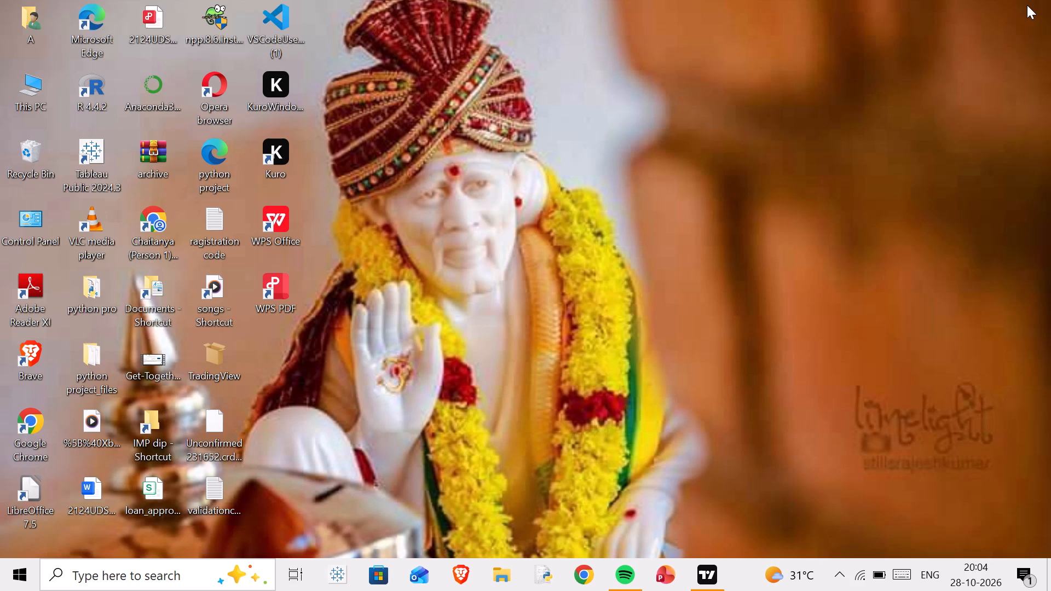
# Refresh the Windows desktop twice.
pyautogui.rightClick(682, 150)
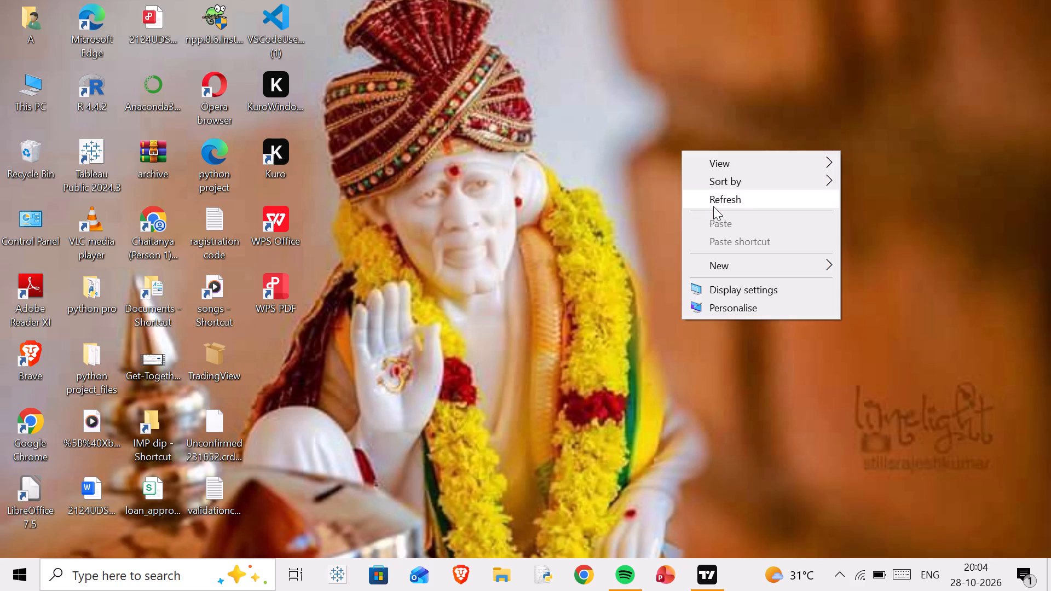
pyautogui.click(713, 206)
pyautogui.rightClick(713, 206)
pyautogui.click(739, 256)
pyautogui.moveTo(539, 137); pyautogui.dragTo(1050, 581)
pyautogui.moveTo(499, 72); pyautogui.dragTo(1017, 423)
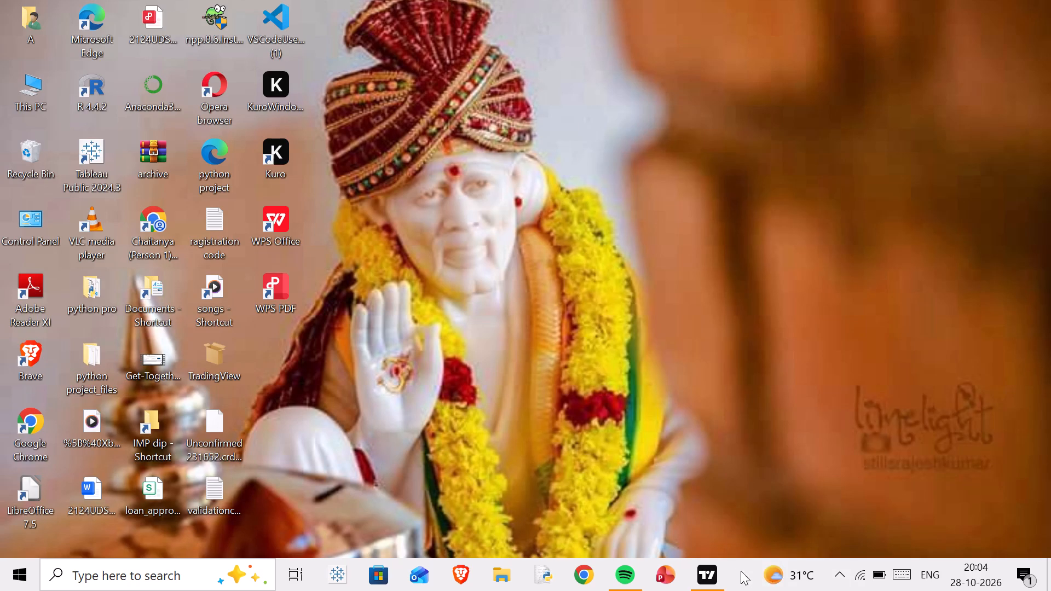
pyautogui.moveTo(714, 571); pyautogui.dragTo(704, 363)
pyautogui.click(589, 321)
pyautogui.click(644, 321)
# Close the TradingView window that is still running in the background.
pyautogui.rightClick(707, 567)
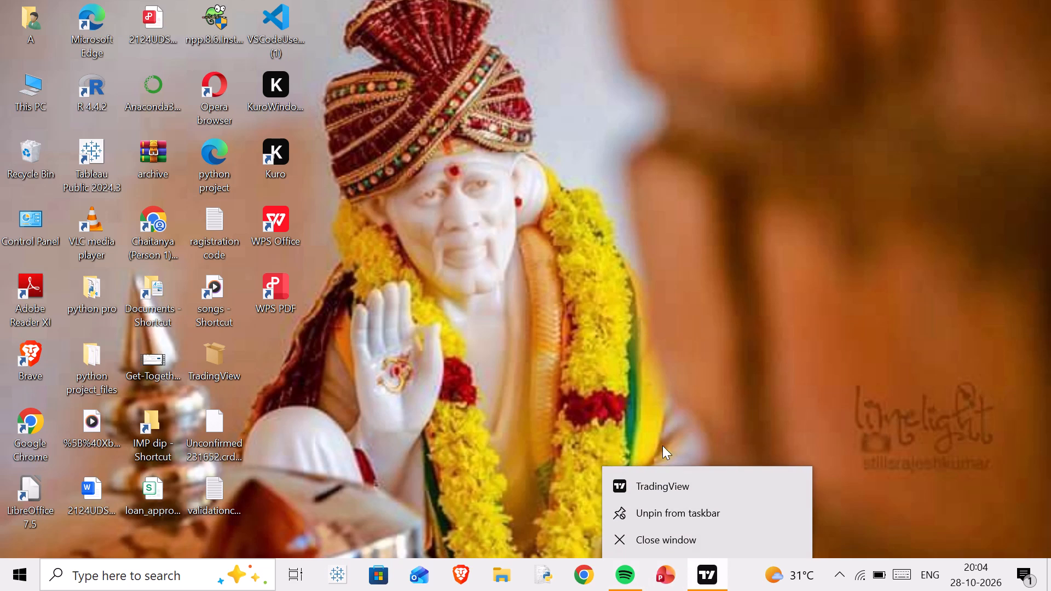
pyautogui.click(628, 537)
pyautogui.click(632, 313)
pyautogui.rightClick(632, 313)
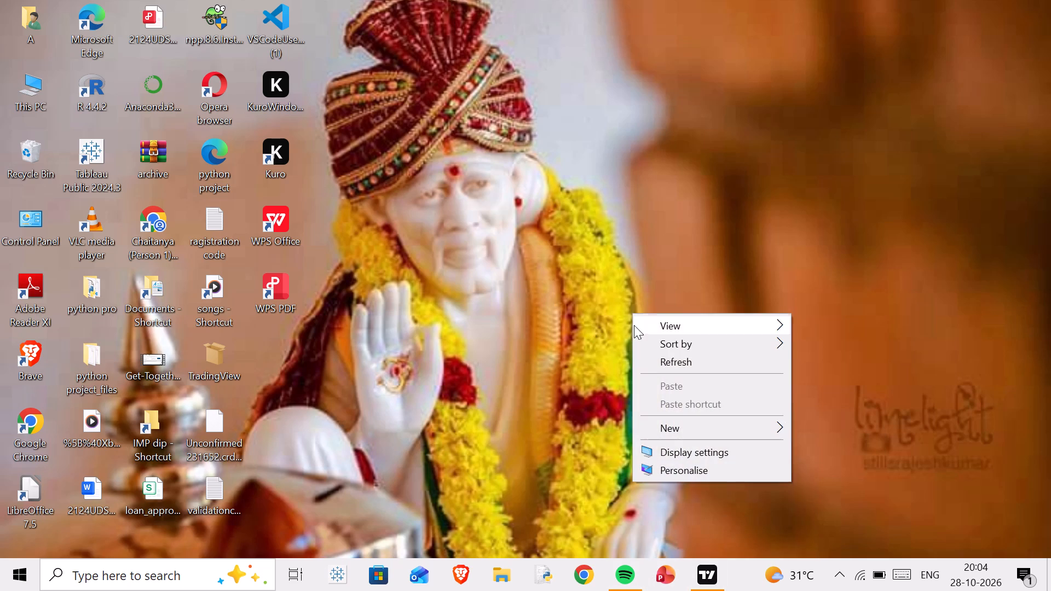
# Refresh the Windows desktop before reopening TradingView.
pyautogui.click(656, 375)
pyautogui.click(656, 372)
pyautogui.click(650, 360)
pyautogui.moveTo(649, 244); pyautogui.dragTo(642, 260, button='right')
pyautogui.click(705, 294)
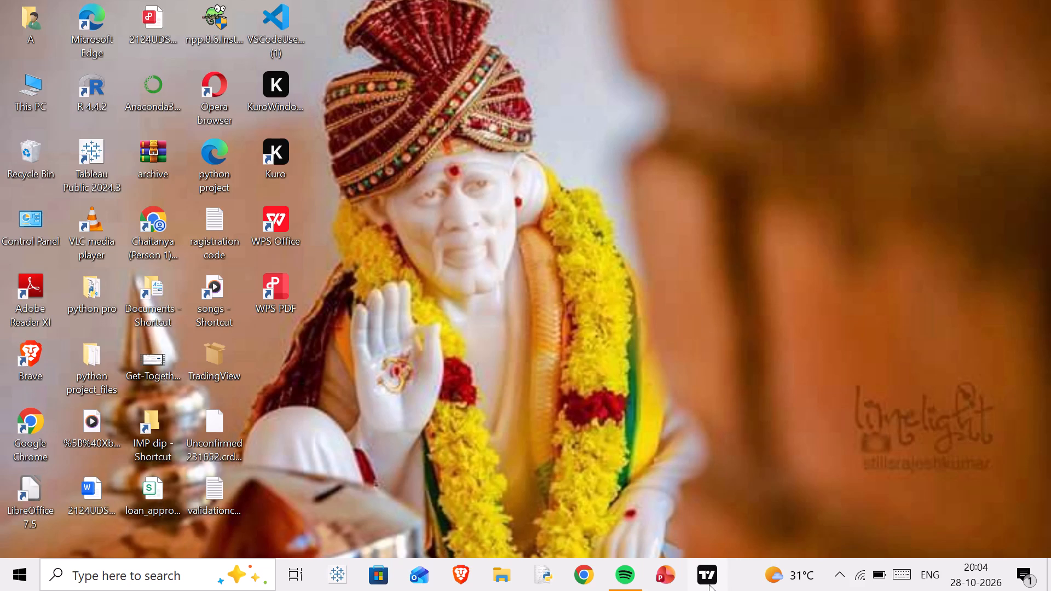
# Launch TradingView again.
pyautogui.click(709, 584)
# Check the Wi-Fi connection status in the available networks list, then dismiss the list.
pyautogui.click(862, 572)
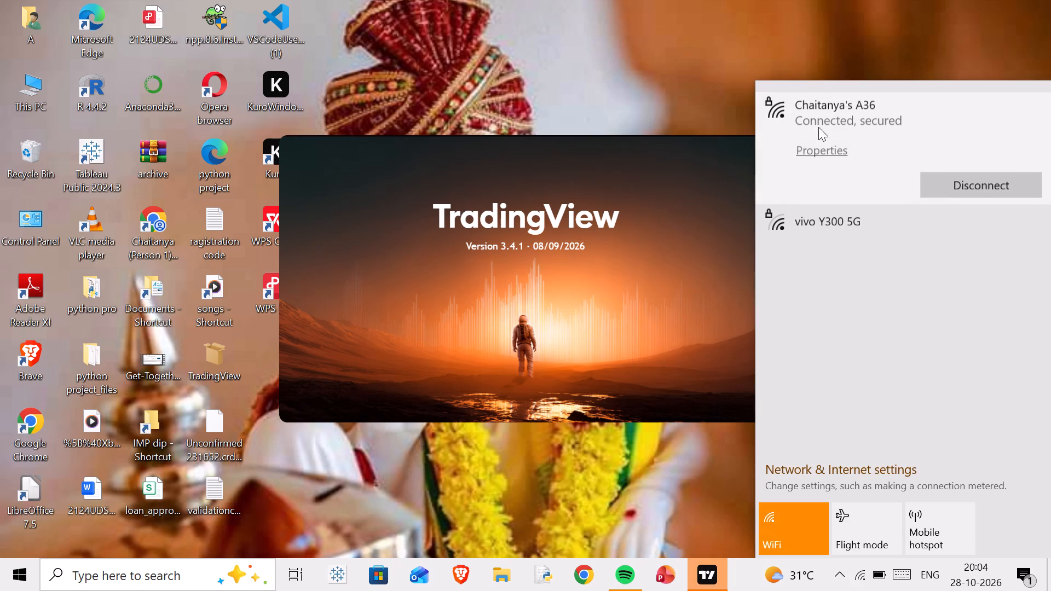
pyautogui.click(672, 90)
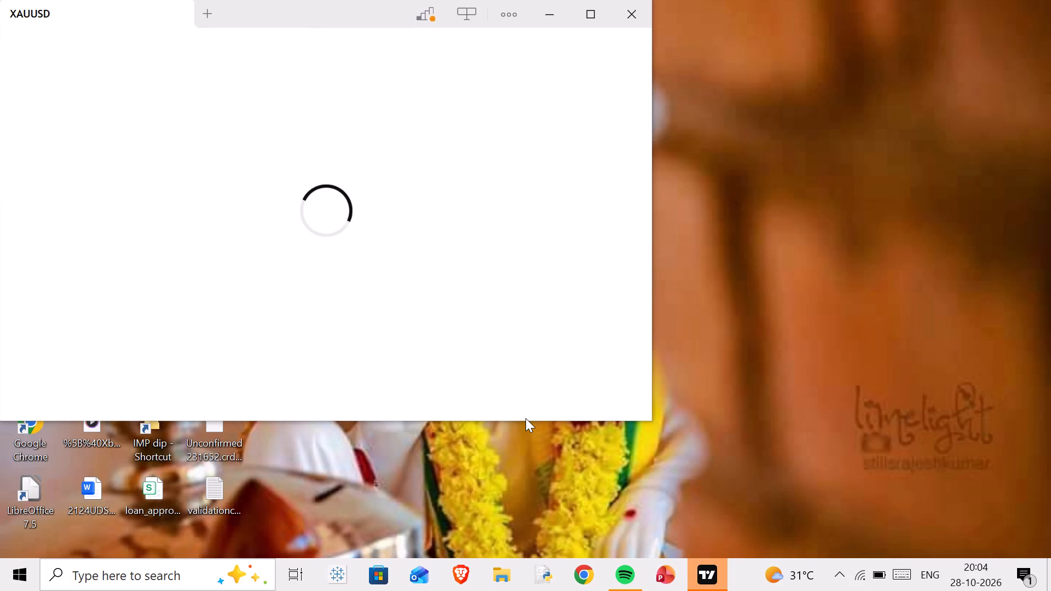
# Maximize the TradingView window with the XAUUSD chart.
pyautogui.click(602, 18)
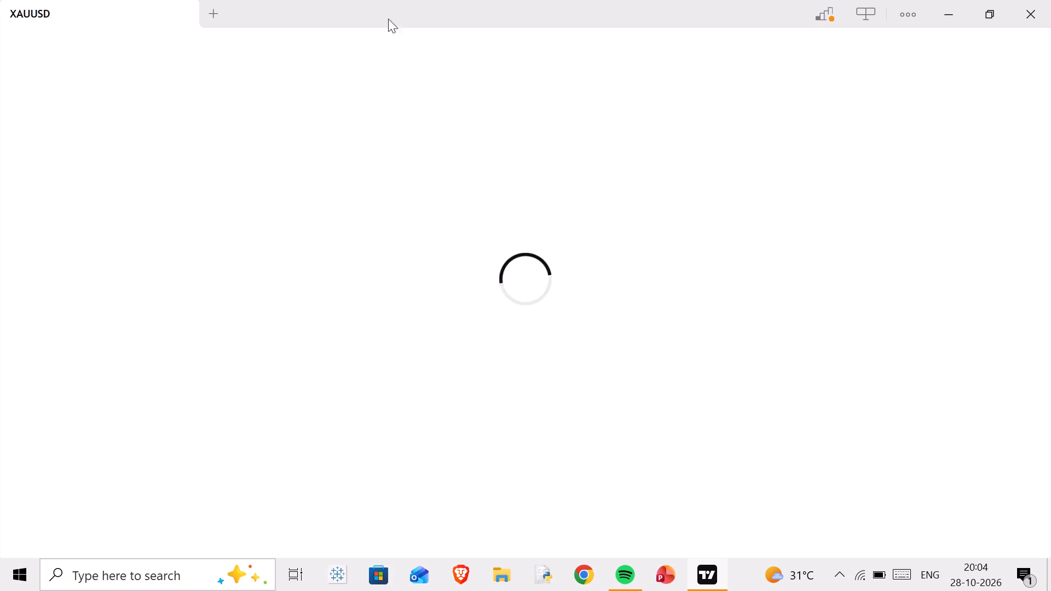
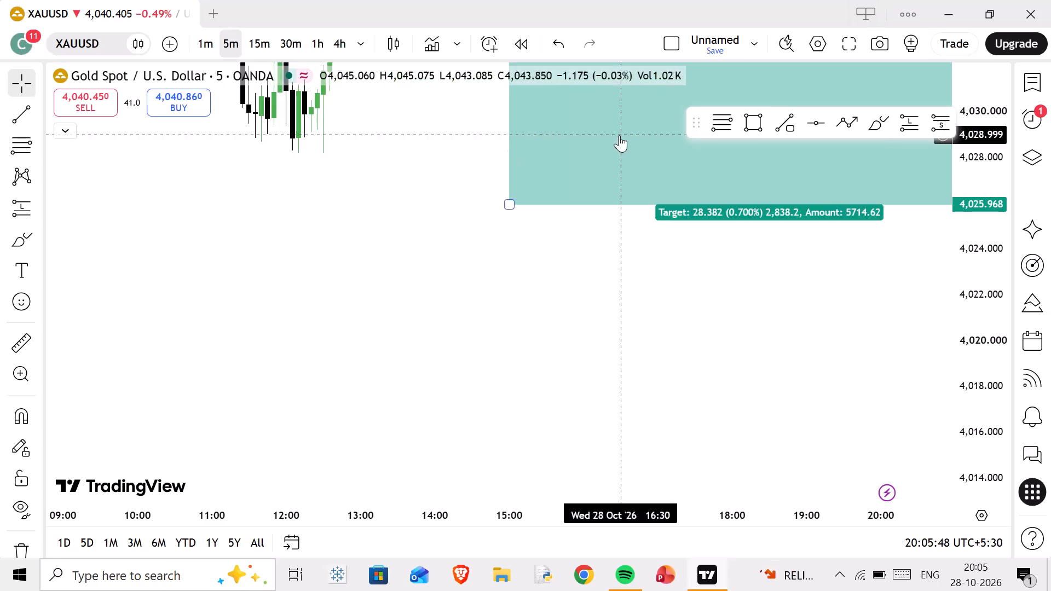
# Examine the 5-minute XAUUSD price action around the green and red zones and the short position.
pyautogui.moveTo(384, 164); pyautogui.dragTo(397, 424)
pyautogui.rightClick(405, 315)
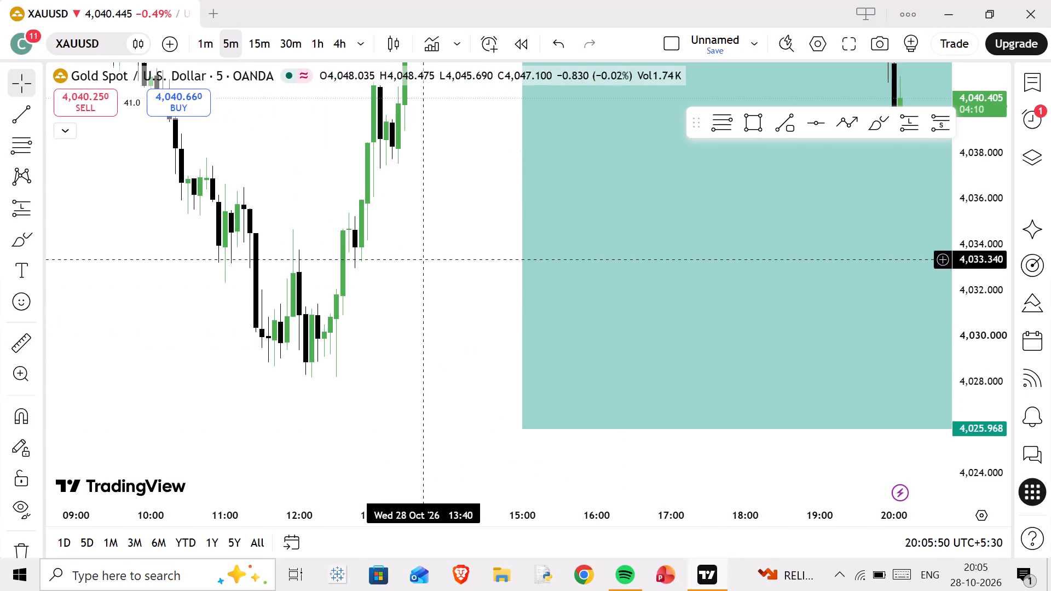
pyautogui.rightClick(419, 175)
pyautogui.click(457, 131)
pyautogui.scroll(-3, 532, 229)
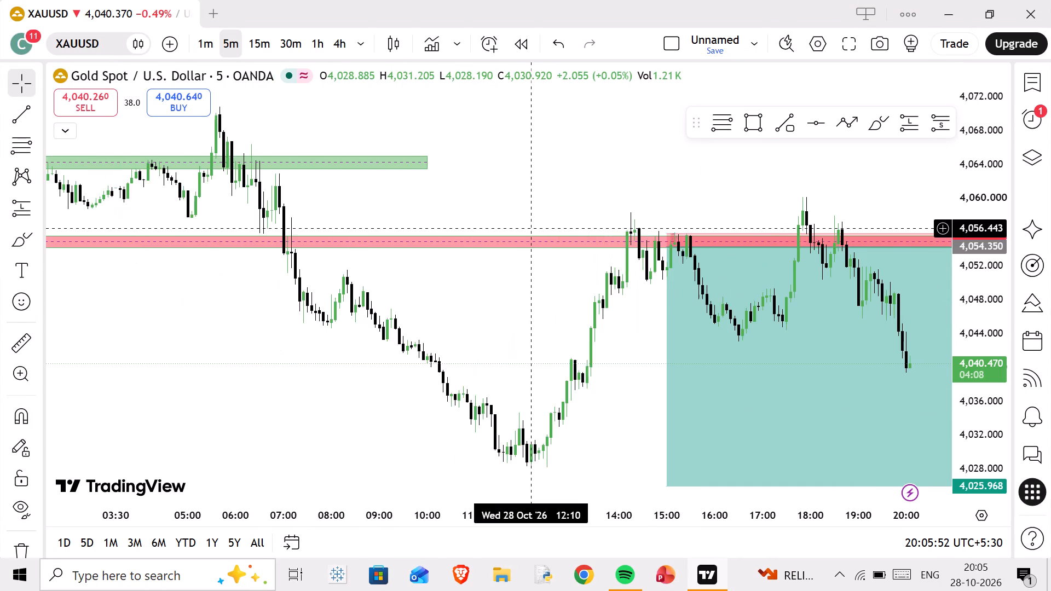
pyautogui.moveTo(723, 189); pyautogui.dragTo(469, 190)
pyautogui.scroll(-4, 474, 192)
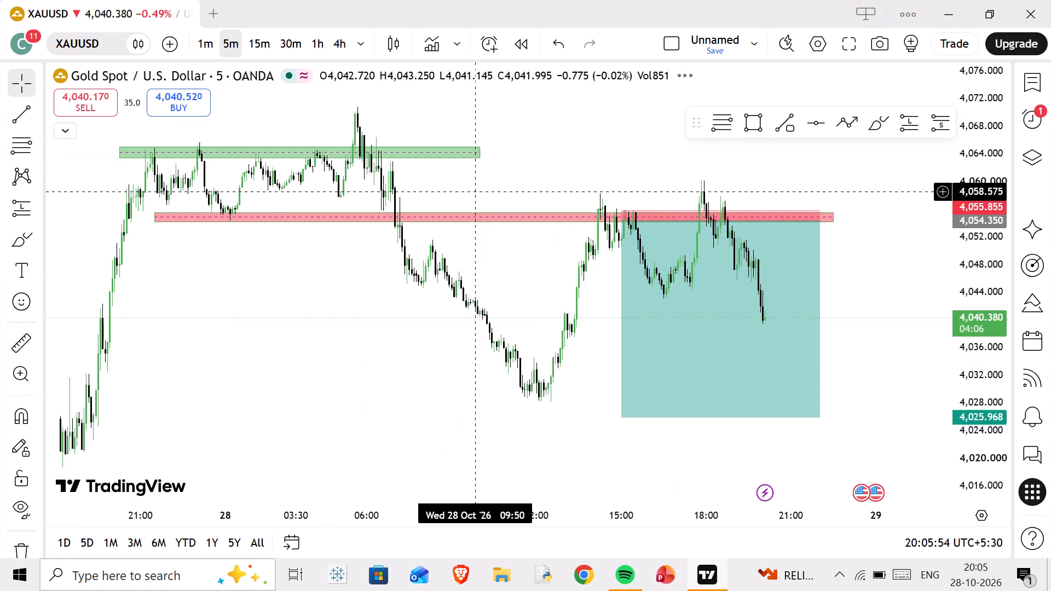
pyautogui.moveTo(508, 256); pyautogui.dragTo(521, 256)
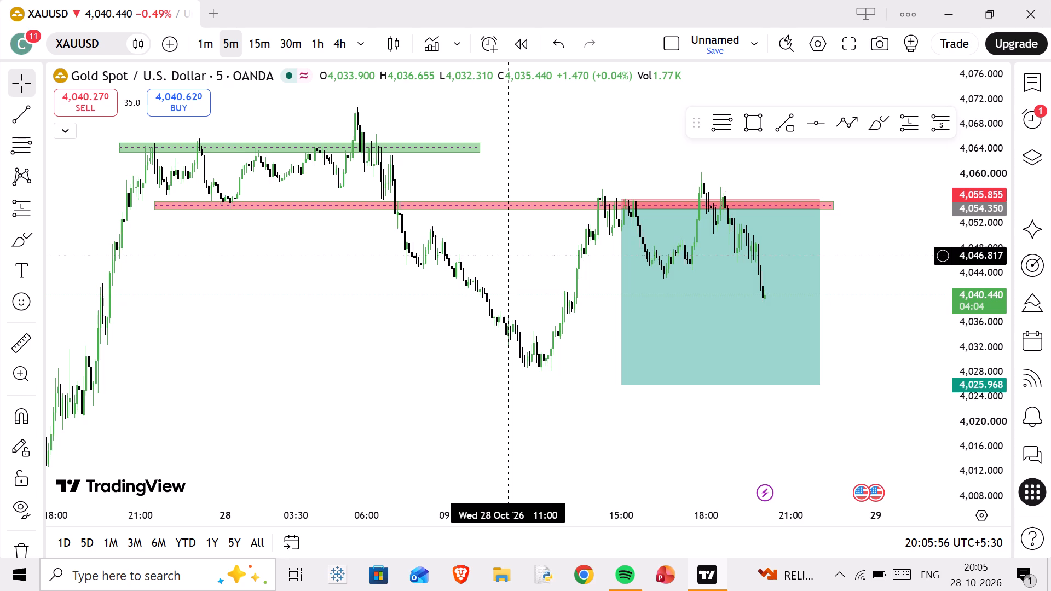
pyautogui.moveTo(521, 256); pyautogui.dragTo(729, 289)
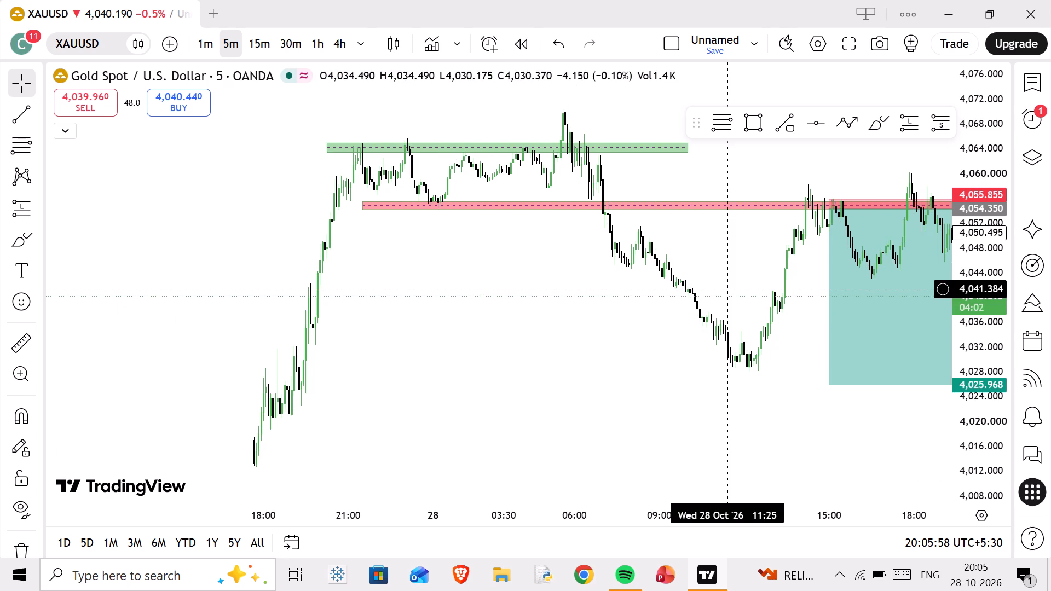
pyautogui.moveTo(729, 289); pyautogui.dragTo(496, 291)
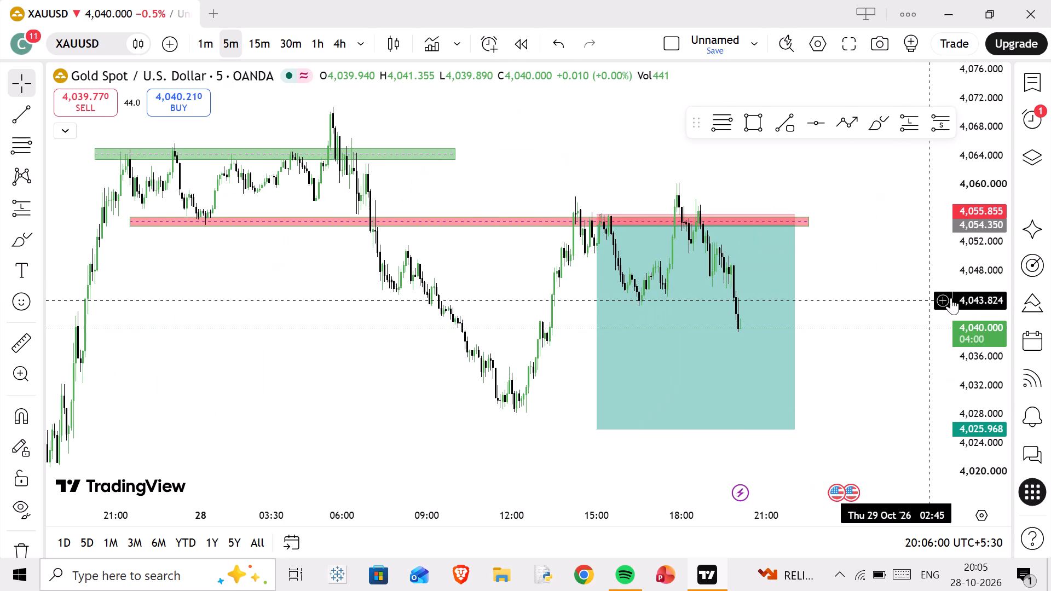
pyautogui.scroll(16, 951, 297)
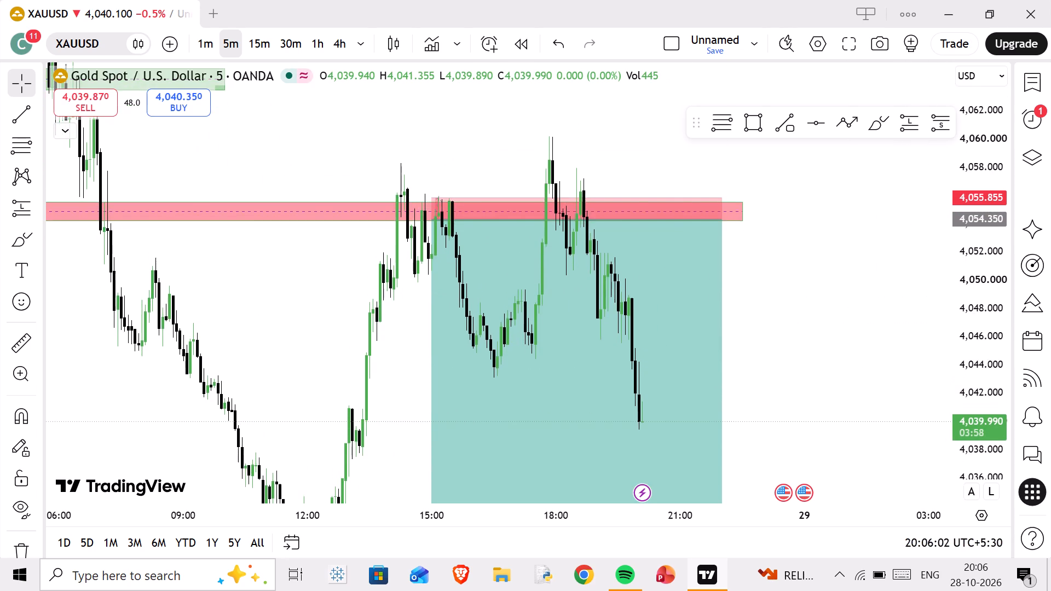
pyautogui.scroll(-5, 562, 257)
pyautogui.scroll(4, 475, 196)
pyautogui.moveTo(339, 151); pyautogui.dragTo(356, 149)
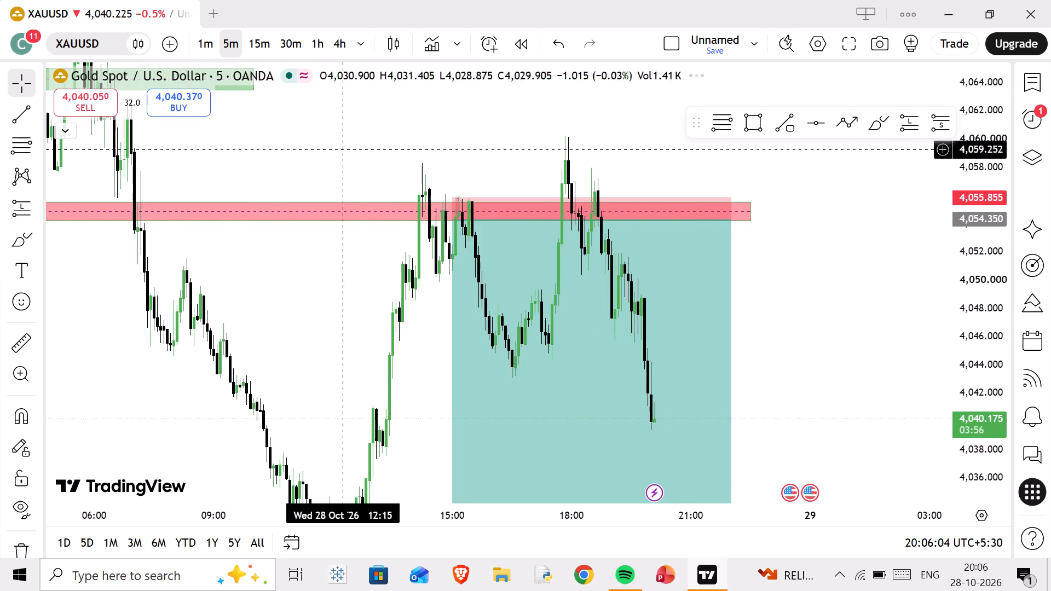
pyautogui.moveTo(356, 149); pyautogui.dragTo(938, 205)
pyautogui.scroll(1, 938, 216)
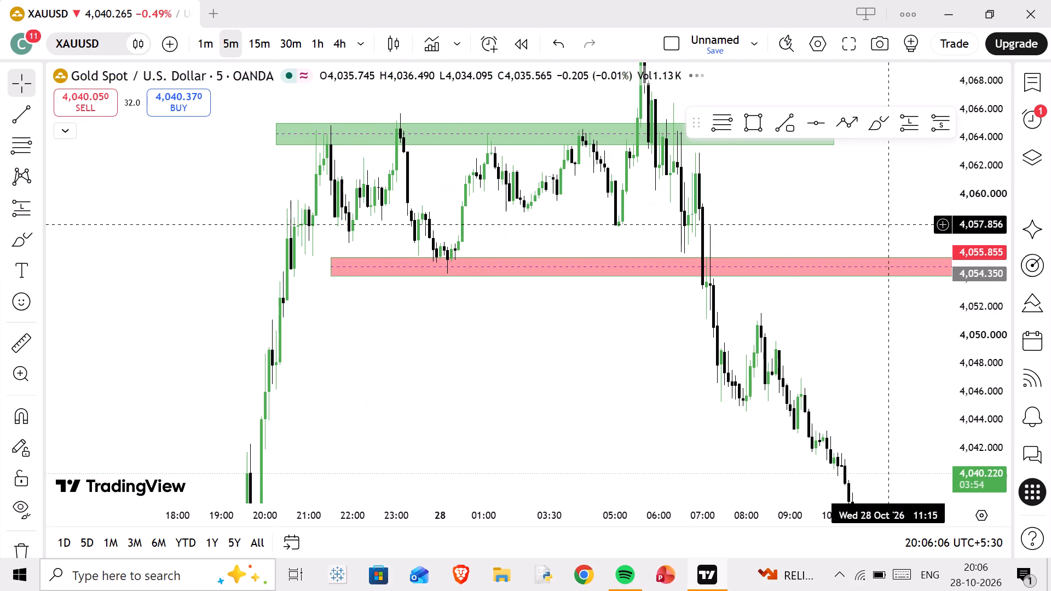
pyautogui.moveTo(888, 224); pyautogui.dragTo(313, 108)
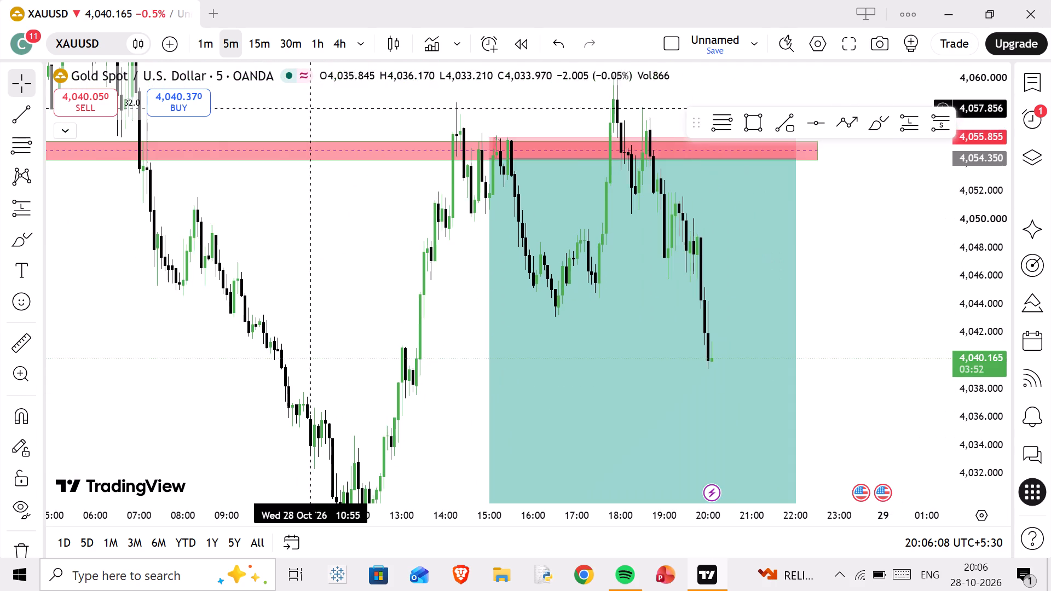
pyautogui.scroll(2, 418, 205)
pyautogui.click(886, 239)
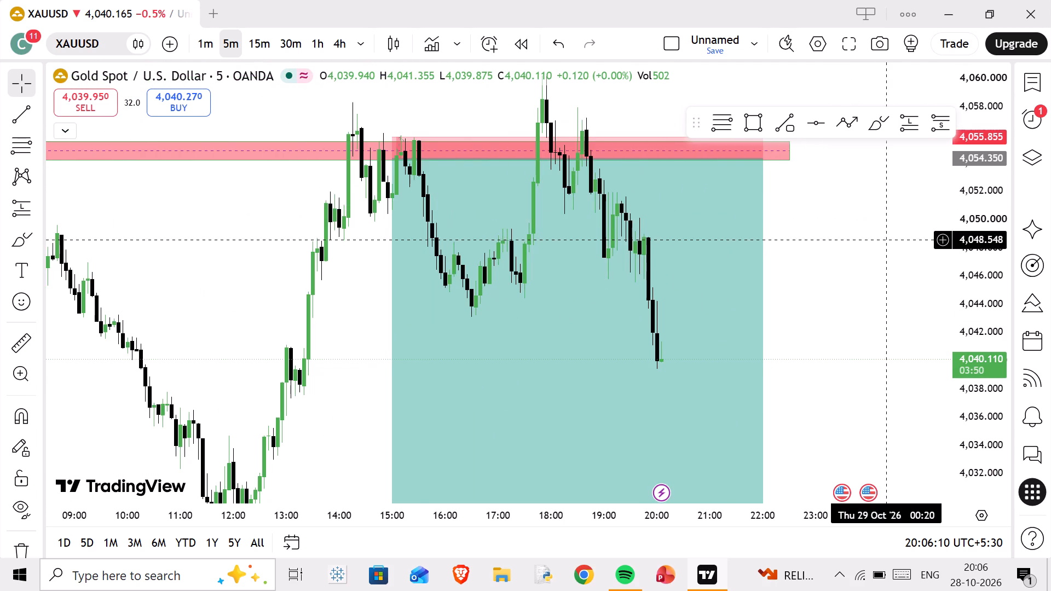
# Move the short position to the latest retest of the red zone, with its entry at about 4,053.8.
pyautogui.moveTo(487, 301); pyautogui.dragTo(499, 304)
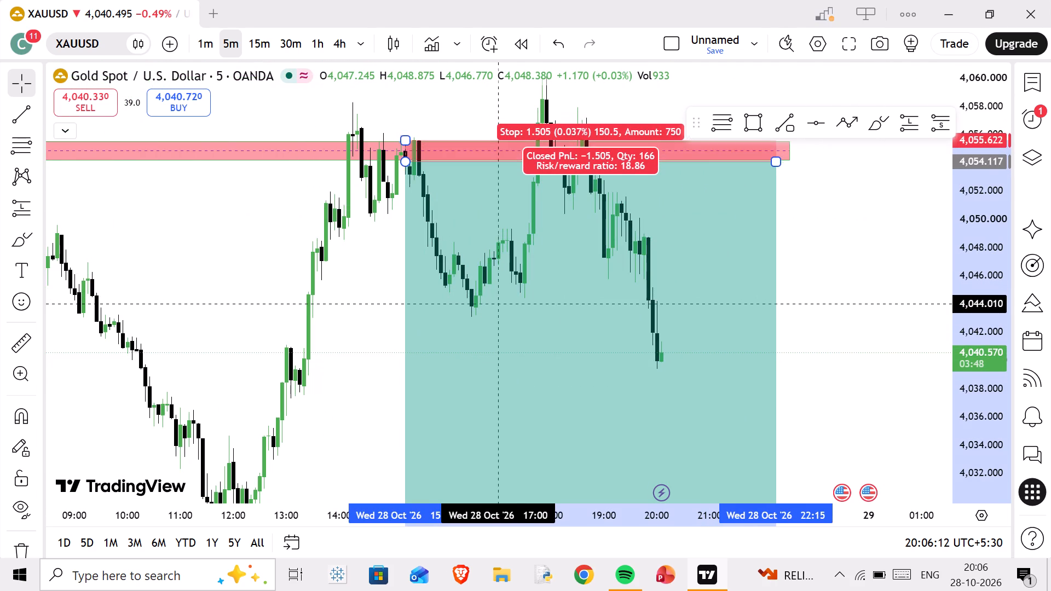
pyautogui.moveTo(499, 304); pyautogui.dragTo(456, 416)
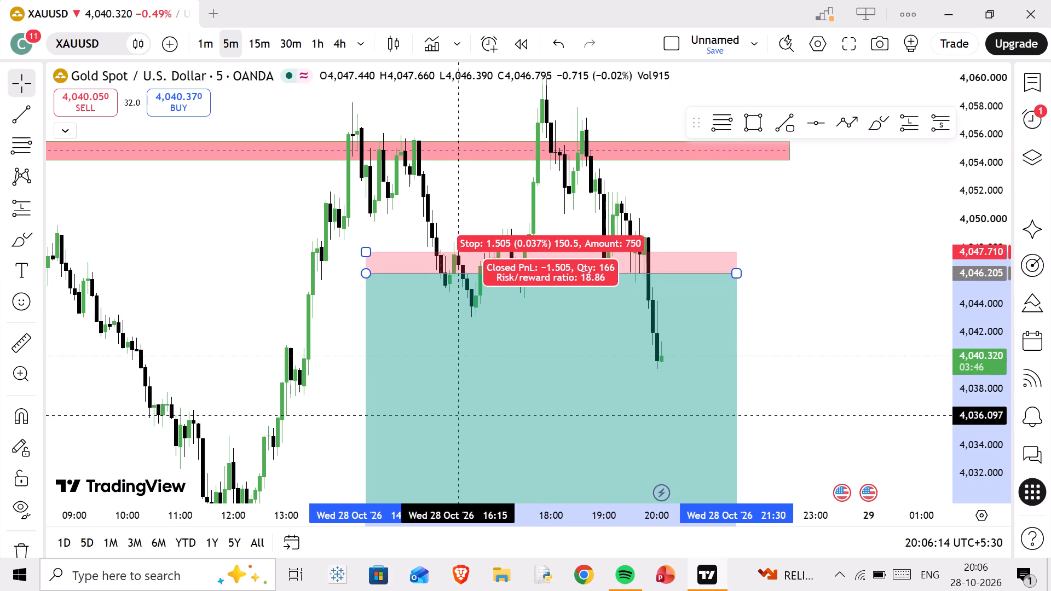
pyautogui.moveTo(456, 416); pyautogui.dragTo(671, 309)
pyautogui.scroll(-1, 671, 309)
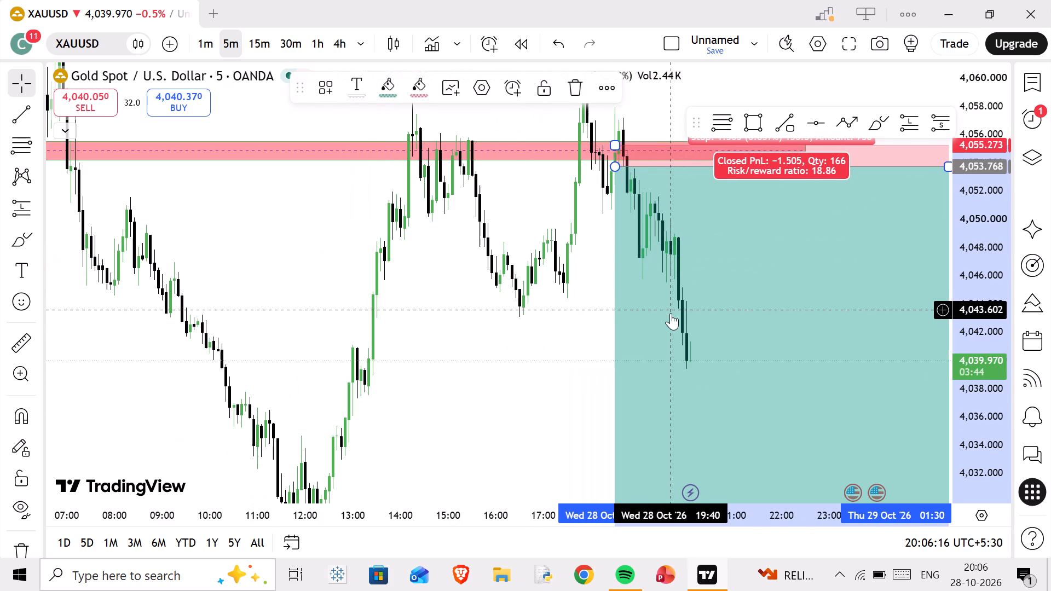
# Delete the short position drawing from the chart.
pyautogui.click(686, 227)
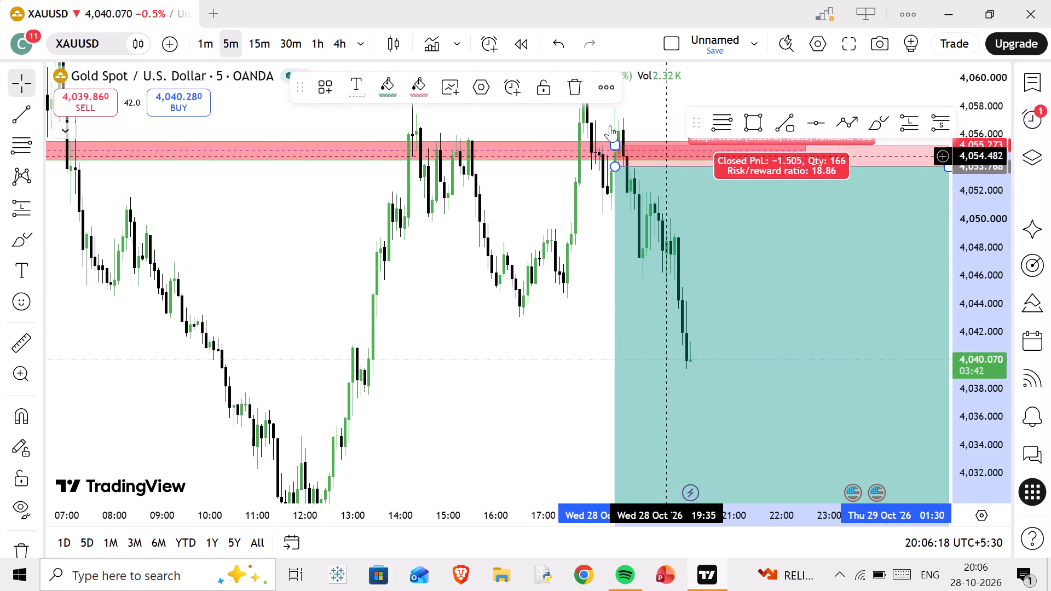
pyautogui.click(585, 90)
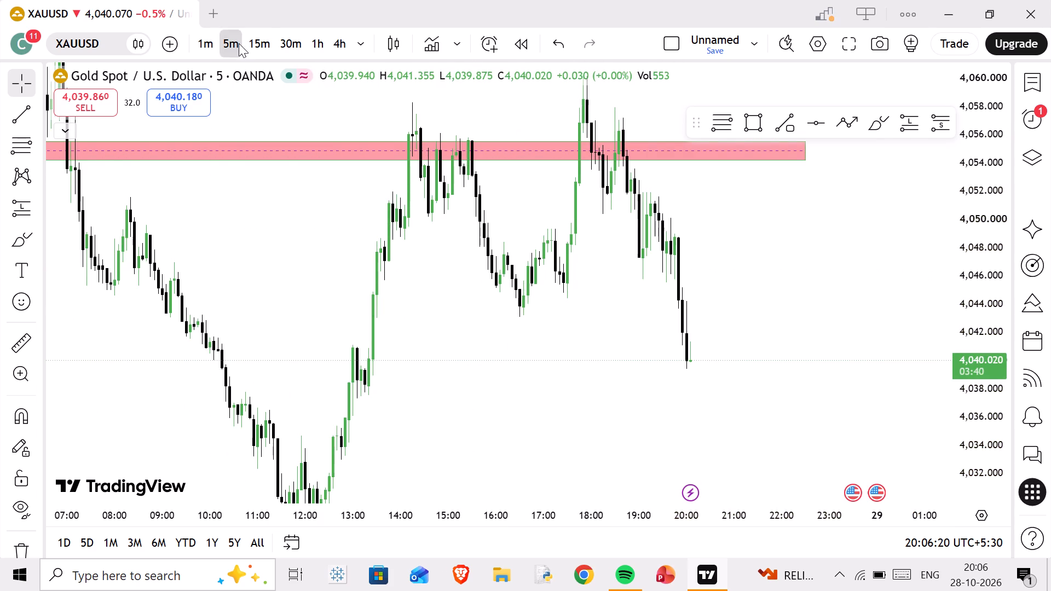
# Switch the XAUUSD chart to the 15-minute timeframe.
pyautogui.click(250, 40)
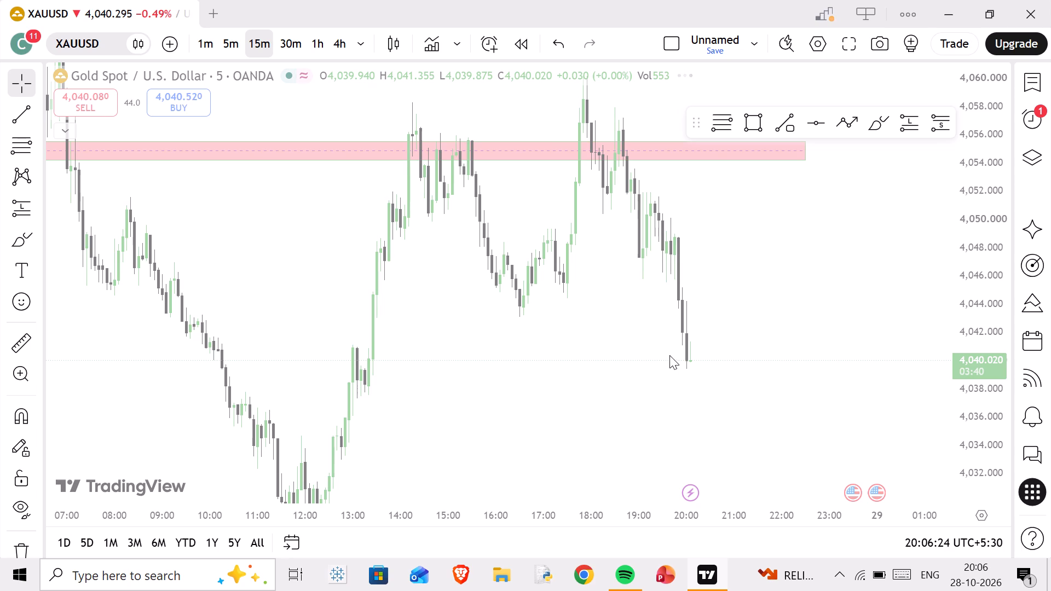
pyautogui.scroll(3, 750, 158)
pyautogui.scroll(-5, 1018, 277)
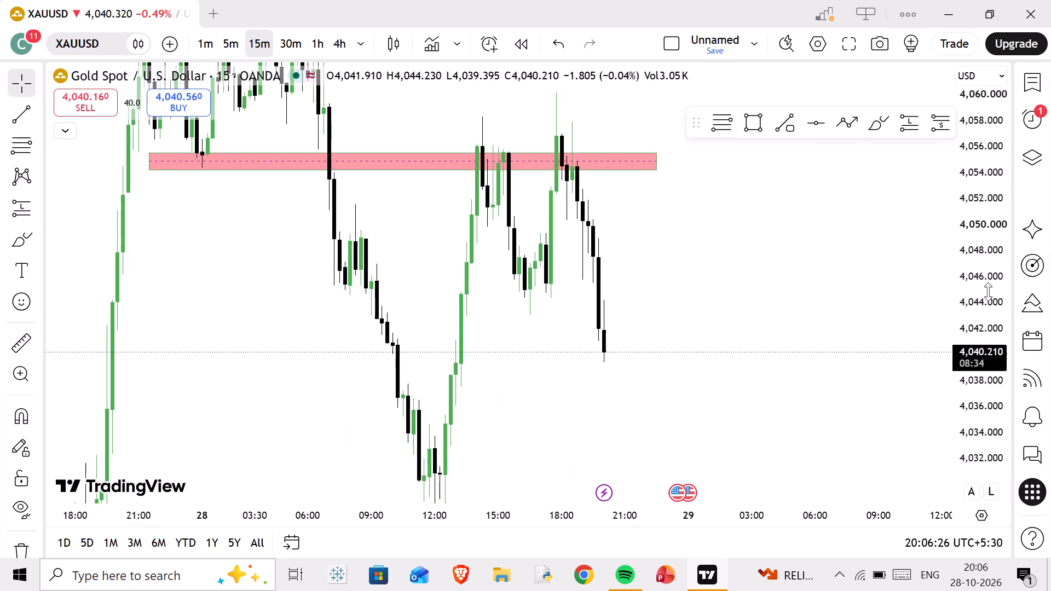
pyautogui.scroll(-7, 988, 292)
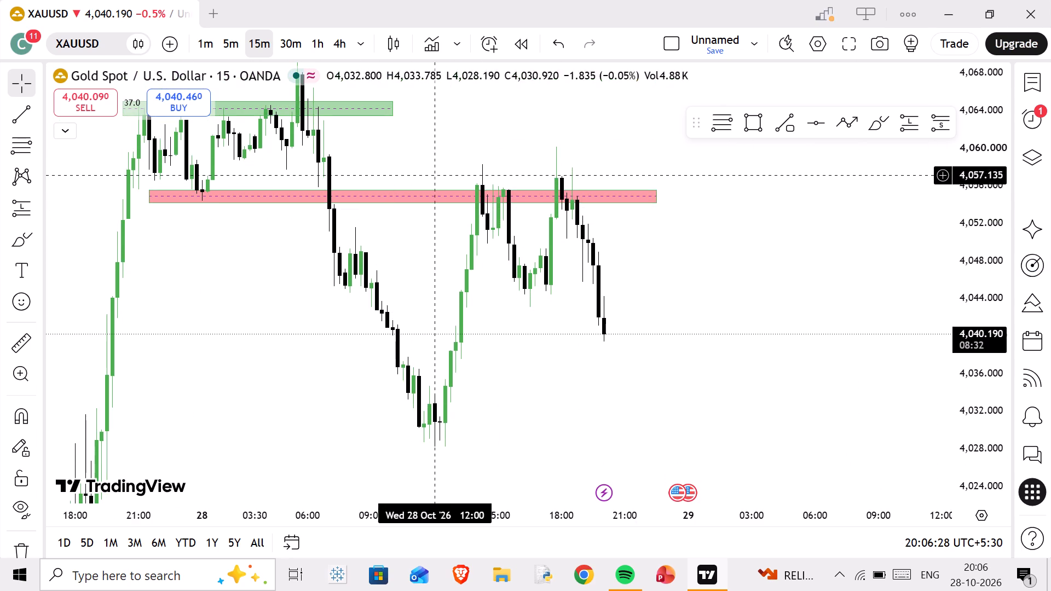
# Raise the red zone's upper edge to about 4,055.8.
pyautogui.click(405, 188)
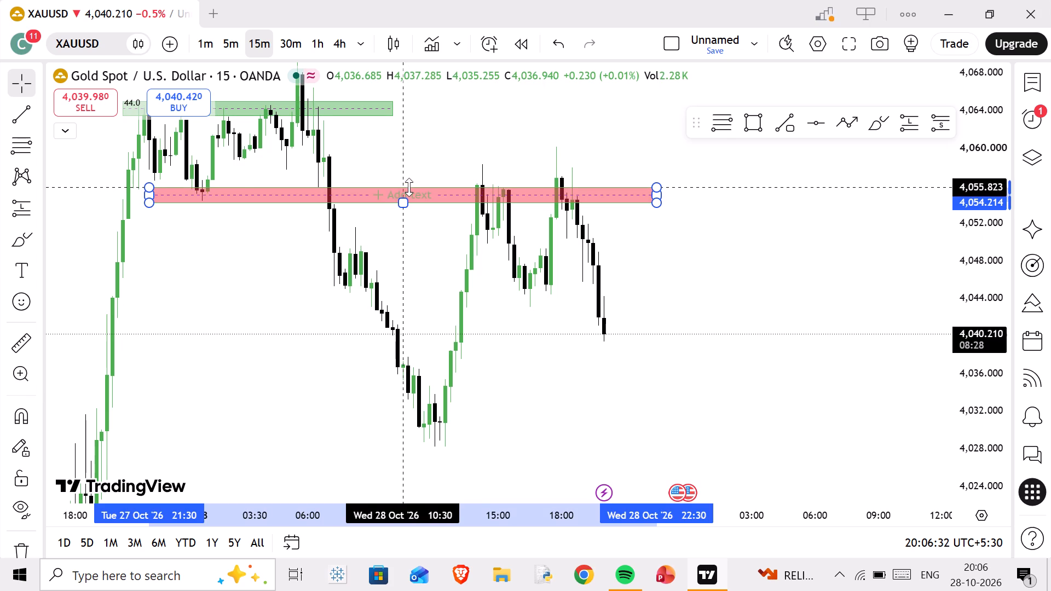
pyautogui.click(429, 147)
# Examine the 15-minute price action around the red and green zones, dismissing the North Goa Water Project advertisement.
pyautogui.moveTo(735, 271); pyautogui.dragTo(665, 288)
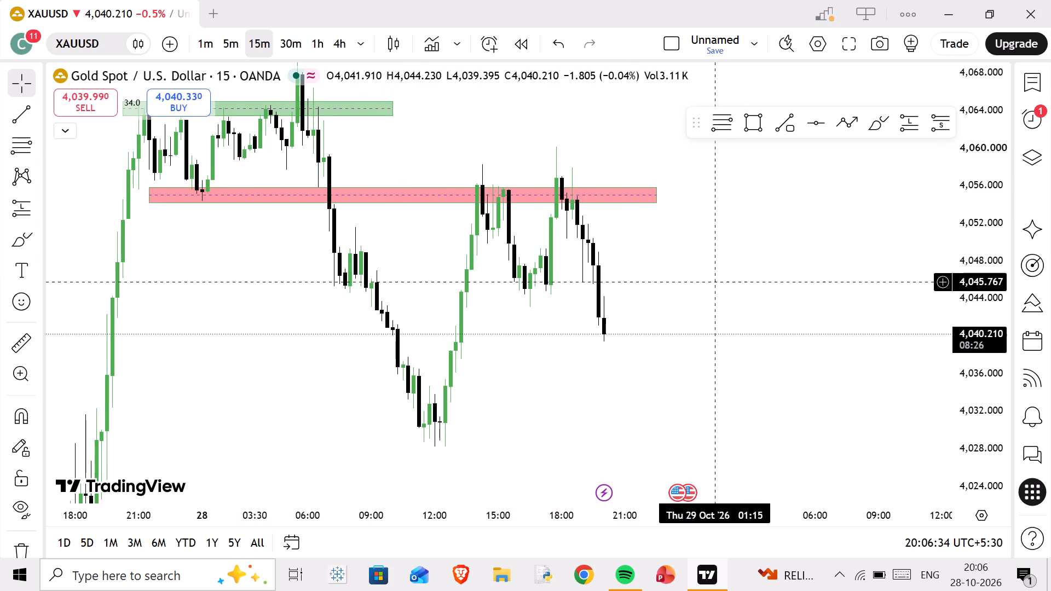
pyautogui.moveTo(665, 288); pyautogui.dragTo(621, 283)
pyautogui.scroll(2, 748, 273)
pyautogui.scroll(4, 983, 331)
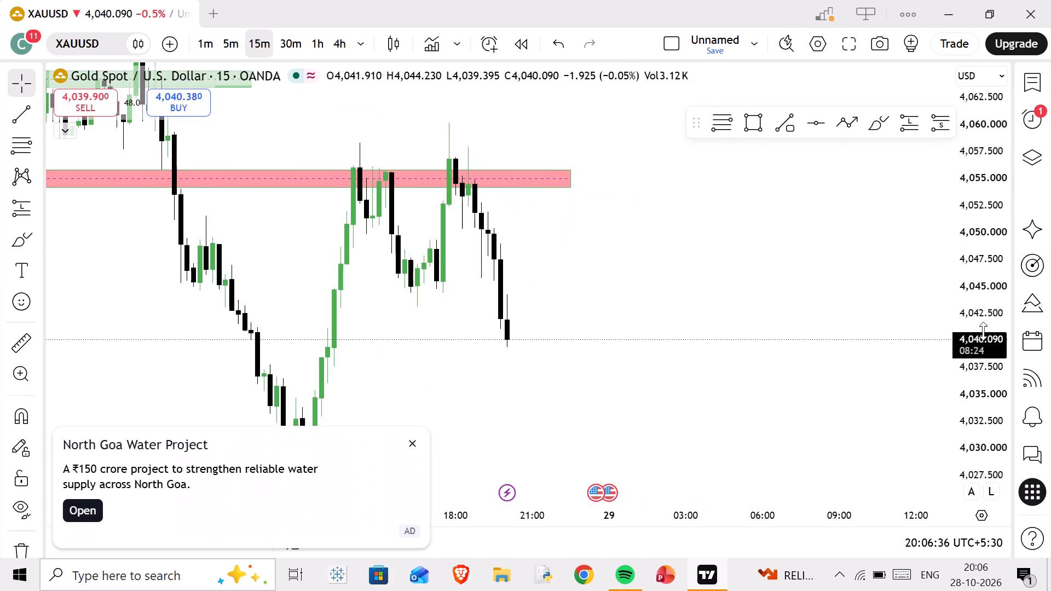
pyautogui.scroll(2, 983, 331)
pyautogui.click(408, 442)
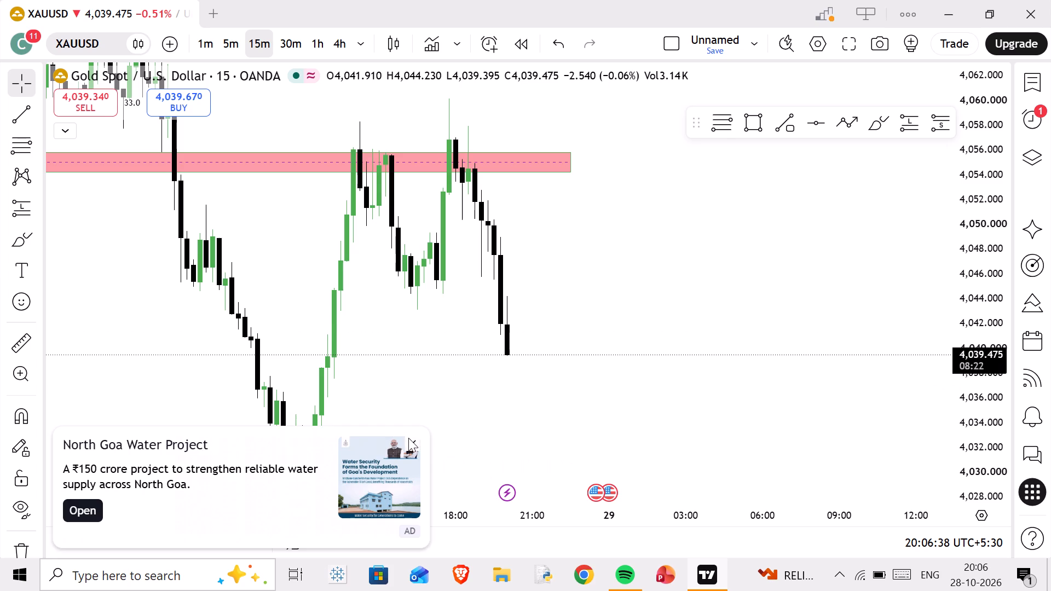
pyautogui.moveTo(377, 130); pyautogui.dragTo(576, 277)
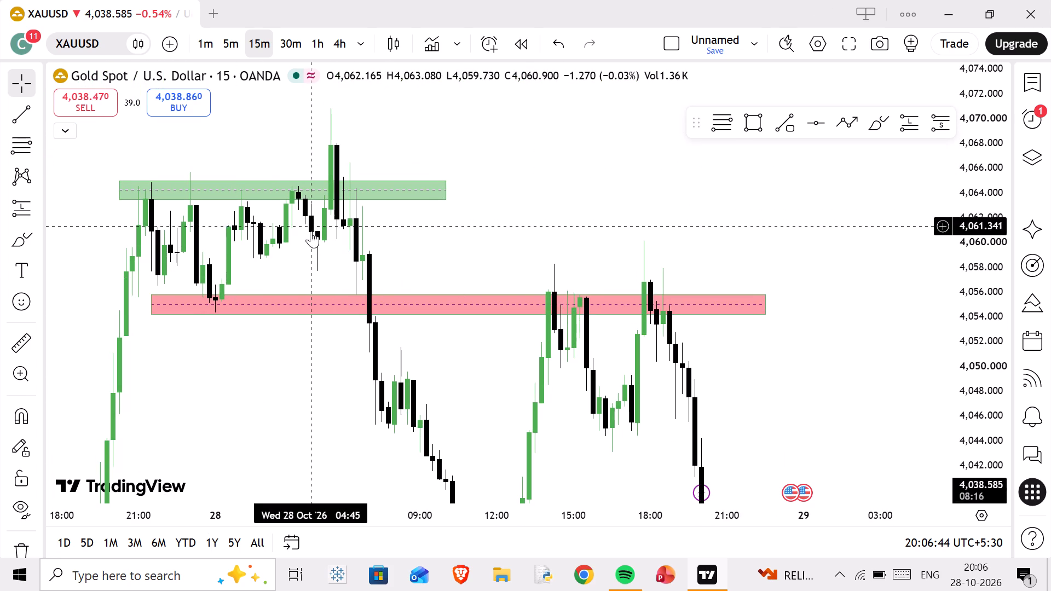
# Switch the chart to the 5-minute timeframe and bring the range between the green and red zones into focus.
pyautogui.click(229, 34)
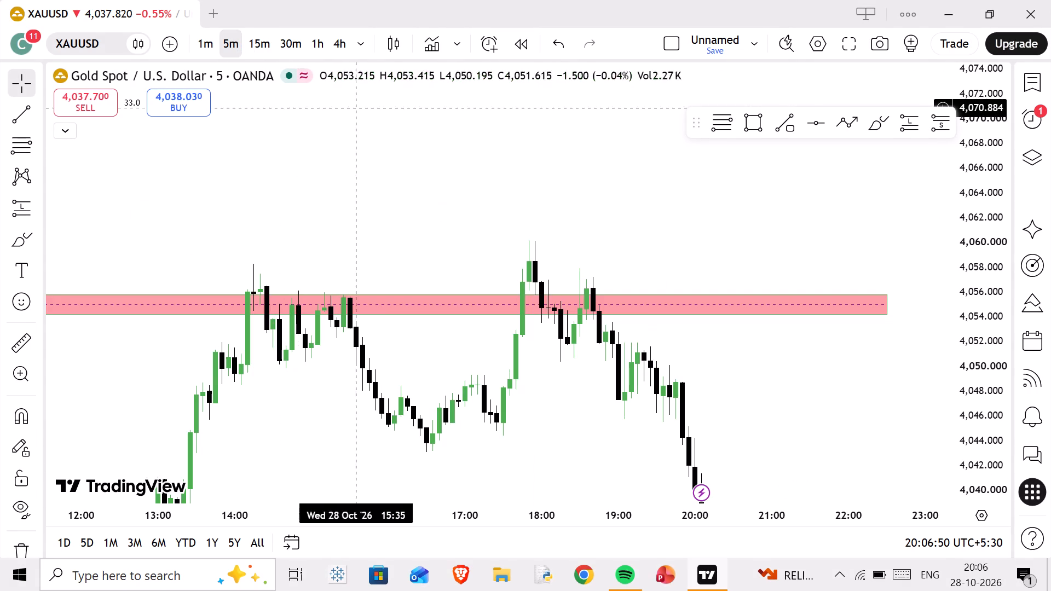
pyautogui.scroll(-7, 371, 230)
pyautogui.scroll(2, 478, 231)
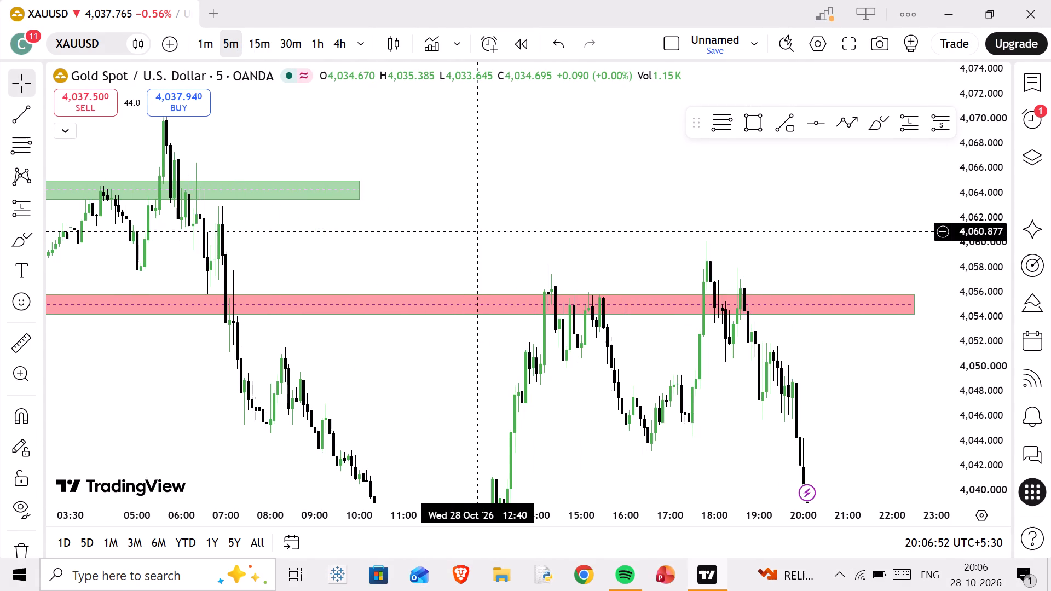
pyautogui.moveTo(488, 231); pyautogui.dragTo(746, 228)
pyautogui.scroll(-4, 724, 234)
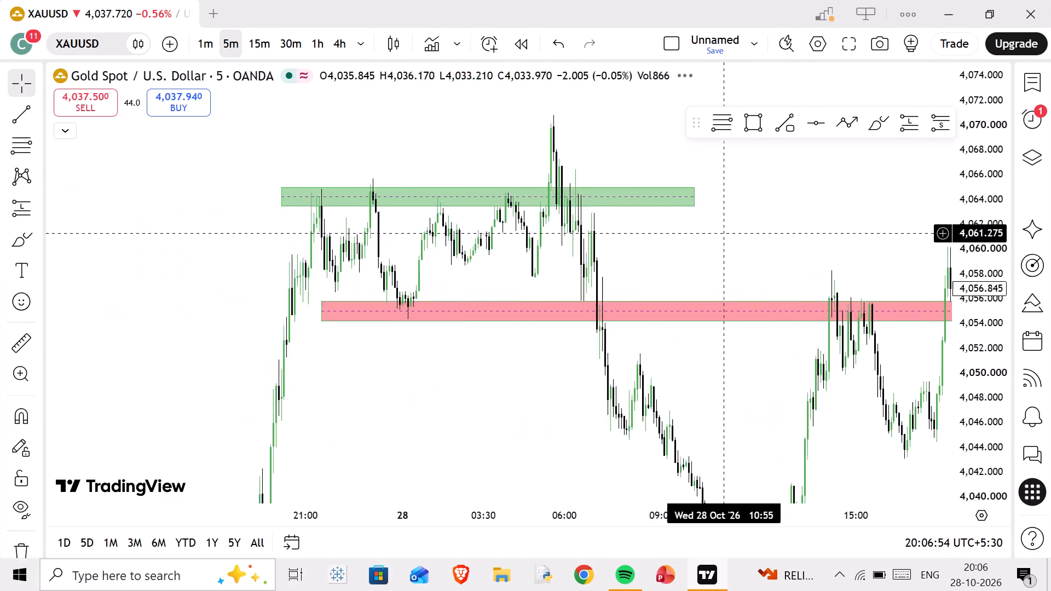
pyautogui.scroll(6, 729, 233)
pyautogui.moveTo(528, 234); pyautogui.dragTo(865, 235)
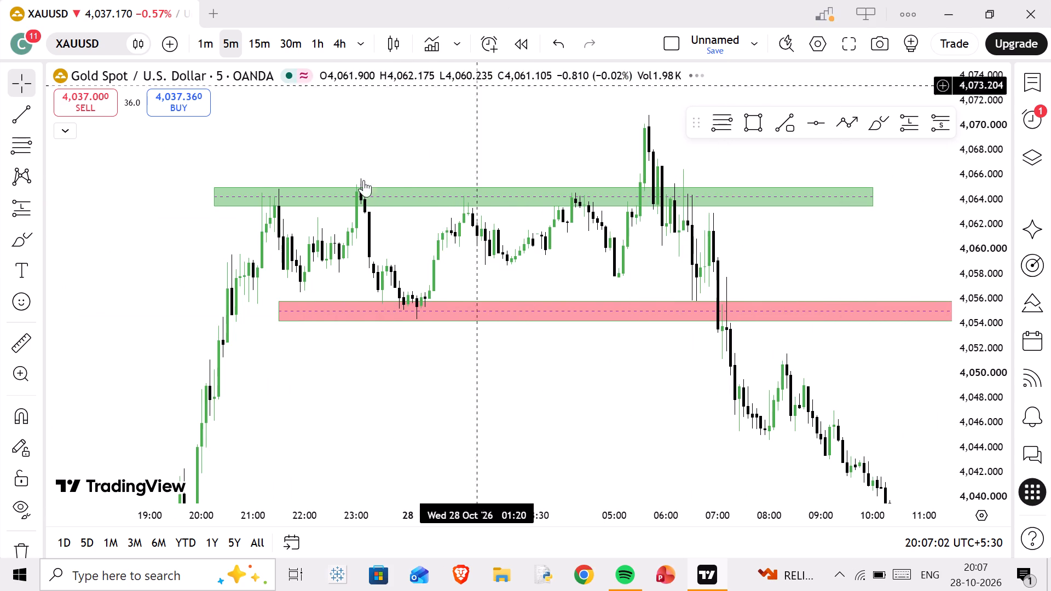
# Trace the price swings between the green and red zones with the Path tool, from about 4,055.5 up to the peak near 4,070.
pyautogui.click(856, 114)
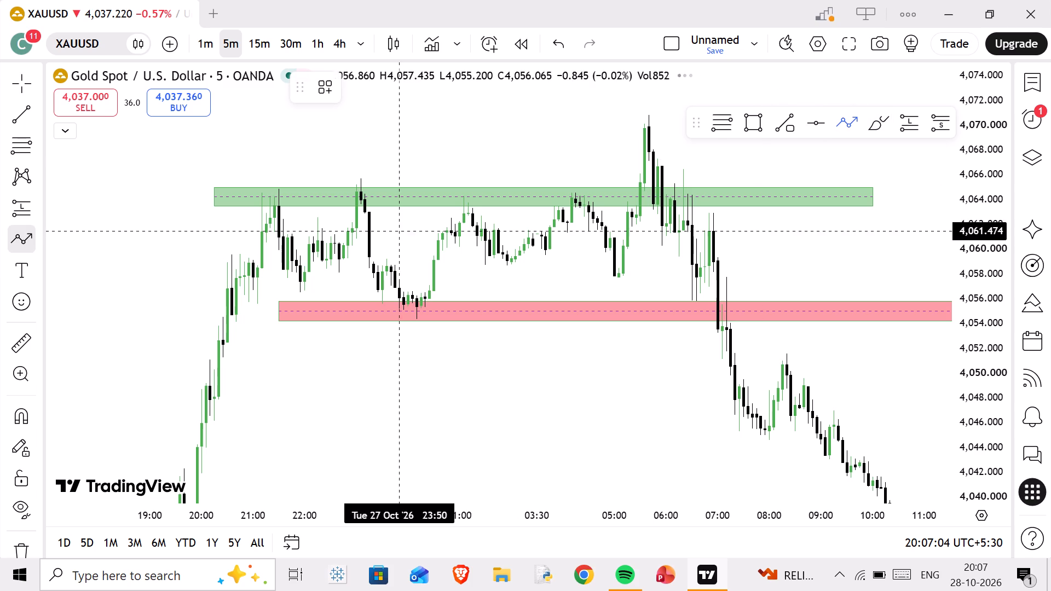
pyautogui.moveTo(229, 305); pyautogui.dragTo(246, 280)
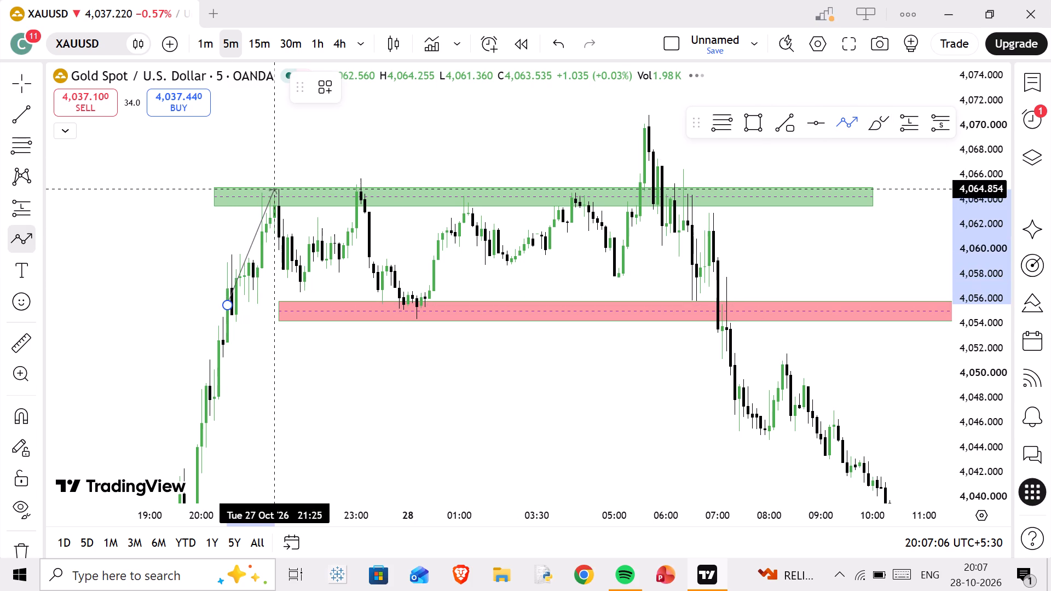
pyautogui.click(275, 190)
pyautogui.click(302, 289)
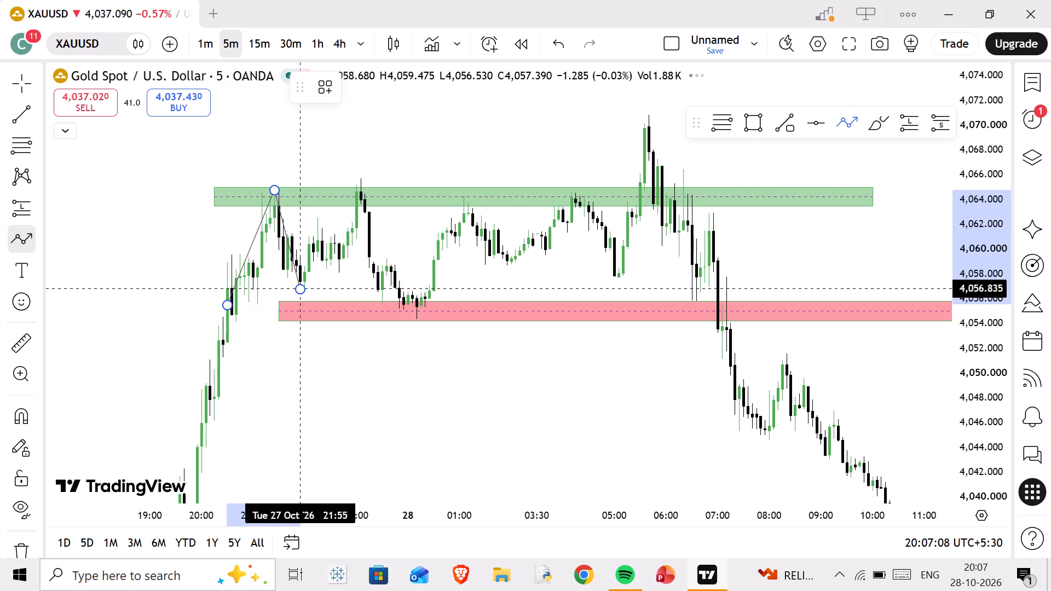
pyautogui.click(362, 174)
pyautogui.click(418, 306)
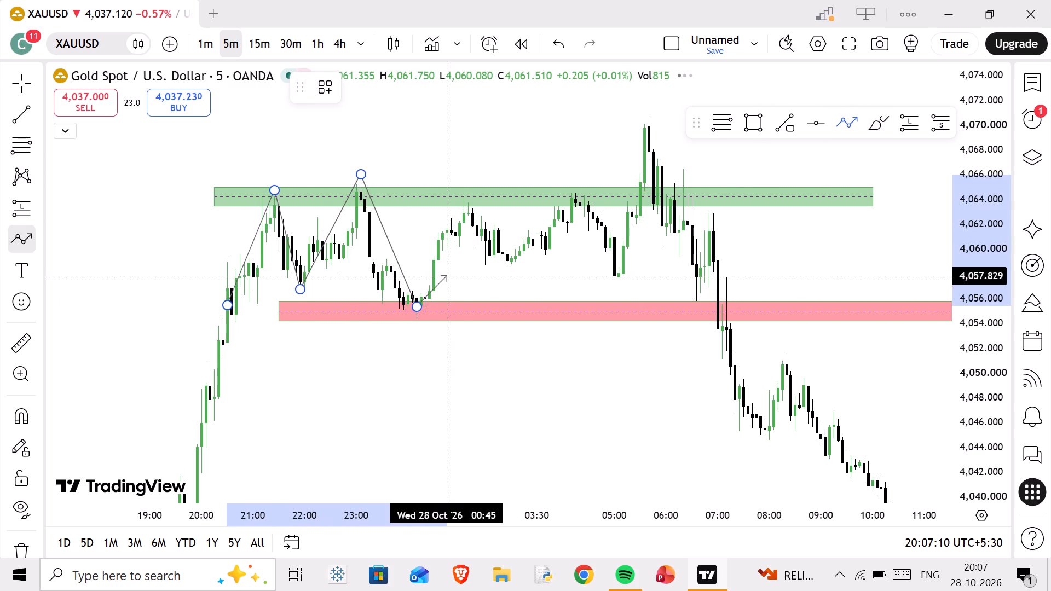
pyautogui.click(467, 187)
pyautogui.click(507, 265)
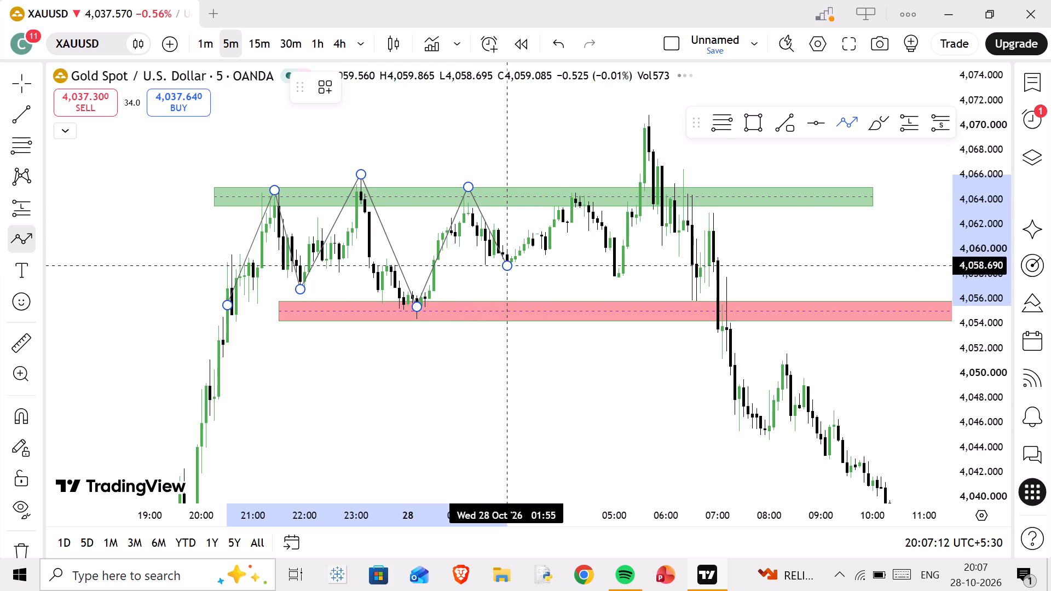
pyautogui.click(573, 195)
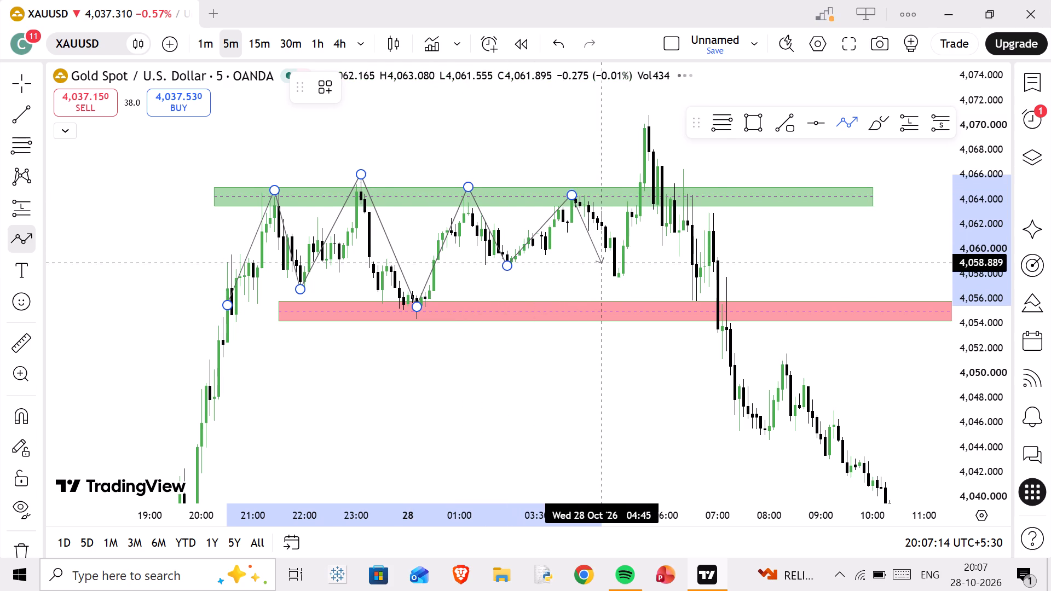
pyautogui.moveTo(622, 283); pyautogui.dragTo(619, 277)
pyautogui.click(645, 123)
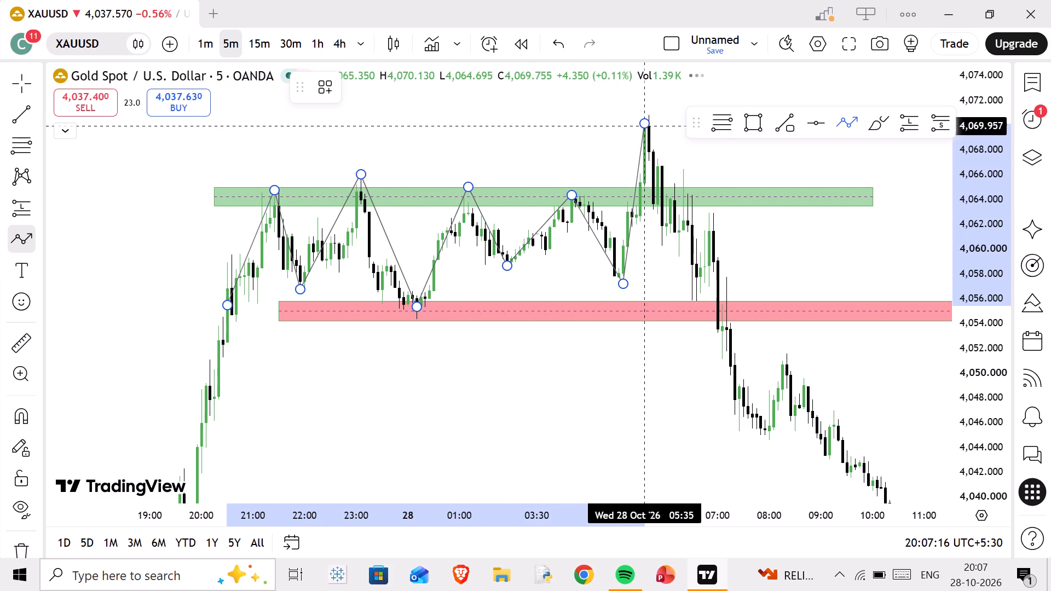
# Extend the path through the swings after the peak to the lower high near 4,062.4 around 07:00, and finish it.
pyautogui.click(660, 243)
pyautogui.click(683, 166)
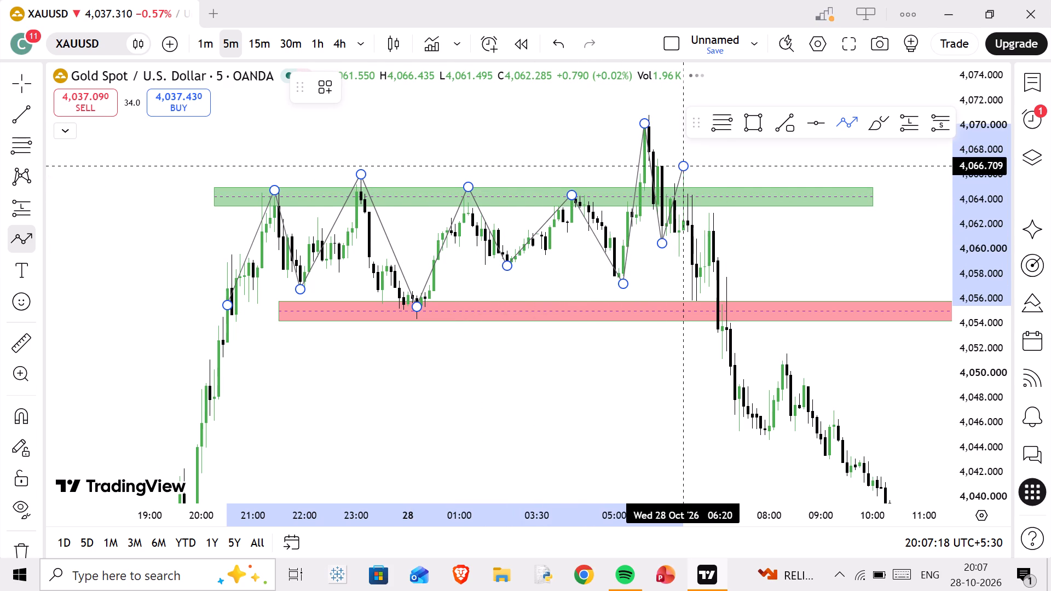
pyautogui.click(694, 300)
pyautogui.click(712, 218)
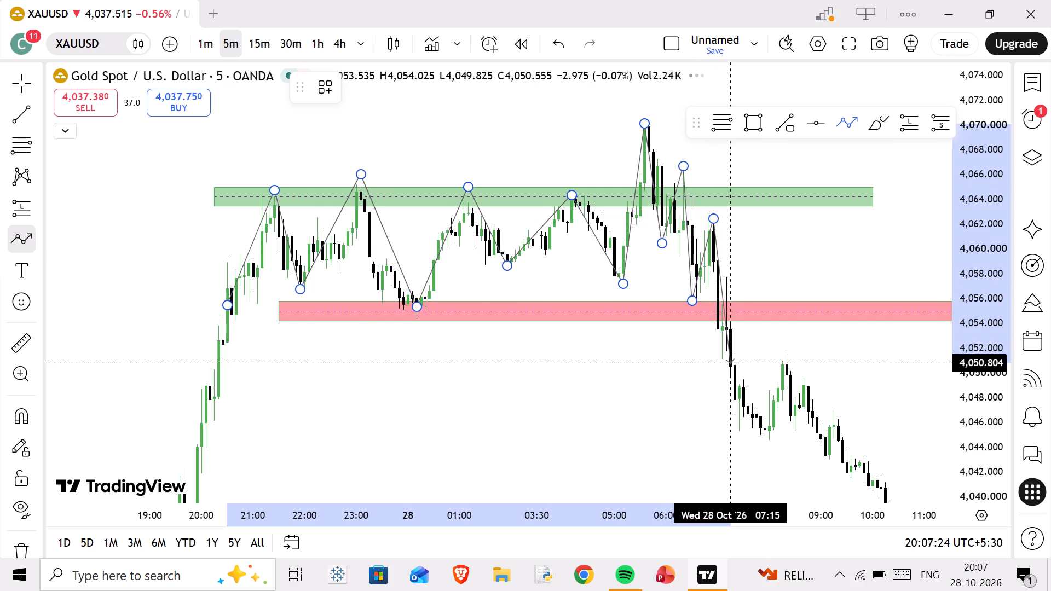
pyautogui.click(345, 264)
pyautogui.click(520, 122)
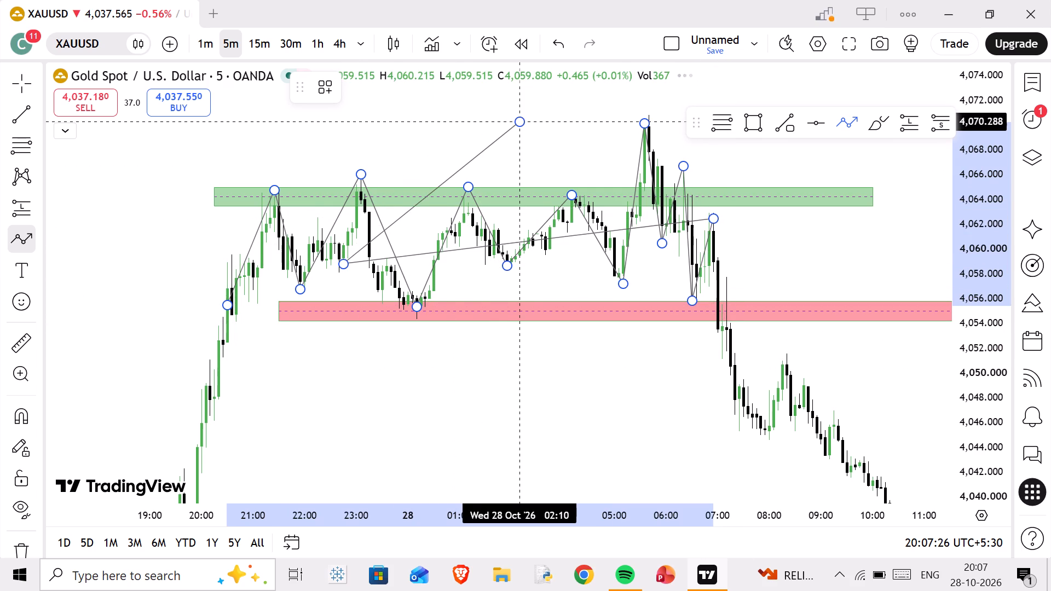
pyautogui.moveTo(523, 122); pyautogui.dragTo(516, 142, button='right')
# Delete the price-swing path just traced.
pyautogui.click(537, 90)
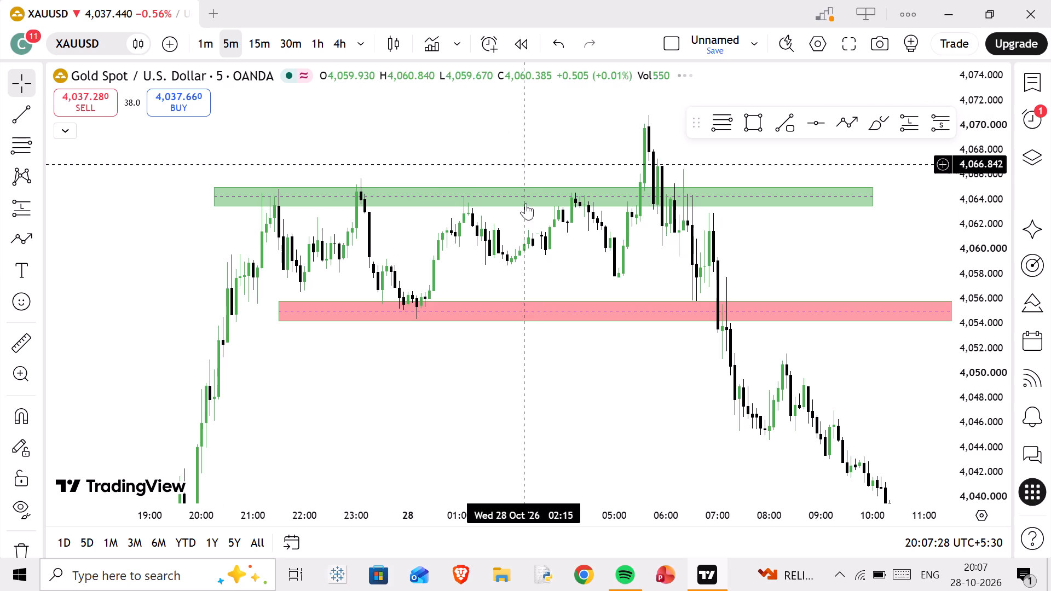
# Examine the 5-minute price action from the green zone through the sell-off to the latest candles around the red zone.
pyautogui.scroll(3, 701, 228)
pyautogui.scroll(-4, 475, 219)
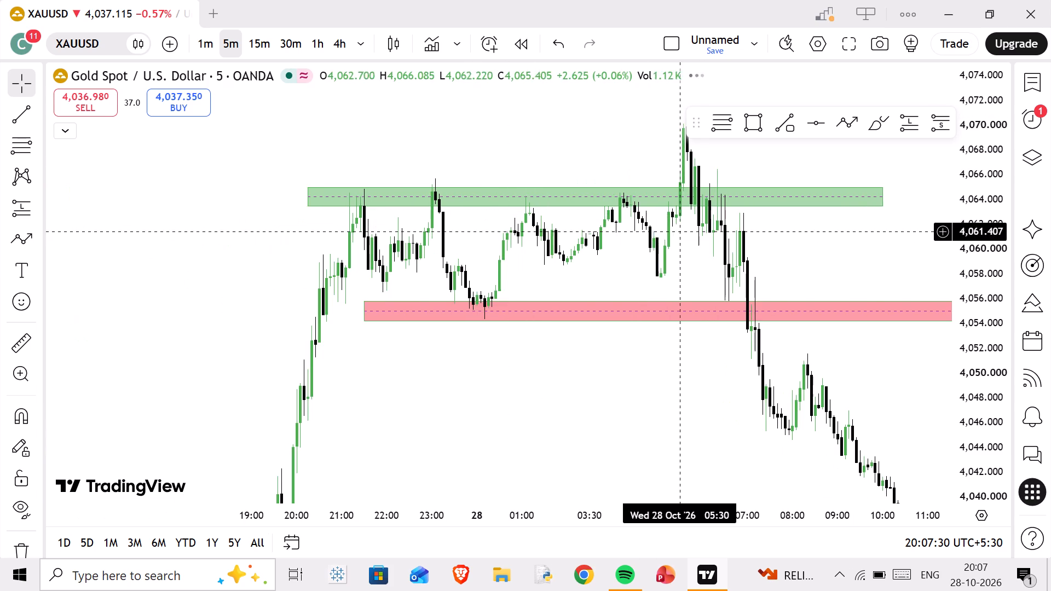
pyautogui.moveTo(600, 271); pyautogui.dragTo(596, 219)
pyautogui.scroll(2, 596, 219)
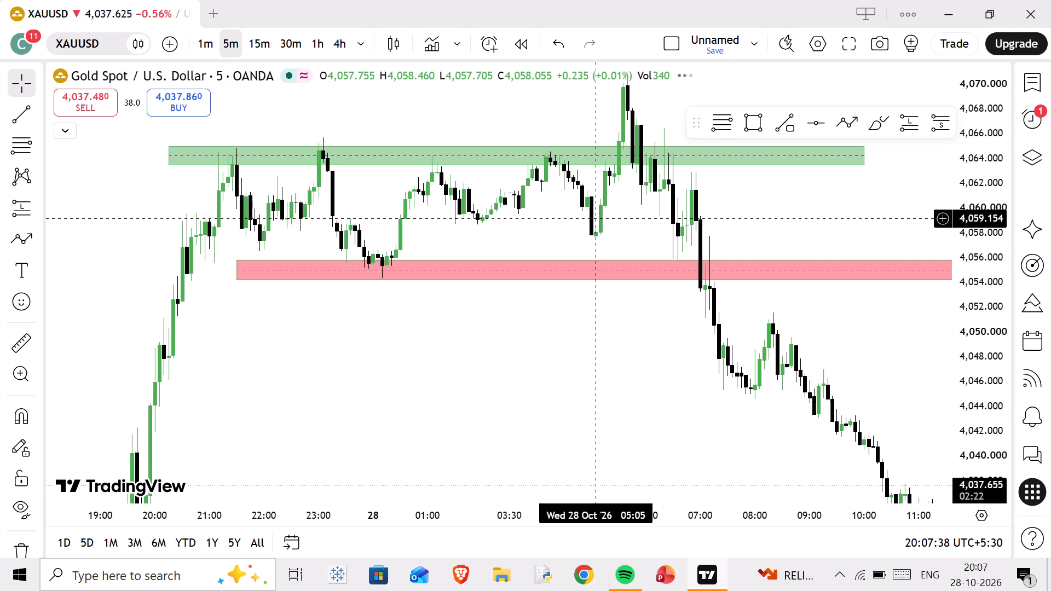
pyautogui.moveTo(684, 316); pyautogui.dragTo(503, 274)
pyautogui.scroll(-4, 496, 260)
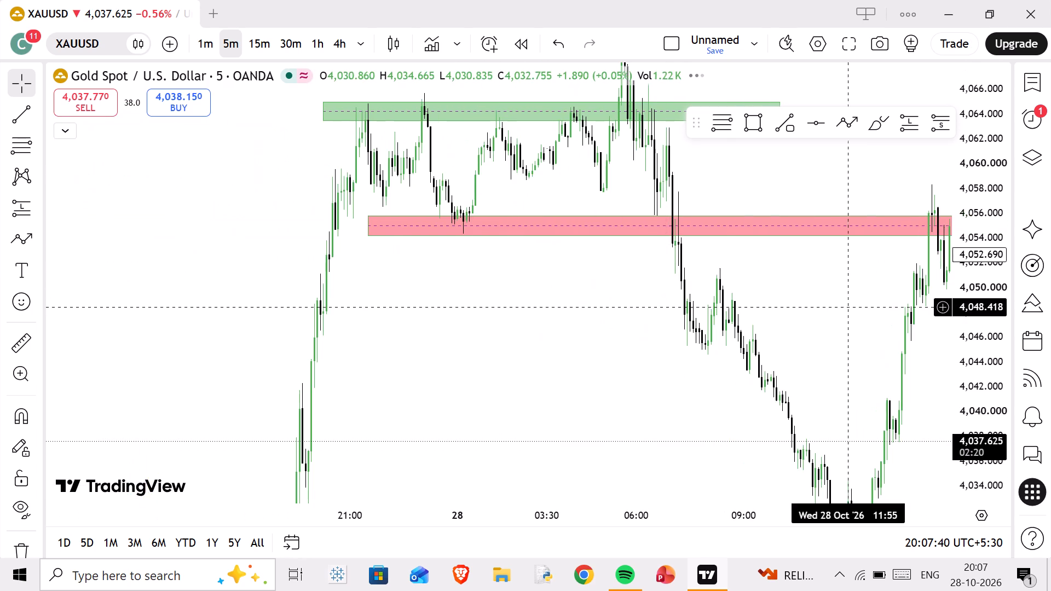
pyautogui.moveTo(854, 306); pyautogui.dragTo(387, 267)
pyautogui.scroll(4, 454, 264)
pyautogui.moveTo(555, 251); pyautogui.dragTo(815, 283)
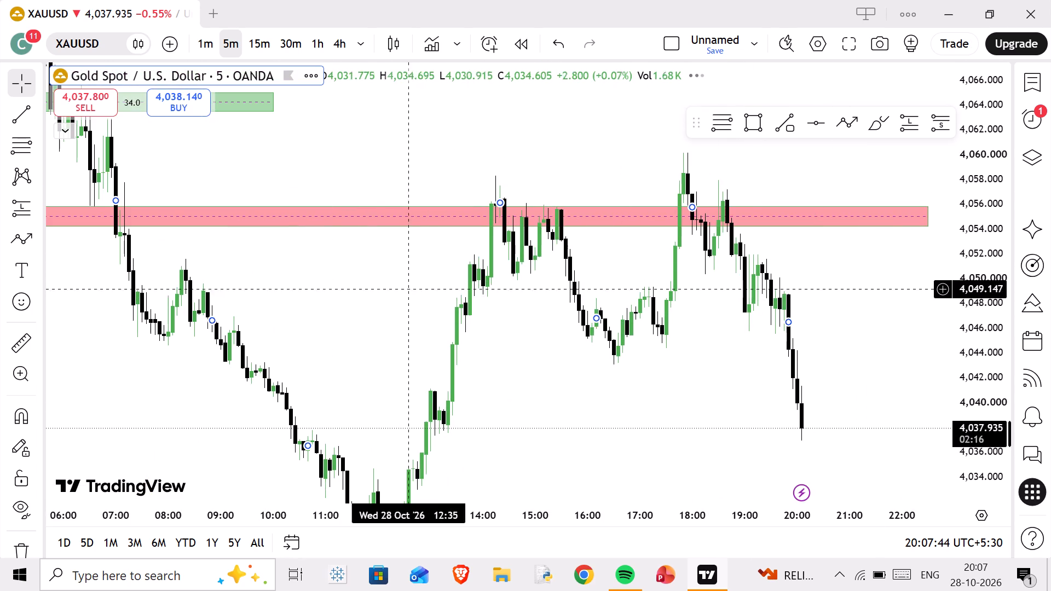
pyautogui.moveTo(291, 306); pyautogui.dragTo(628, 310)
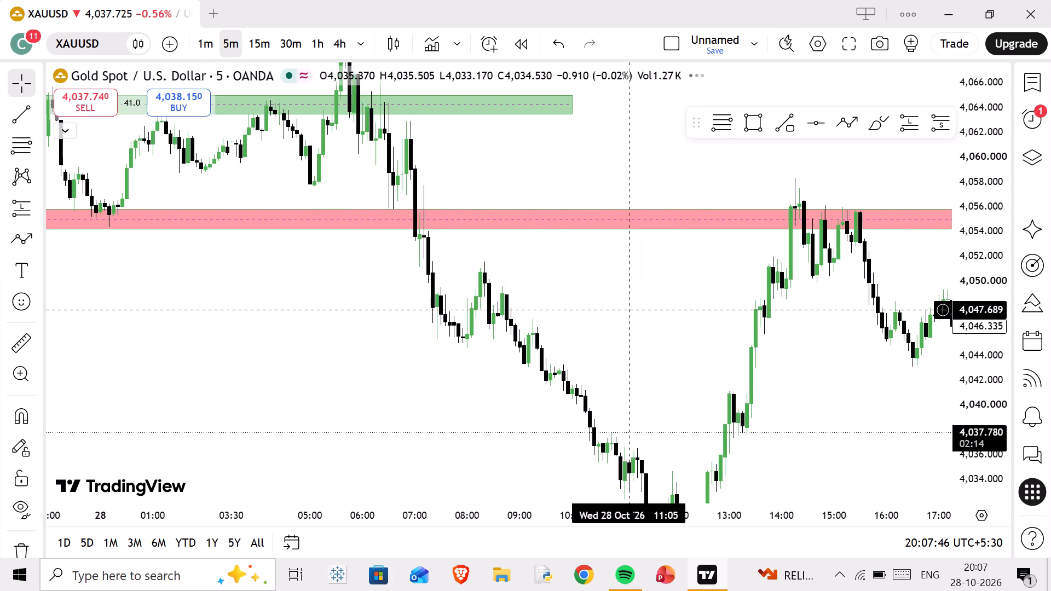
pyautogui.scroll(-2, 617, 308)
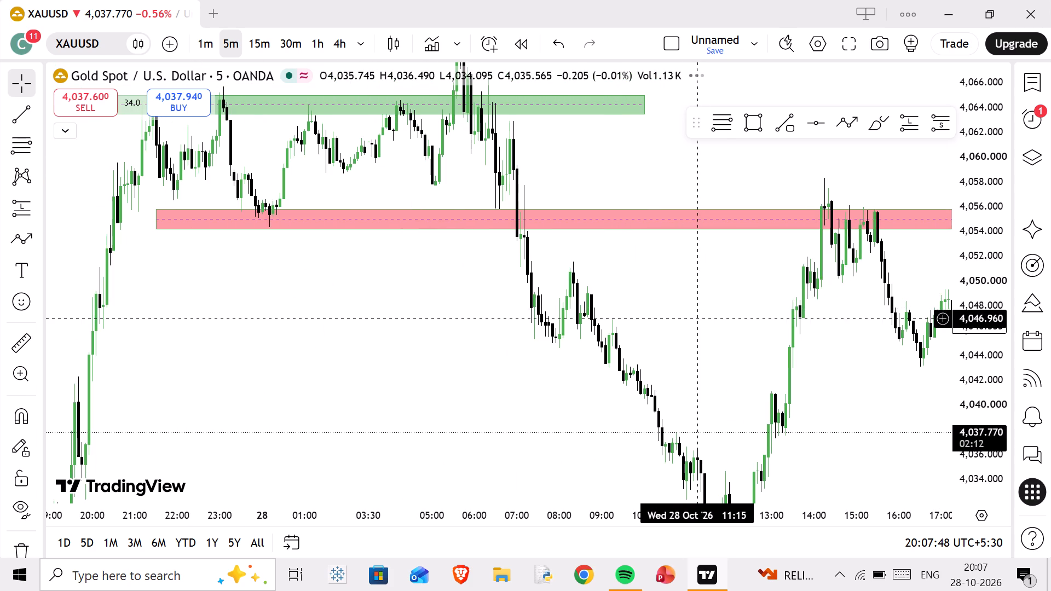
pyautogui.moveTo(698, 309); pyautogui.dragTo(257, 240)
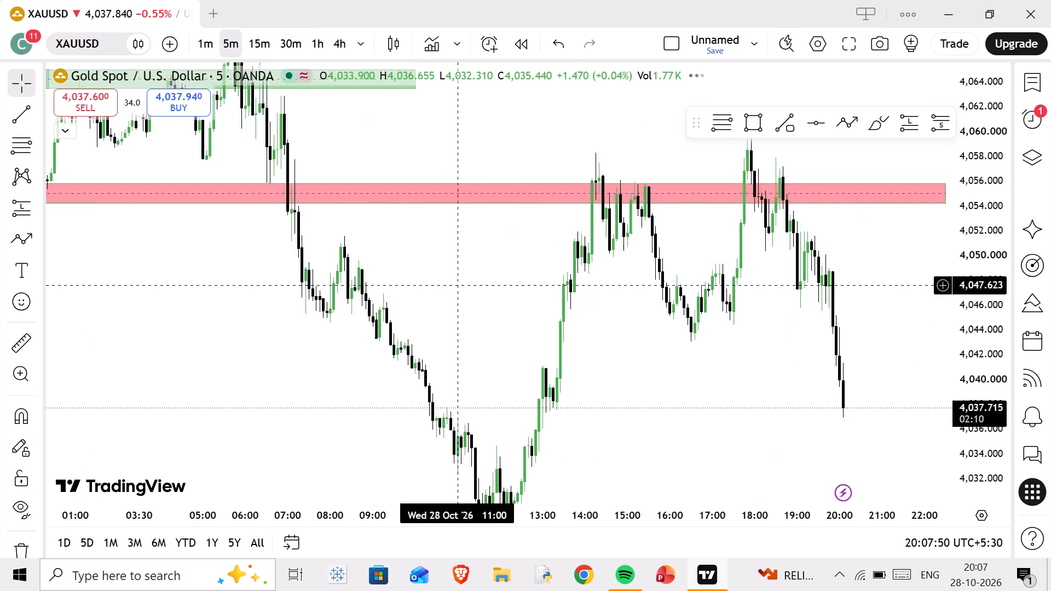
pyautogui.moveTo(257, 240); pyautogui.dragTo(360, 261)
pyautogui.scroll(2, 360, 262)
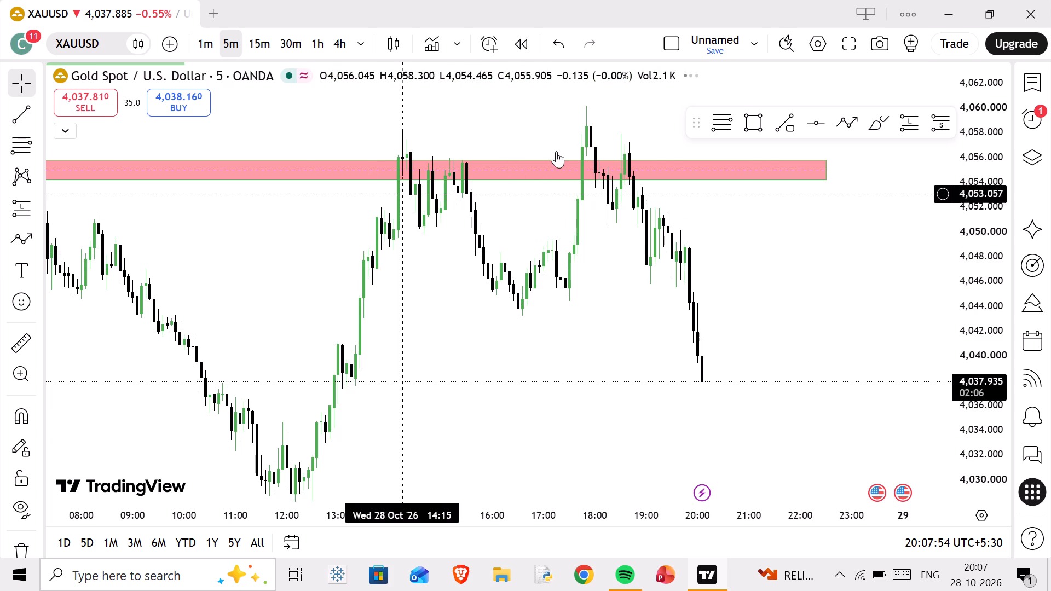
# Delete the red zone rectangle.
pyautogui.click(600, 179)
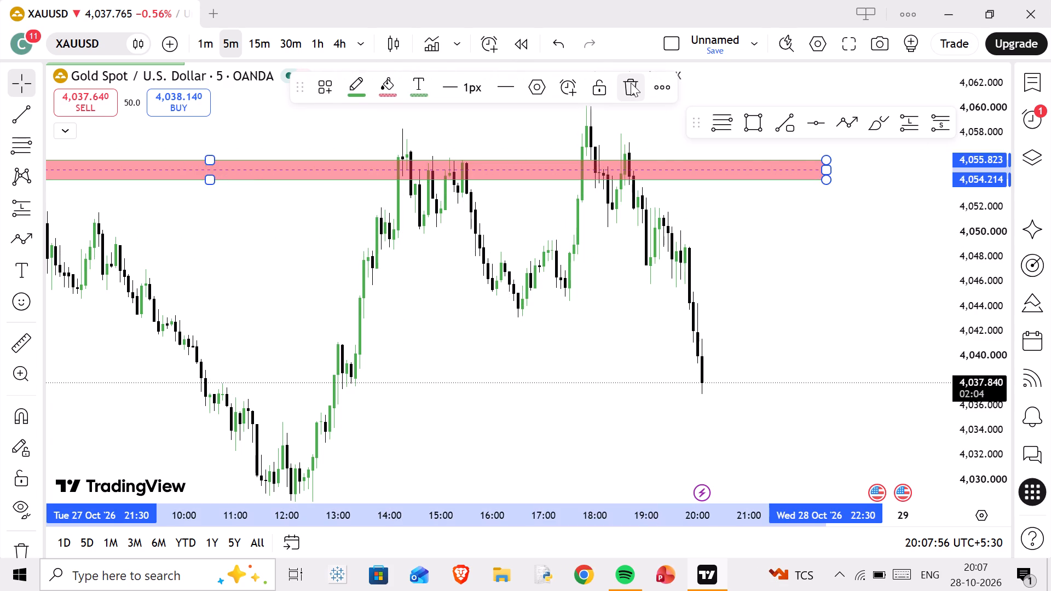
pyautogui.click(631, 84)
# Start a path at the low near 4,029 around 12:10, tracing the swings at about 4,057, 4,050 and 4,056.
pyautogui.moveTo(476, 172); pyautogui.dragTo(490, 183)
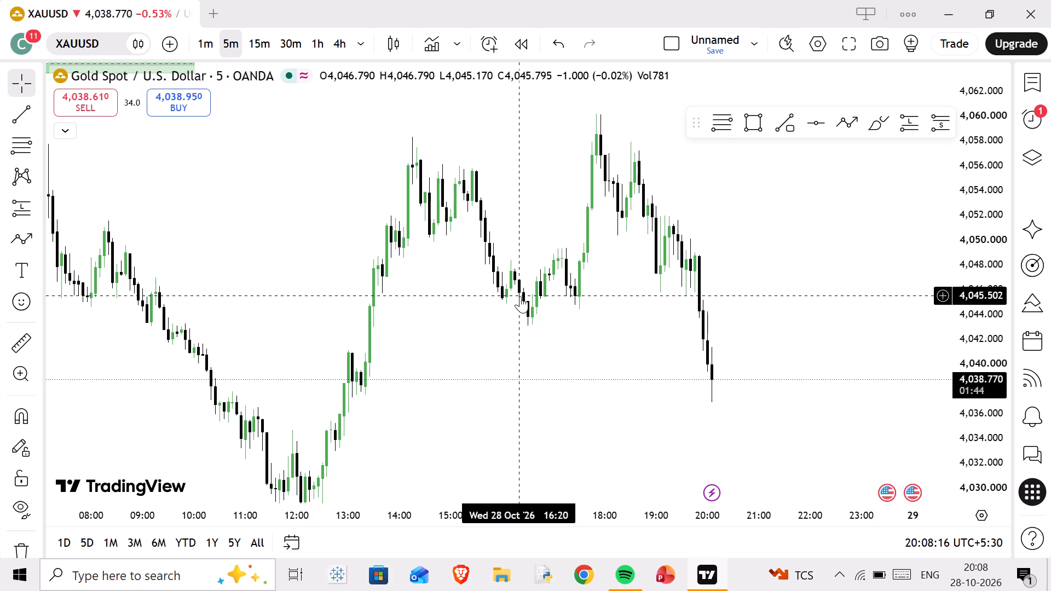
pyautogui.moveTo(467, 335); pyautogui.dragTo(539, 188)
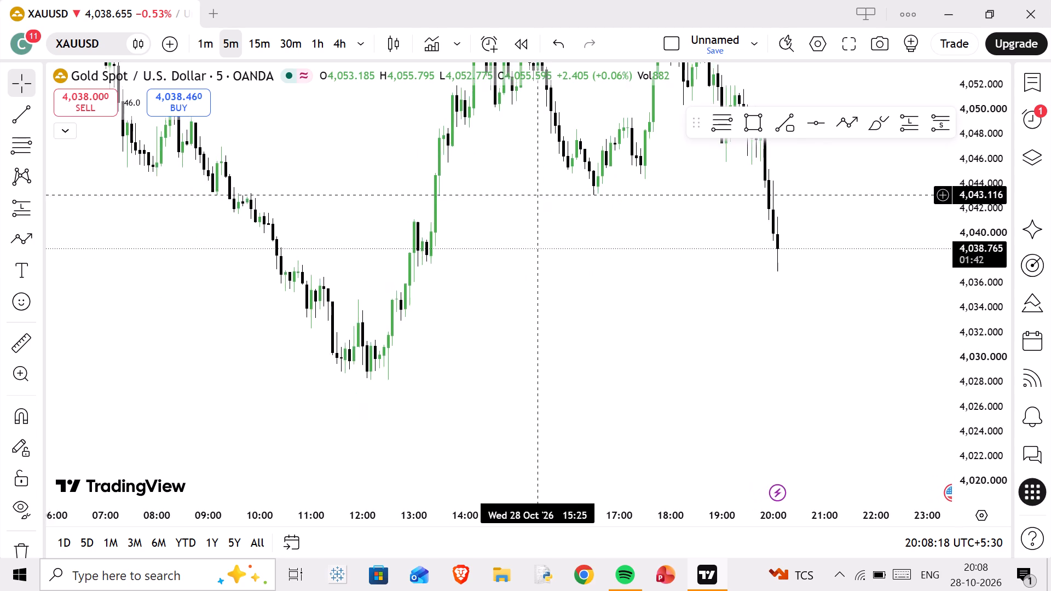
pyautogui.scroll(-3, 525, 223)
pyautogui.scroll(3, 622, 256)
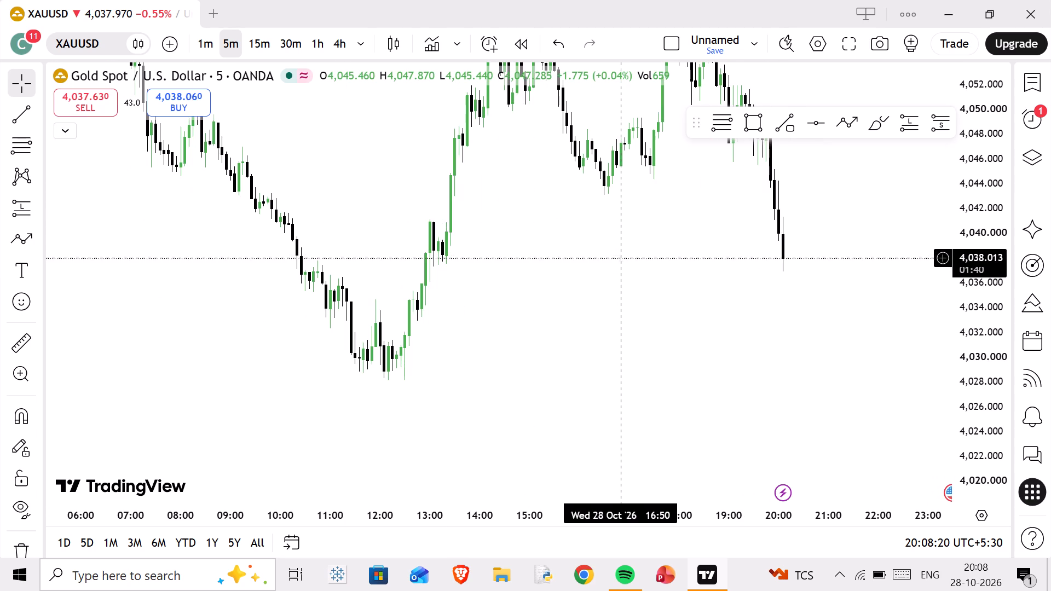
pyautogui.moveTo(587, 238); pyautogui.dragTo(590, 358)
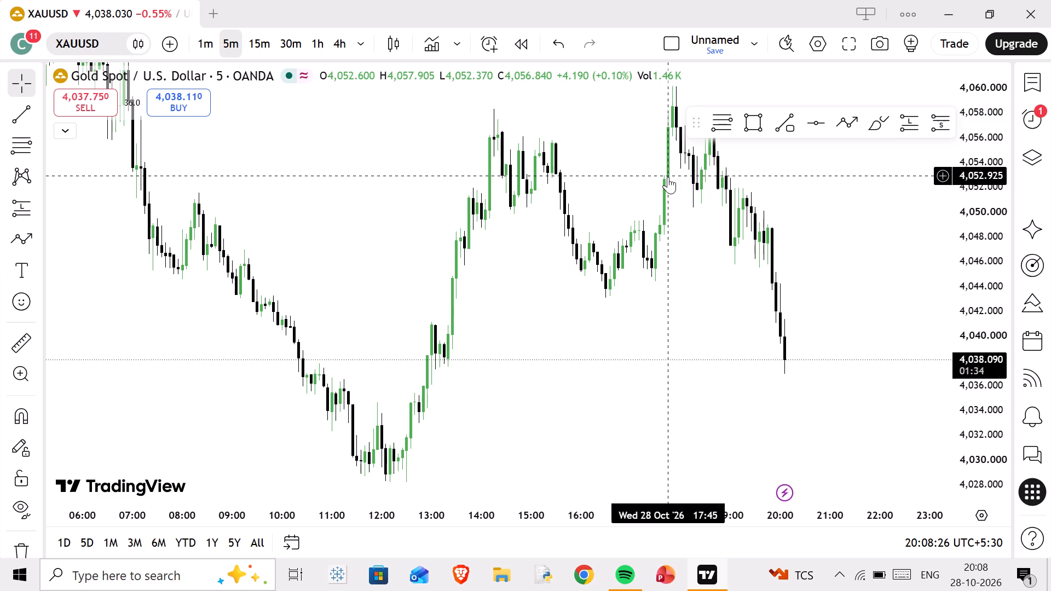
pyautogui.moveTo(487, 355); pyautogui.dragTo(533, 332)
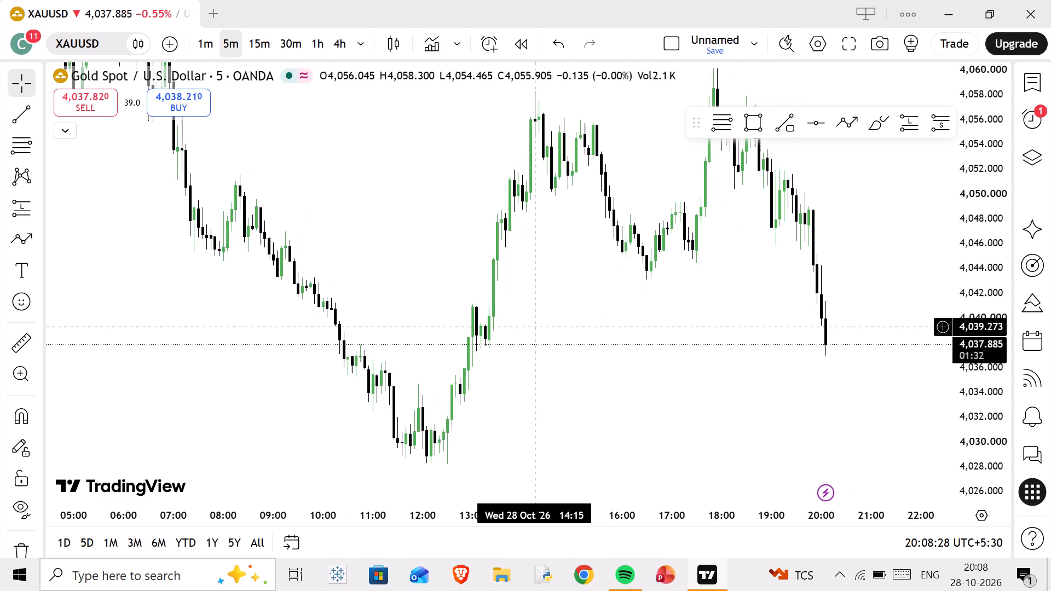
pyautogui.moveTo(533, 332); pyautogui.dragTo(526, 340)
pyautogui.click(845, 110)
pyautogui.moveTo(421, 462); pyautogui.dragTo(424, 457)
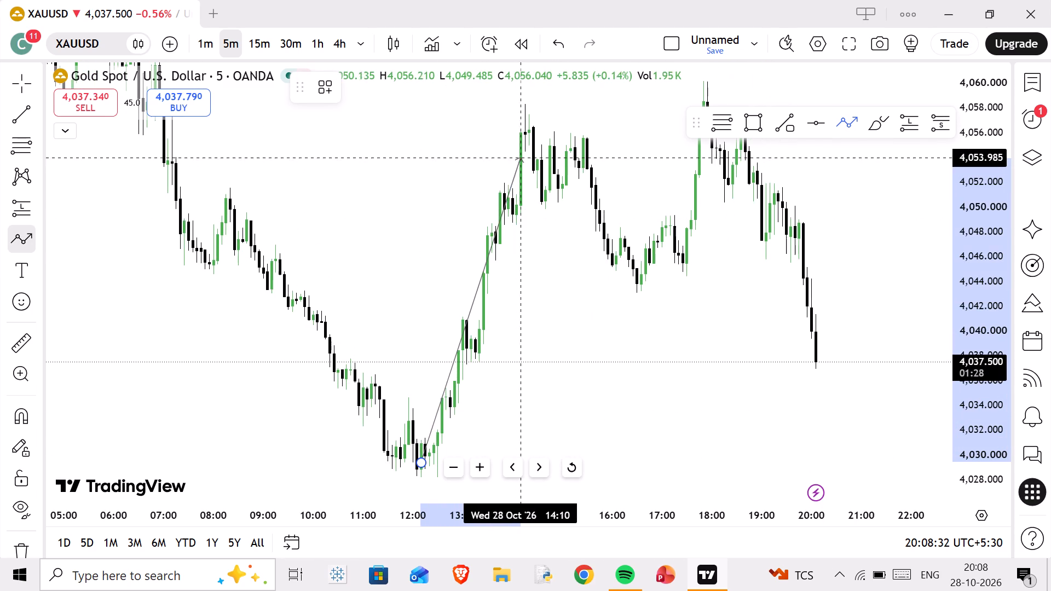
pyautogui.click(529, 121)
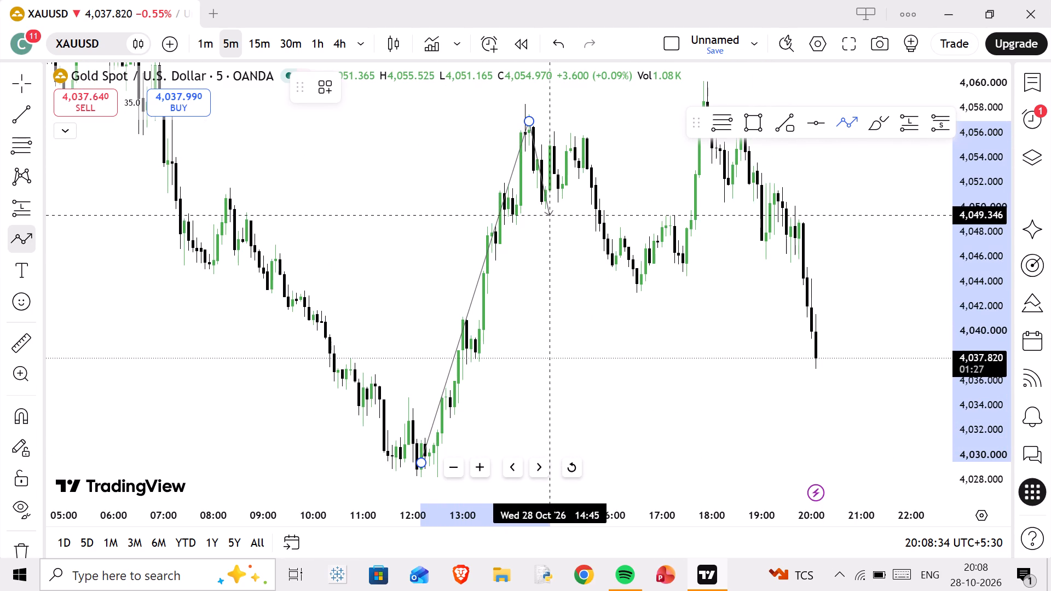
pyautogui.click(544, 208)
pyautogui.click(587, 129)
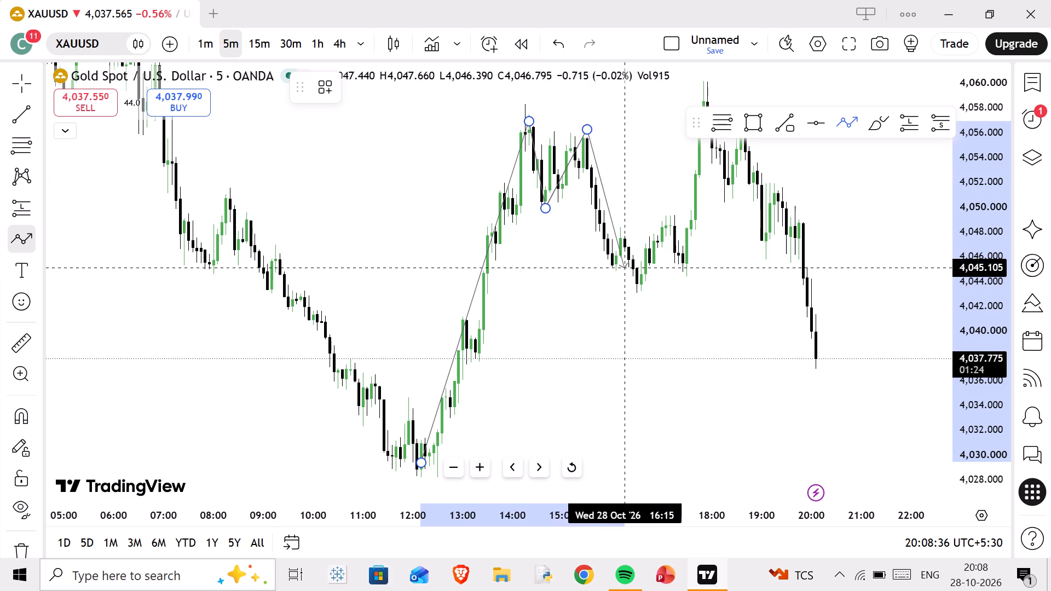
# Continue the path through the swing points at about 4,044.7, 4,048, 4,042.4, 4,049.4 and 4,044.8.
pyautogui.click(610, 273)
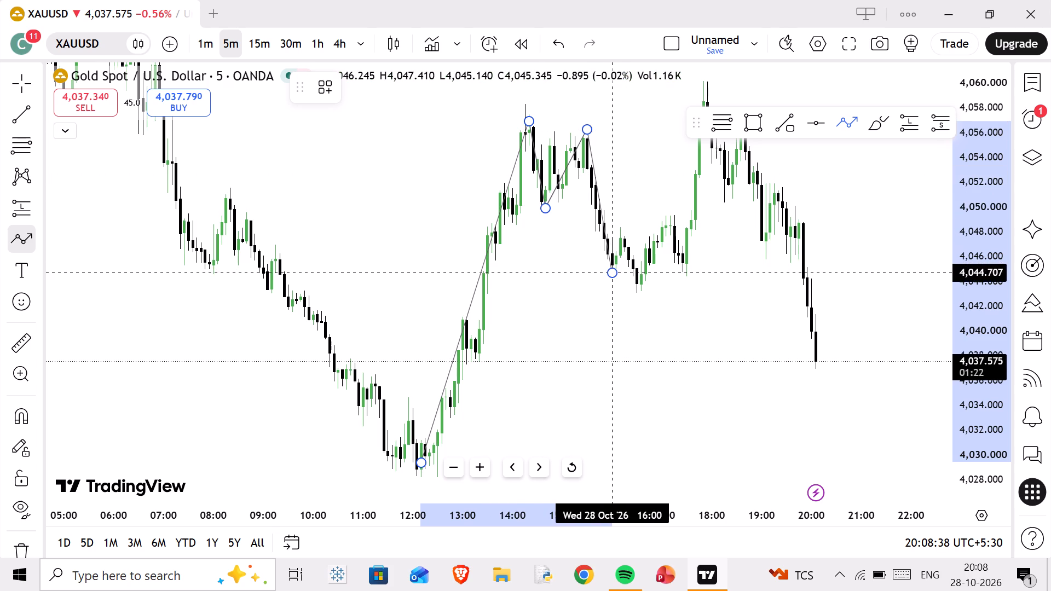
pyautogui.click(624, 230)
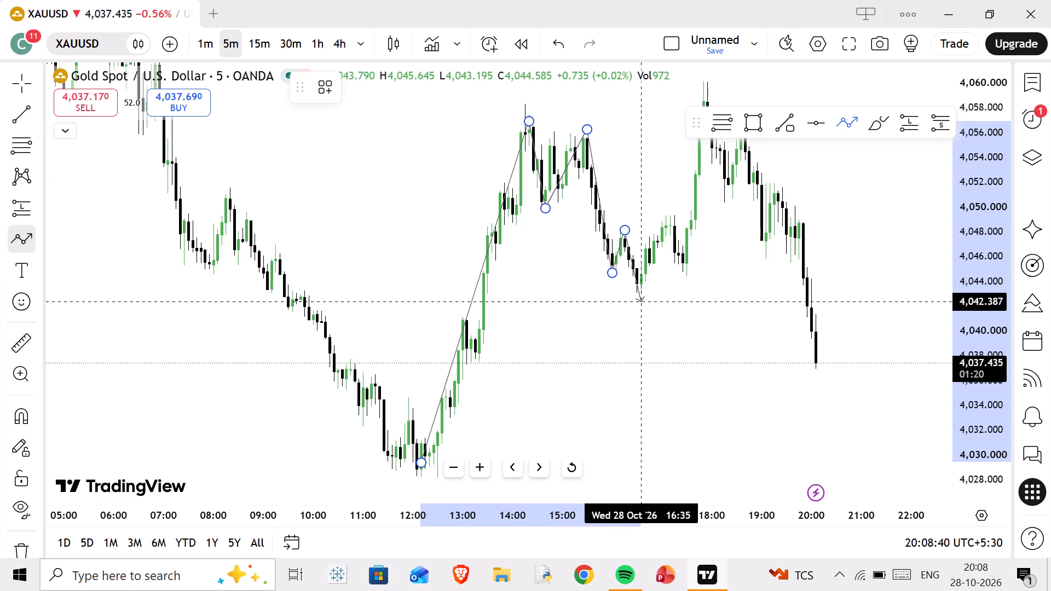
pyautogui.click(643, 302)
pyautogui.click(672, 213)
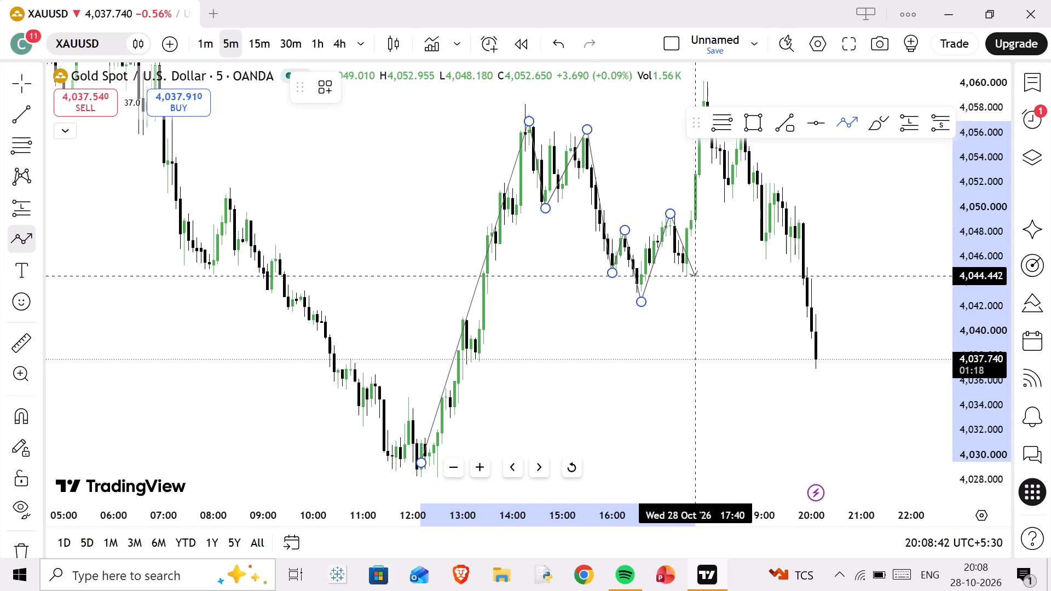
pyautogui.click(691, 271)
# Continue the path through the swing points at about 4,060, 4,050.6, 4,057.4, 4,046, 4,051 and the latest low near 4,037.
pyautogui.scroll(-6, 981, 282)
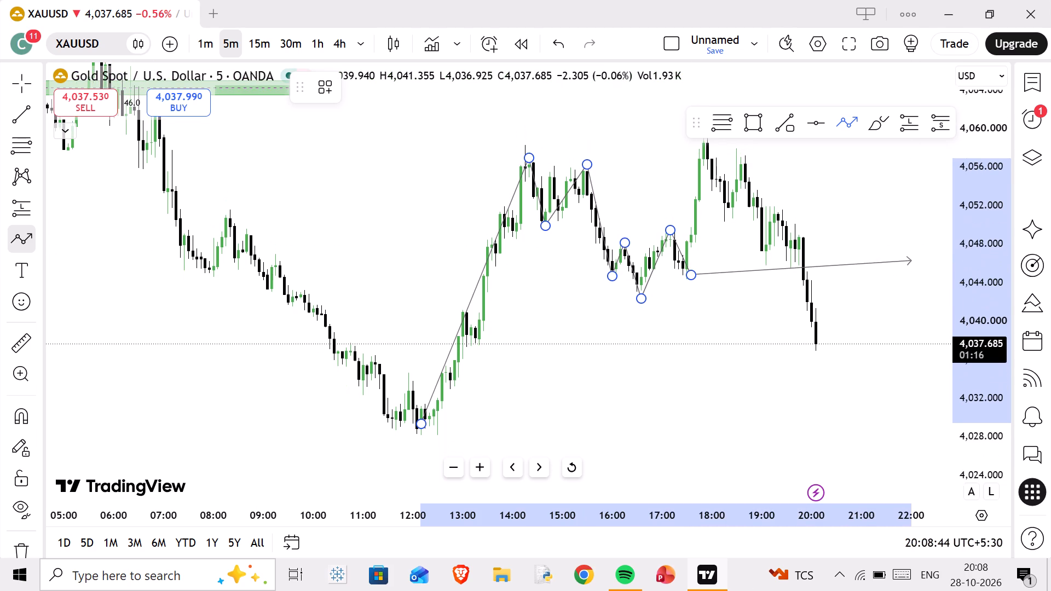
pyautogui.scroll(-4, 999, 325)
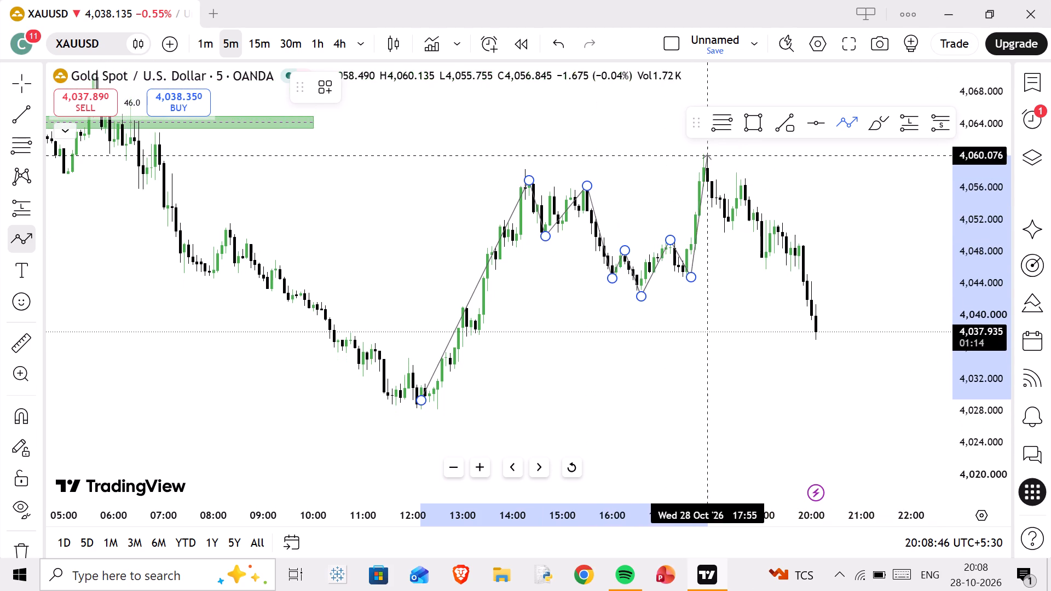
pyautogui.click(703, 154)
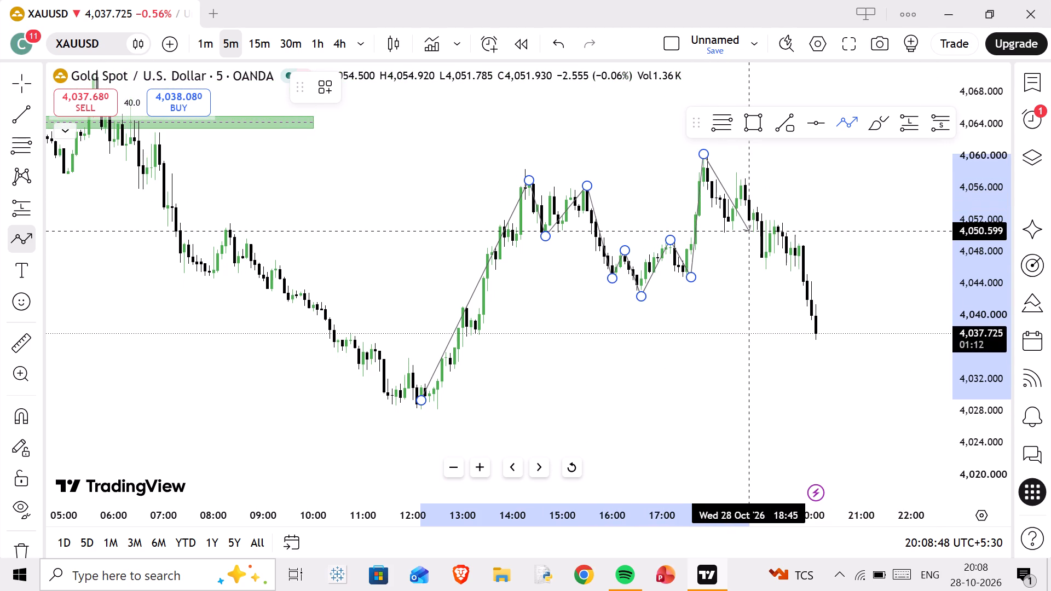
pyautogui.moveTo(726, 230); pyautogui.dragTo(726, 225)
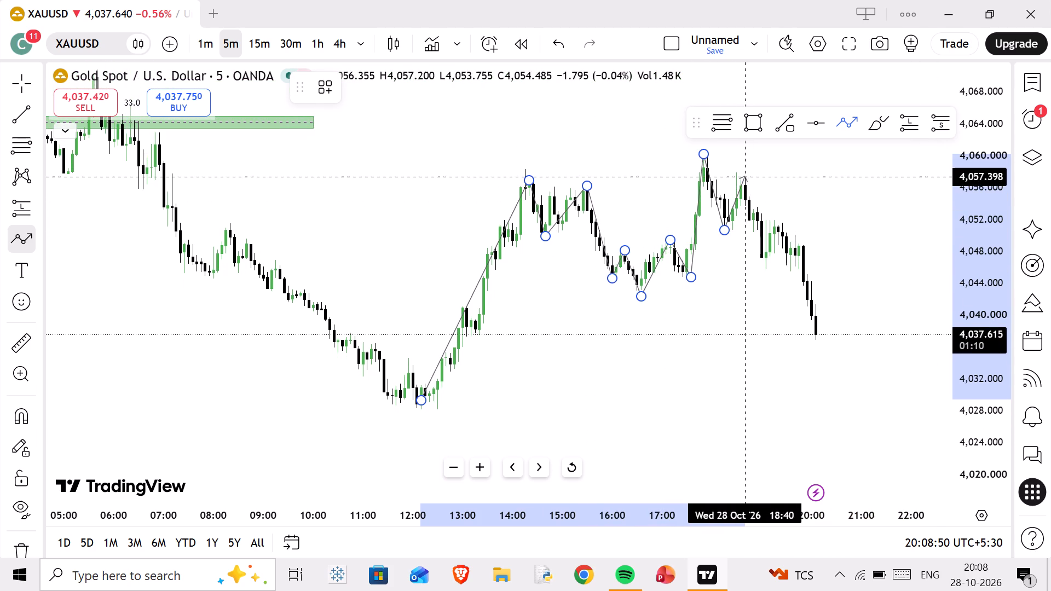
pyautogui.click(748, 176)
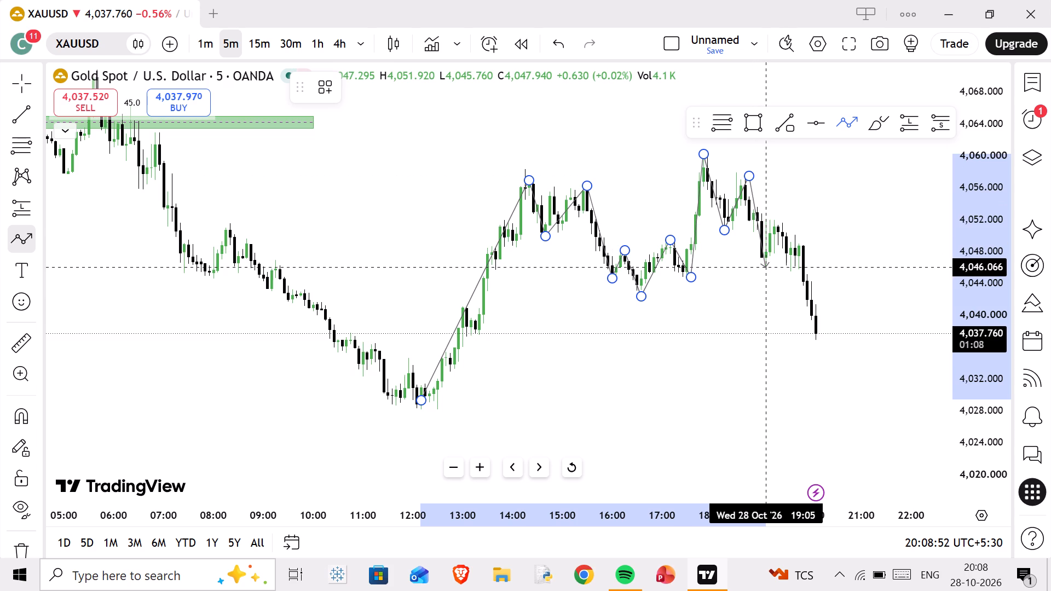
pyautogui.click(760, 269)
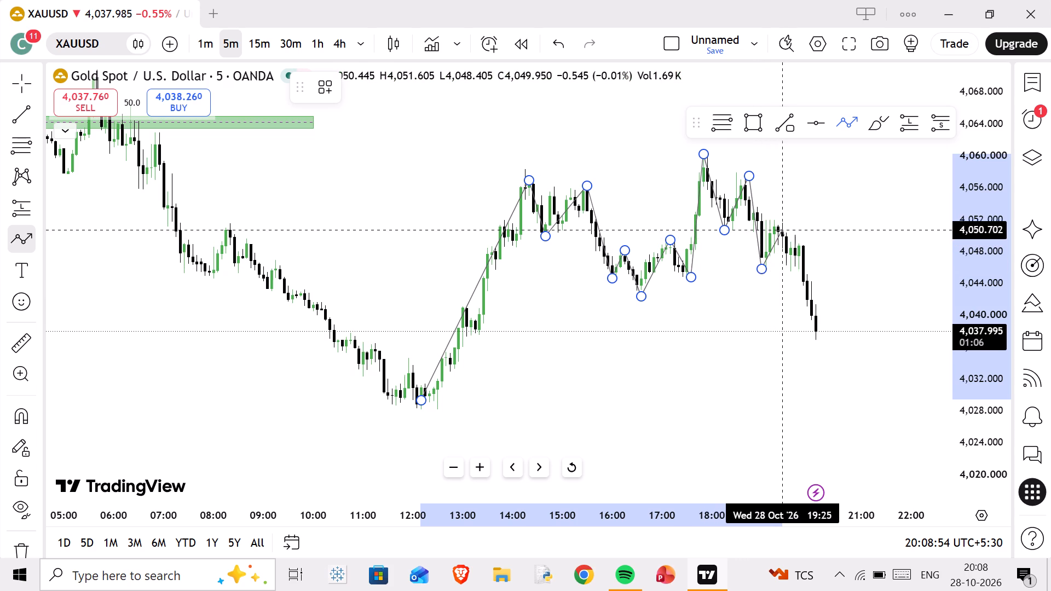
pyautogui.click(783, 227)
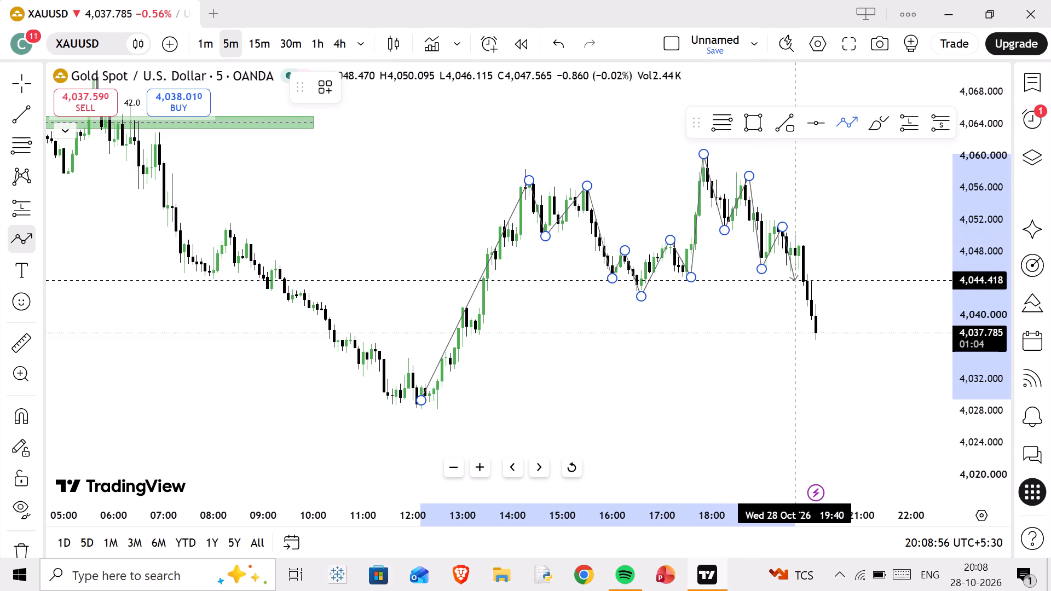
pyautogui.click(813, 339)
# Extend the path beyond the latest candle up to about 4,052 and finish it at about 4,050.
pyautogui.click(844, 221)
pyautogui.scroll(2, 724, 337)
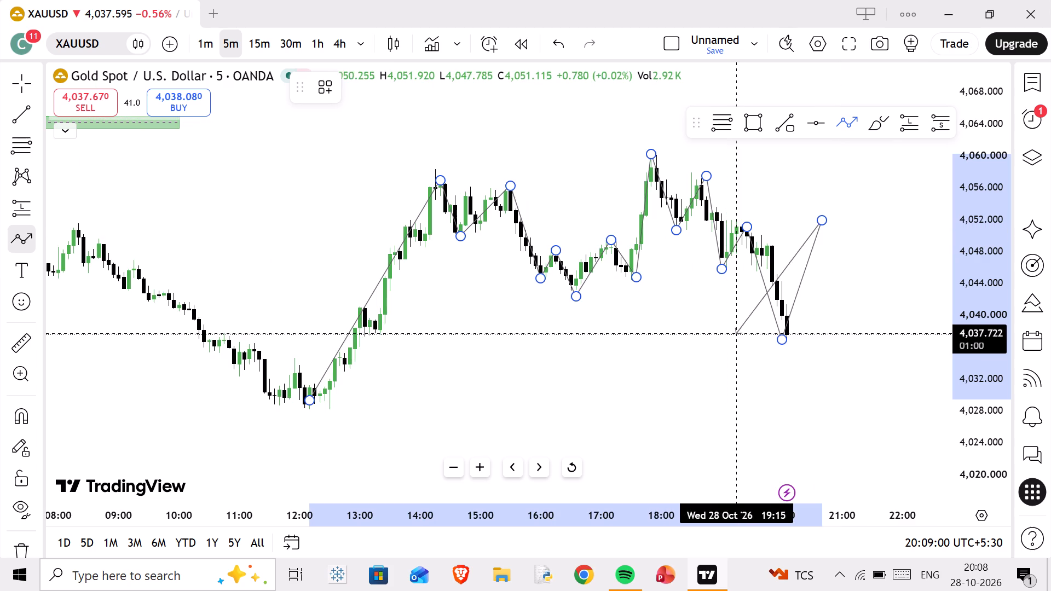
pyautogui.doubleClick(863, 234)
pyautogui.click(818, 239)
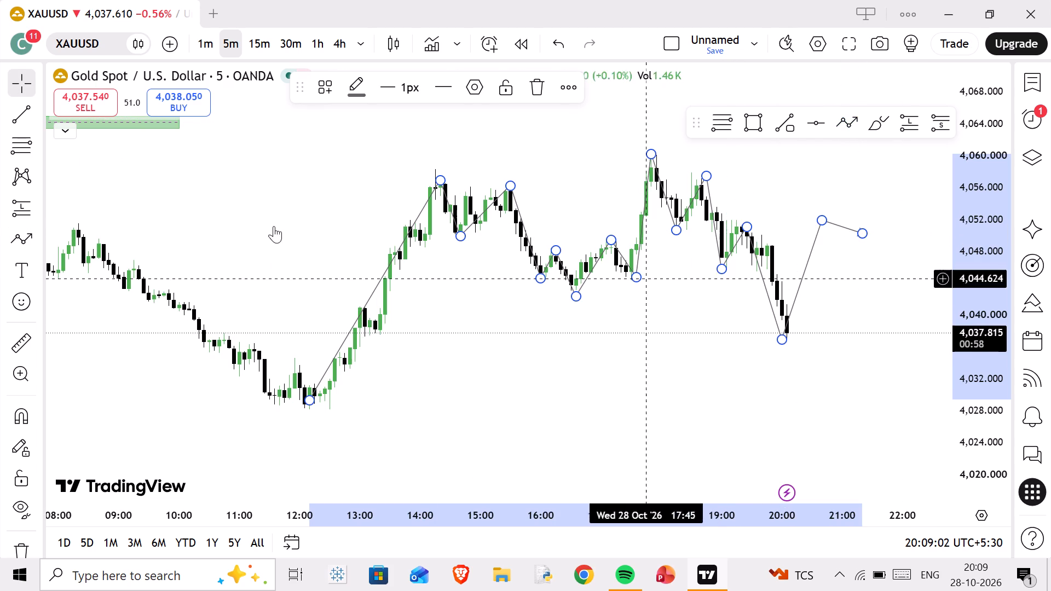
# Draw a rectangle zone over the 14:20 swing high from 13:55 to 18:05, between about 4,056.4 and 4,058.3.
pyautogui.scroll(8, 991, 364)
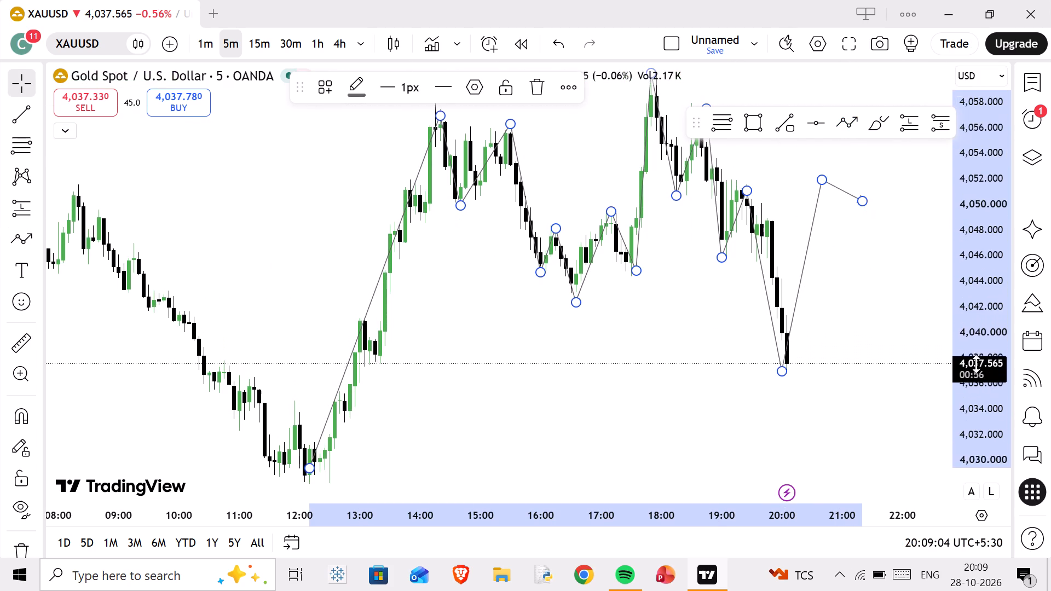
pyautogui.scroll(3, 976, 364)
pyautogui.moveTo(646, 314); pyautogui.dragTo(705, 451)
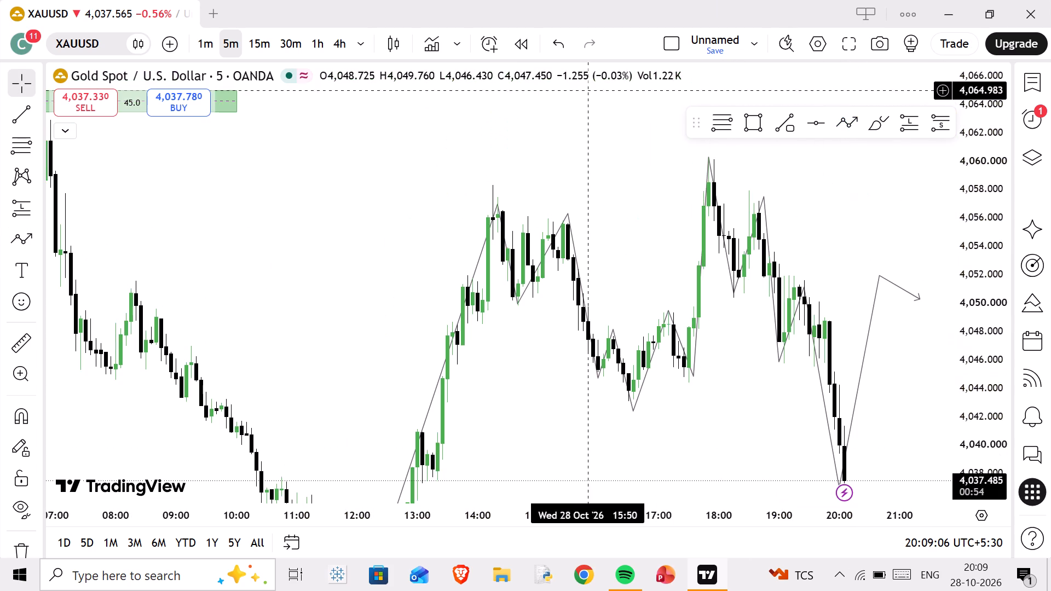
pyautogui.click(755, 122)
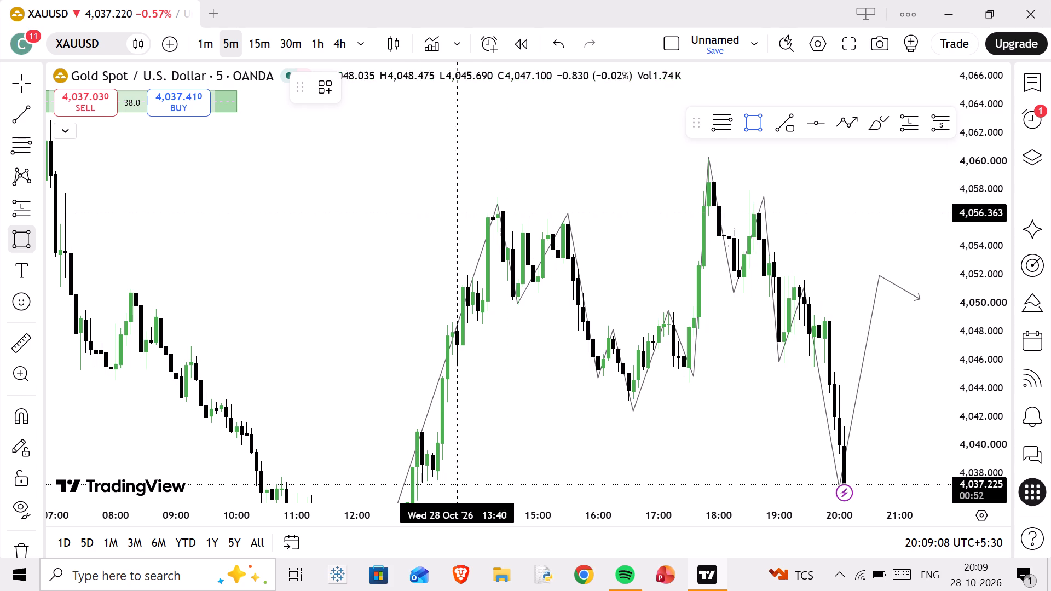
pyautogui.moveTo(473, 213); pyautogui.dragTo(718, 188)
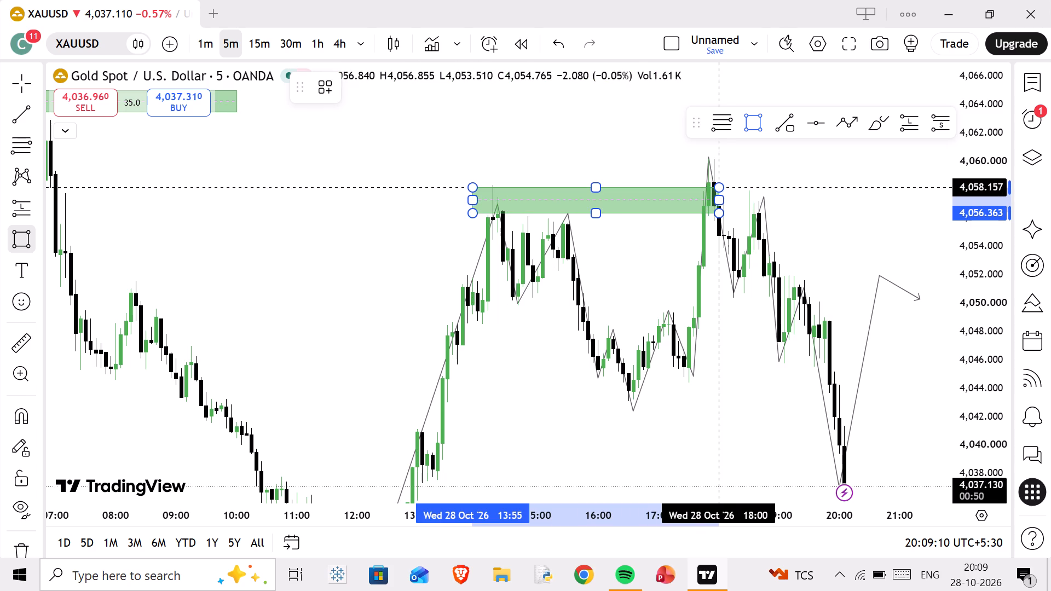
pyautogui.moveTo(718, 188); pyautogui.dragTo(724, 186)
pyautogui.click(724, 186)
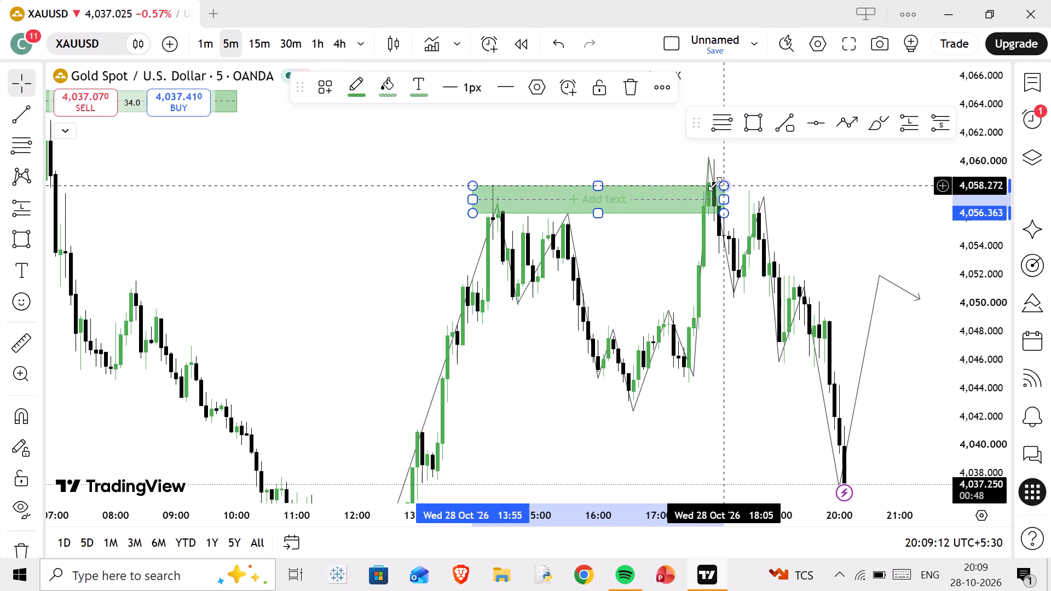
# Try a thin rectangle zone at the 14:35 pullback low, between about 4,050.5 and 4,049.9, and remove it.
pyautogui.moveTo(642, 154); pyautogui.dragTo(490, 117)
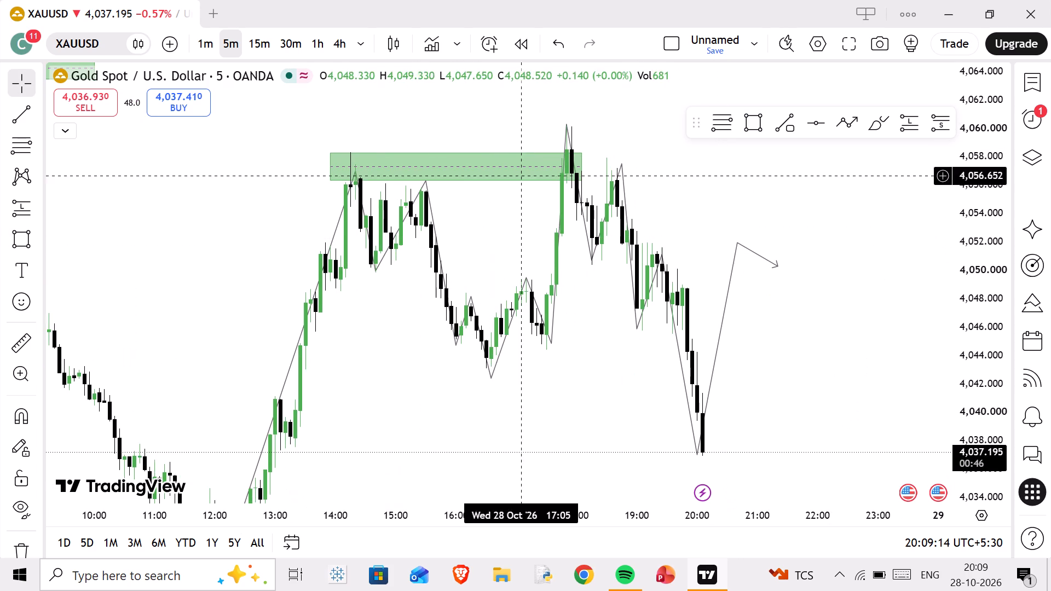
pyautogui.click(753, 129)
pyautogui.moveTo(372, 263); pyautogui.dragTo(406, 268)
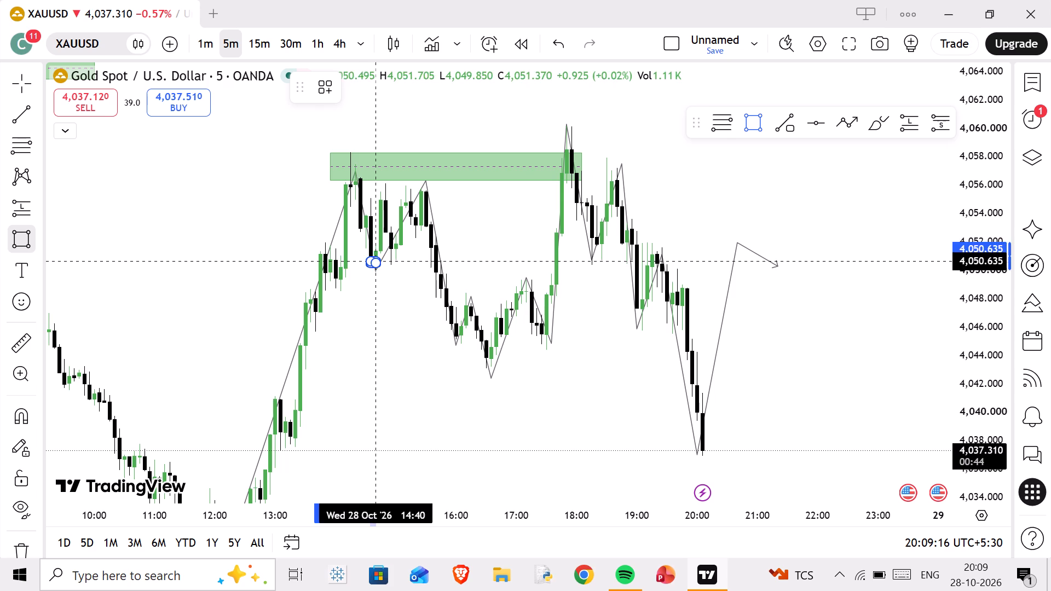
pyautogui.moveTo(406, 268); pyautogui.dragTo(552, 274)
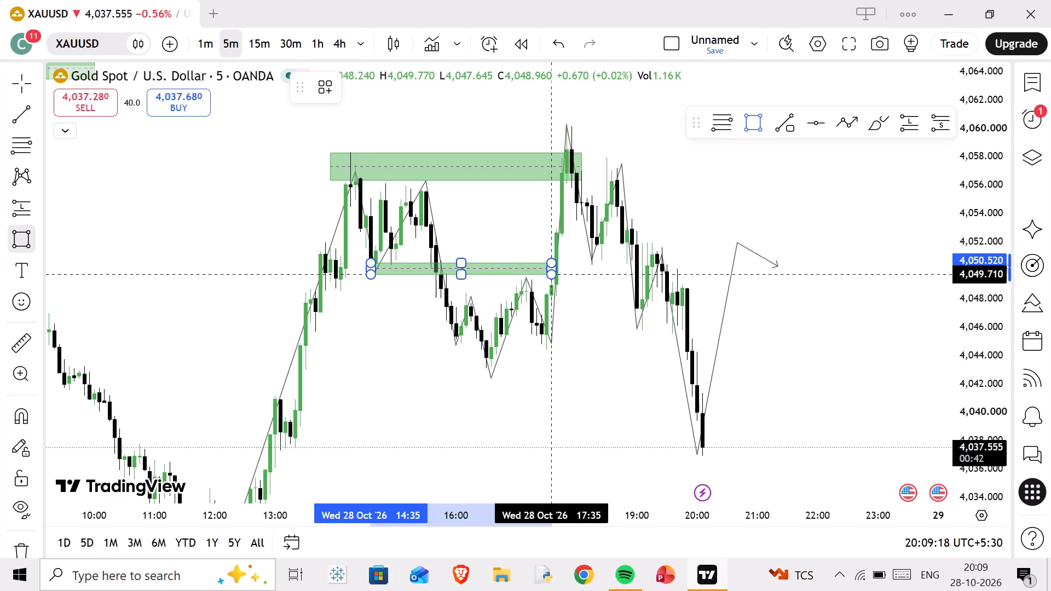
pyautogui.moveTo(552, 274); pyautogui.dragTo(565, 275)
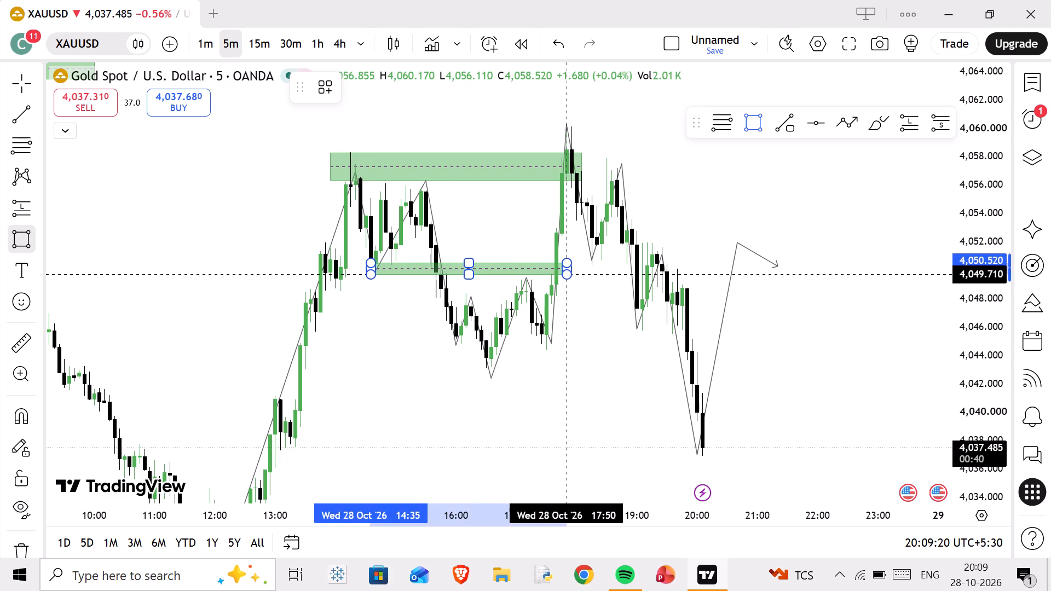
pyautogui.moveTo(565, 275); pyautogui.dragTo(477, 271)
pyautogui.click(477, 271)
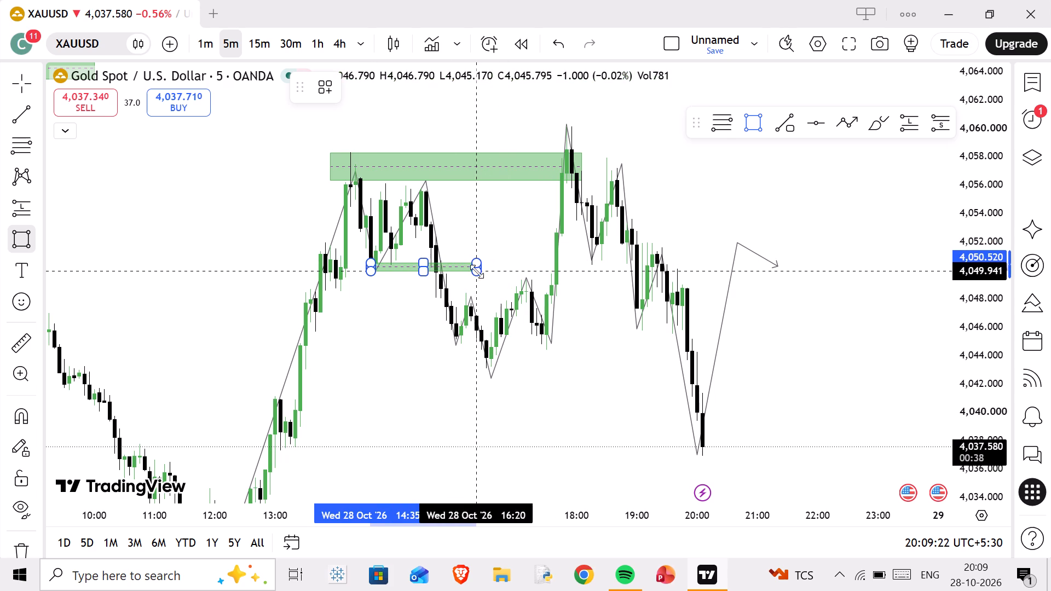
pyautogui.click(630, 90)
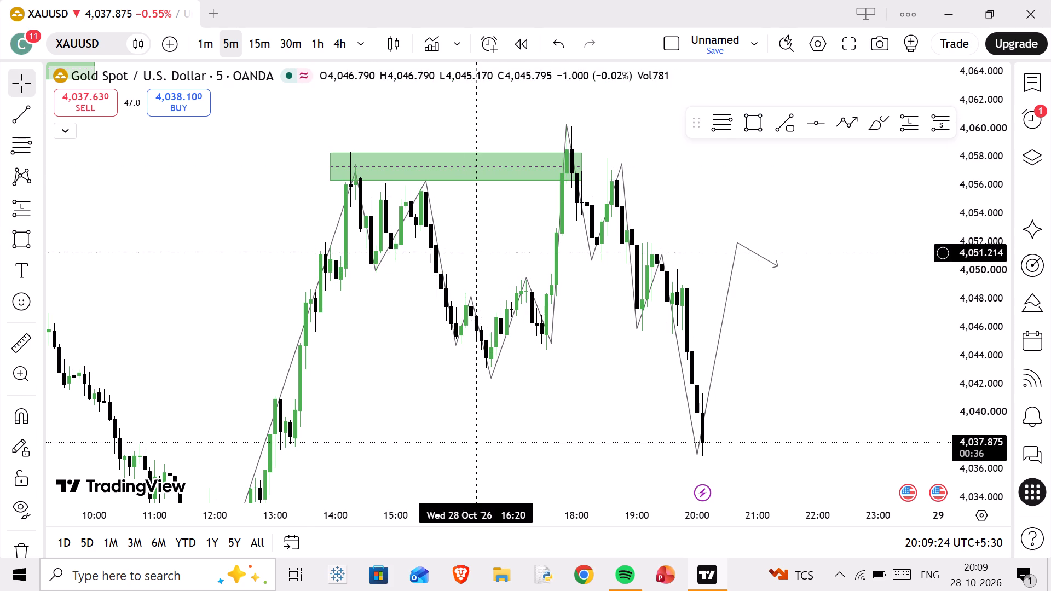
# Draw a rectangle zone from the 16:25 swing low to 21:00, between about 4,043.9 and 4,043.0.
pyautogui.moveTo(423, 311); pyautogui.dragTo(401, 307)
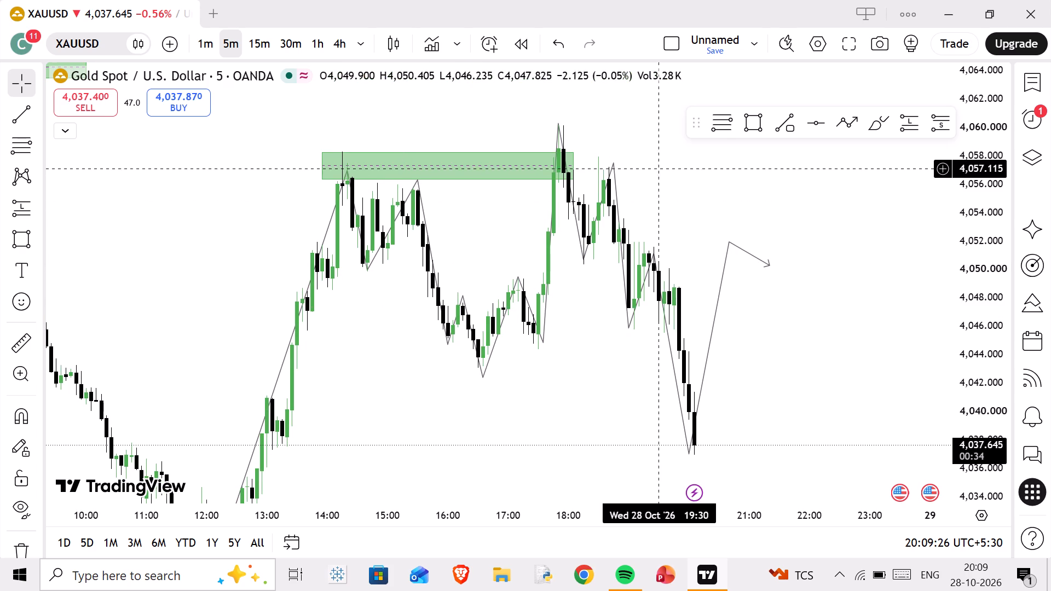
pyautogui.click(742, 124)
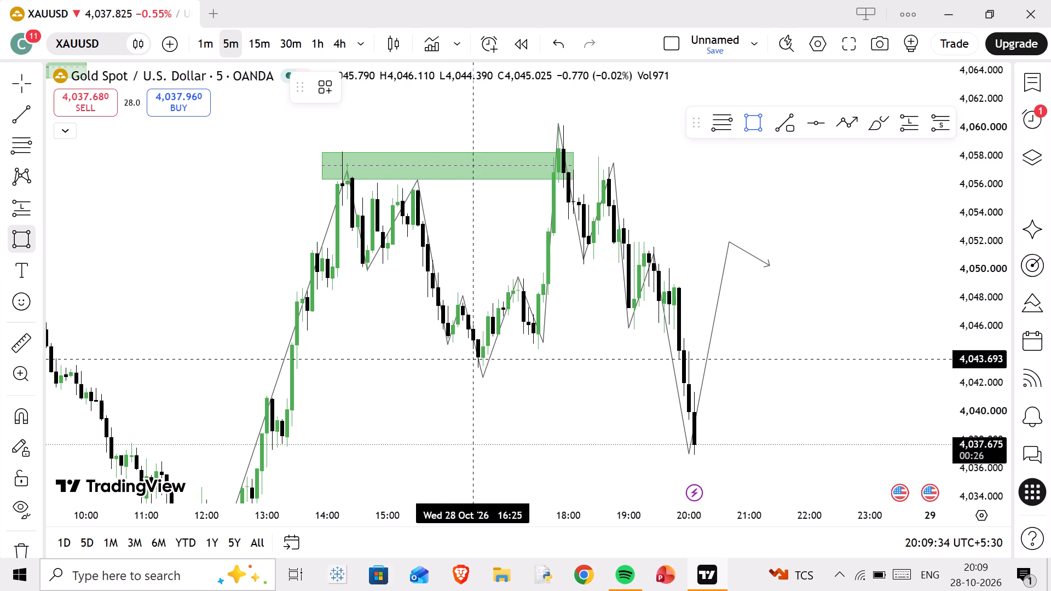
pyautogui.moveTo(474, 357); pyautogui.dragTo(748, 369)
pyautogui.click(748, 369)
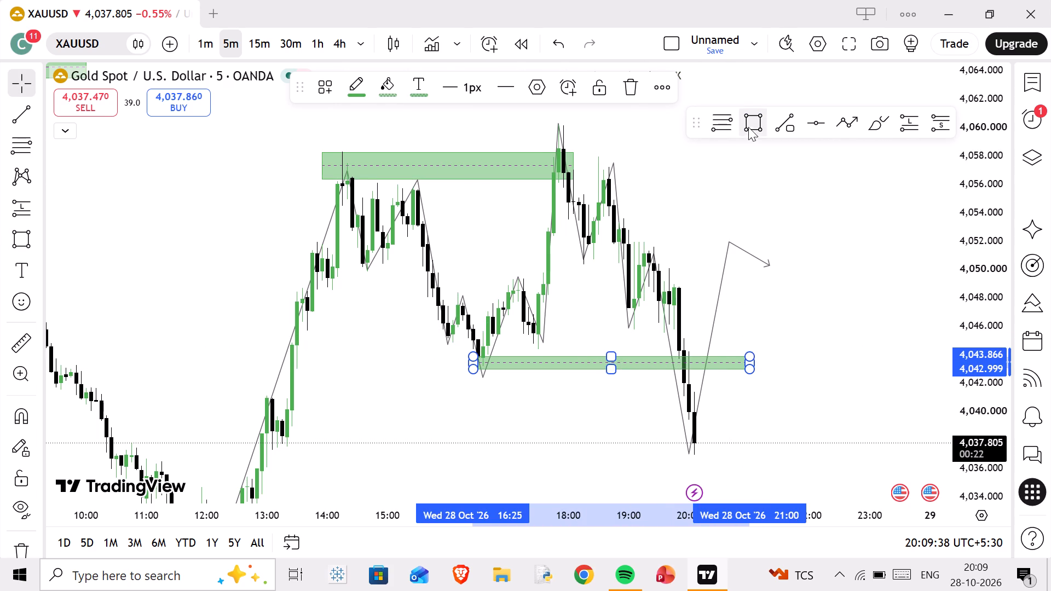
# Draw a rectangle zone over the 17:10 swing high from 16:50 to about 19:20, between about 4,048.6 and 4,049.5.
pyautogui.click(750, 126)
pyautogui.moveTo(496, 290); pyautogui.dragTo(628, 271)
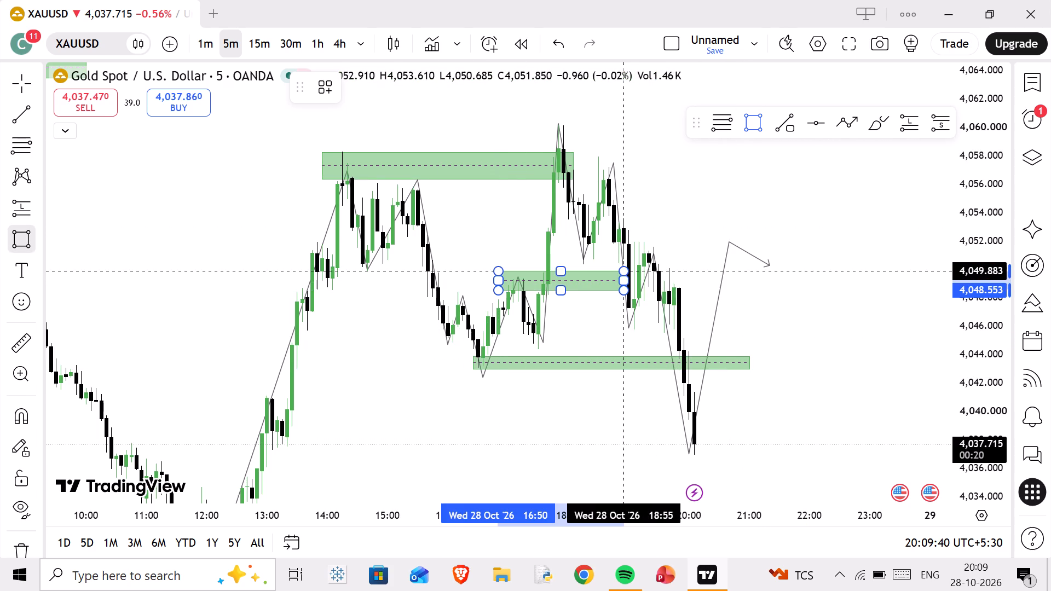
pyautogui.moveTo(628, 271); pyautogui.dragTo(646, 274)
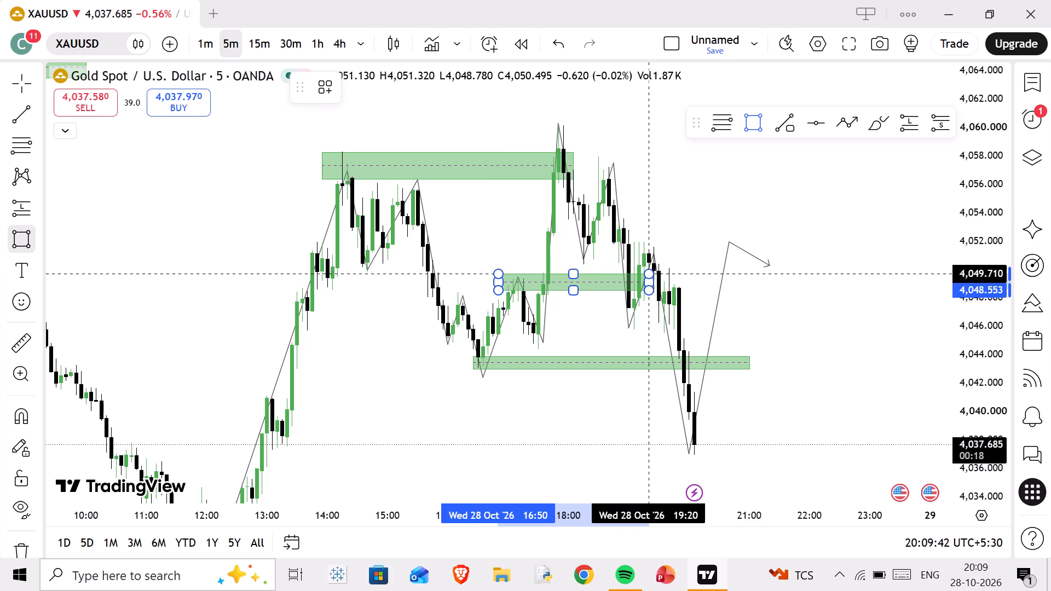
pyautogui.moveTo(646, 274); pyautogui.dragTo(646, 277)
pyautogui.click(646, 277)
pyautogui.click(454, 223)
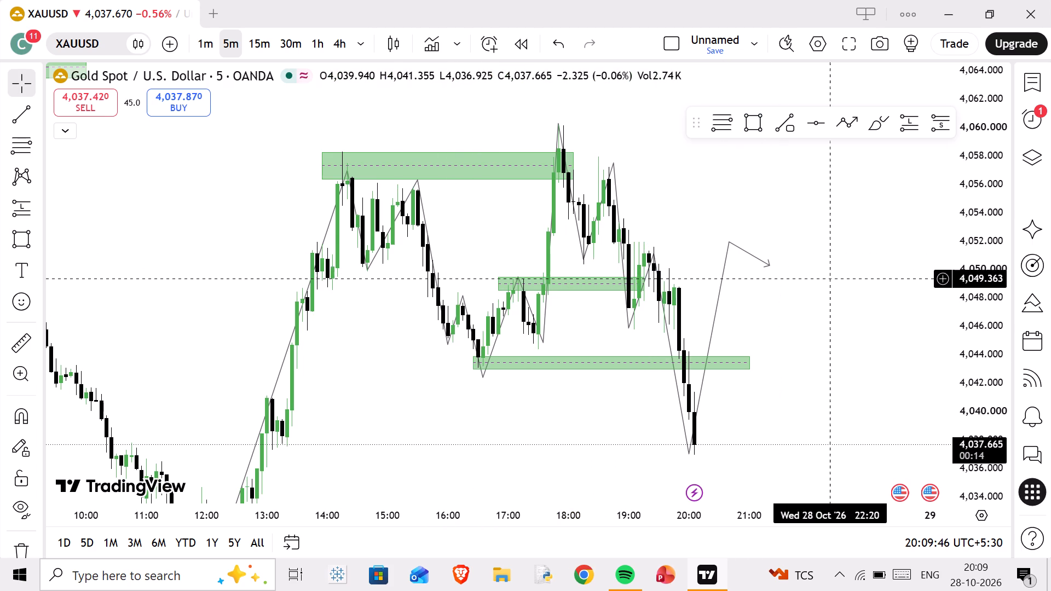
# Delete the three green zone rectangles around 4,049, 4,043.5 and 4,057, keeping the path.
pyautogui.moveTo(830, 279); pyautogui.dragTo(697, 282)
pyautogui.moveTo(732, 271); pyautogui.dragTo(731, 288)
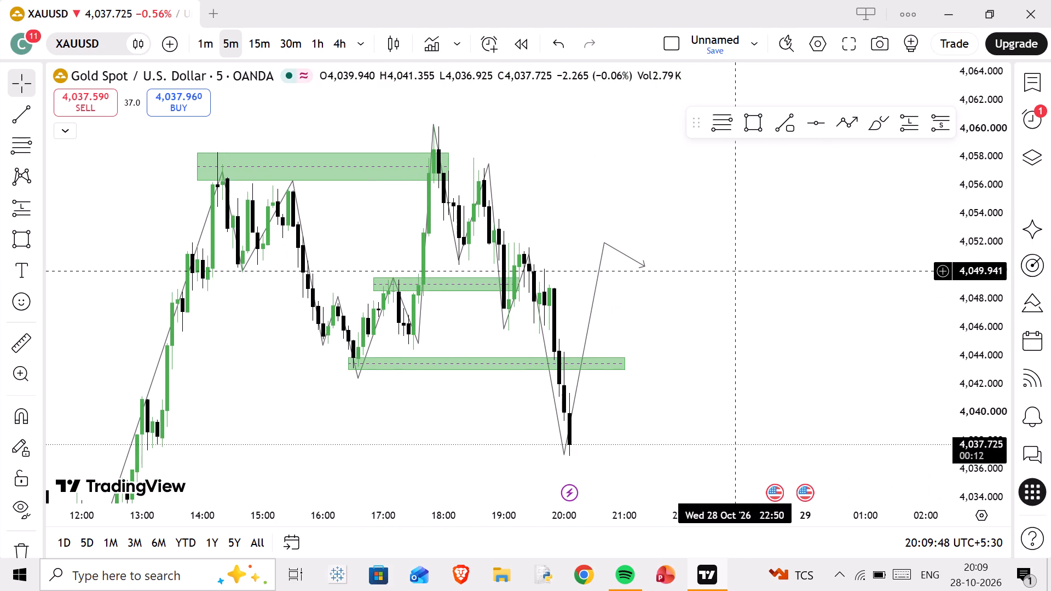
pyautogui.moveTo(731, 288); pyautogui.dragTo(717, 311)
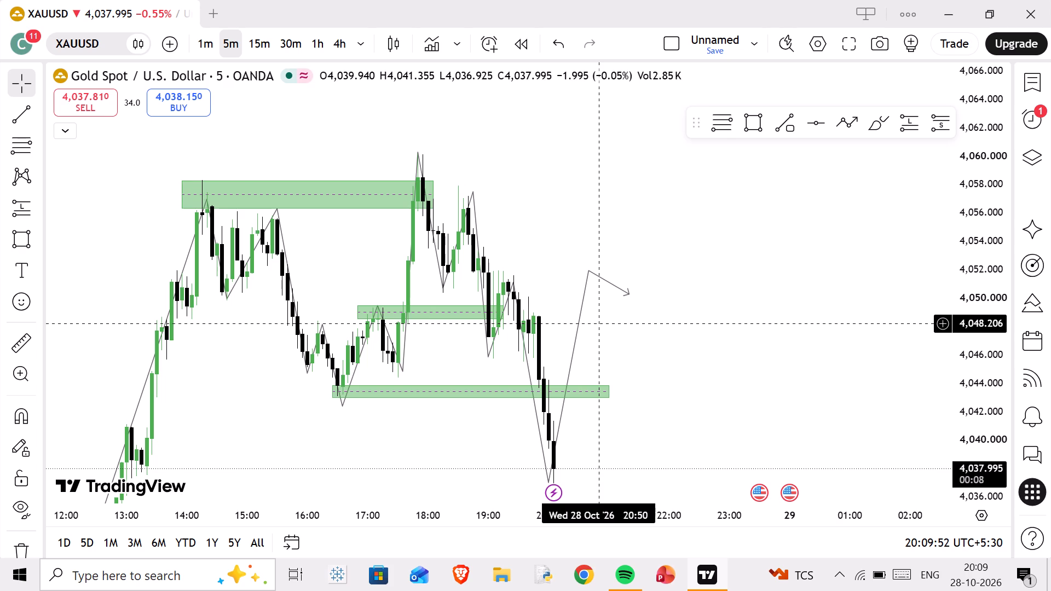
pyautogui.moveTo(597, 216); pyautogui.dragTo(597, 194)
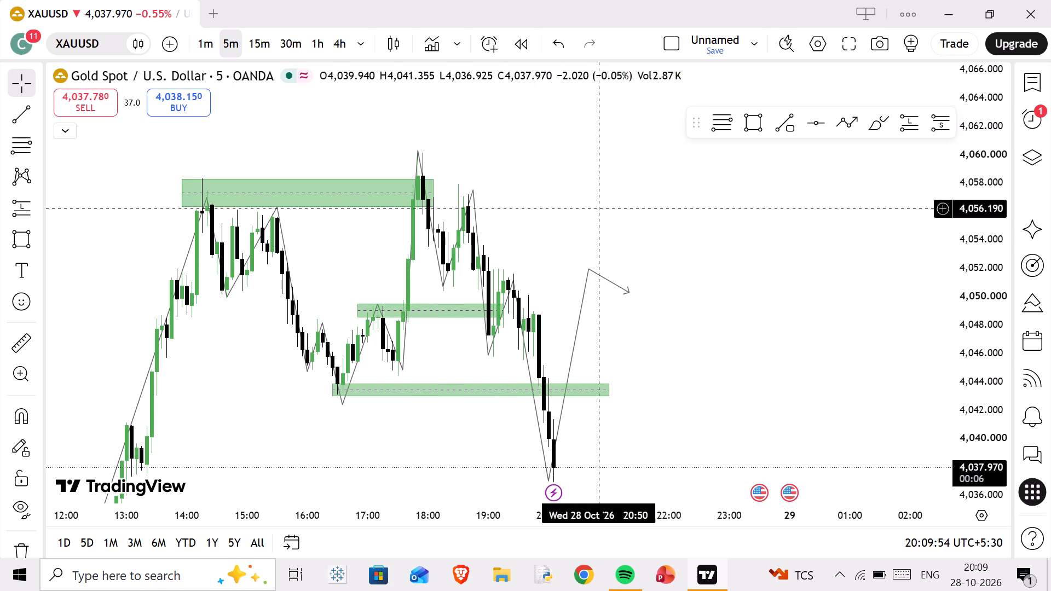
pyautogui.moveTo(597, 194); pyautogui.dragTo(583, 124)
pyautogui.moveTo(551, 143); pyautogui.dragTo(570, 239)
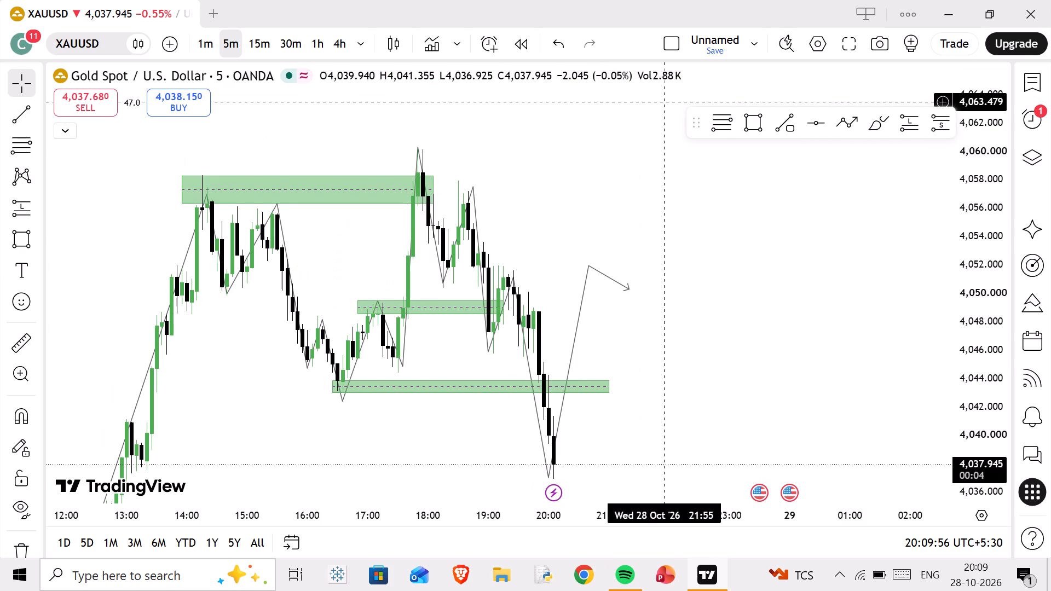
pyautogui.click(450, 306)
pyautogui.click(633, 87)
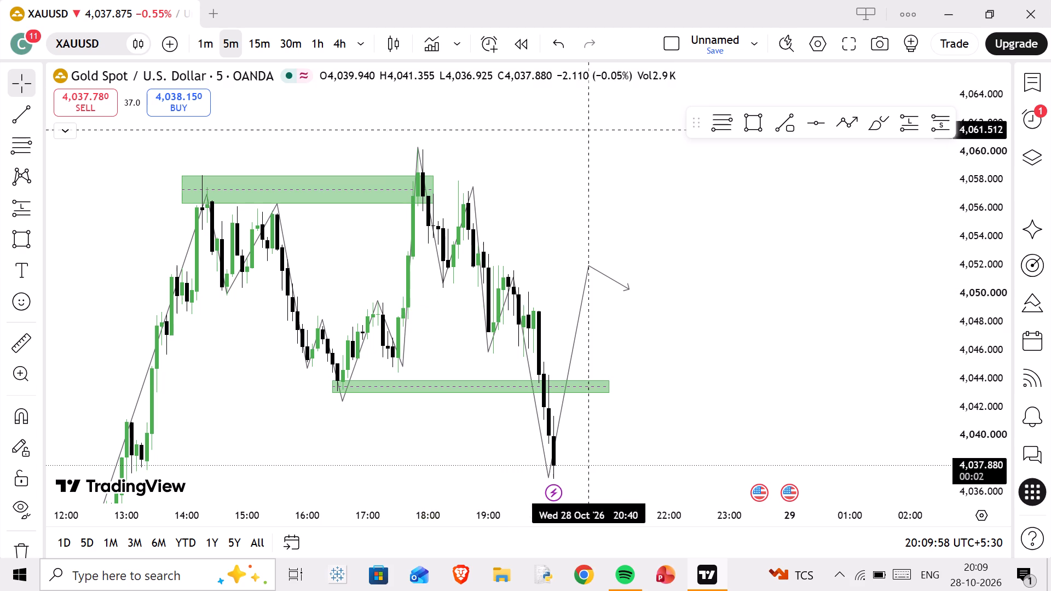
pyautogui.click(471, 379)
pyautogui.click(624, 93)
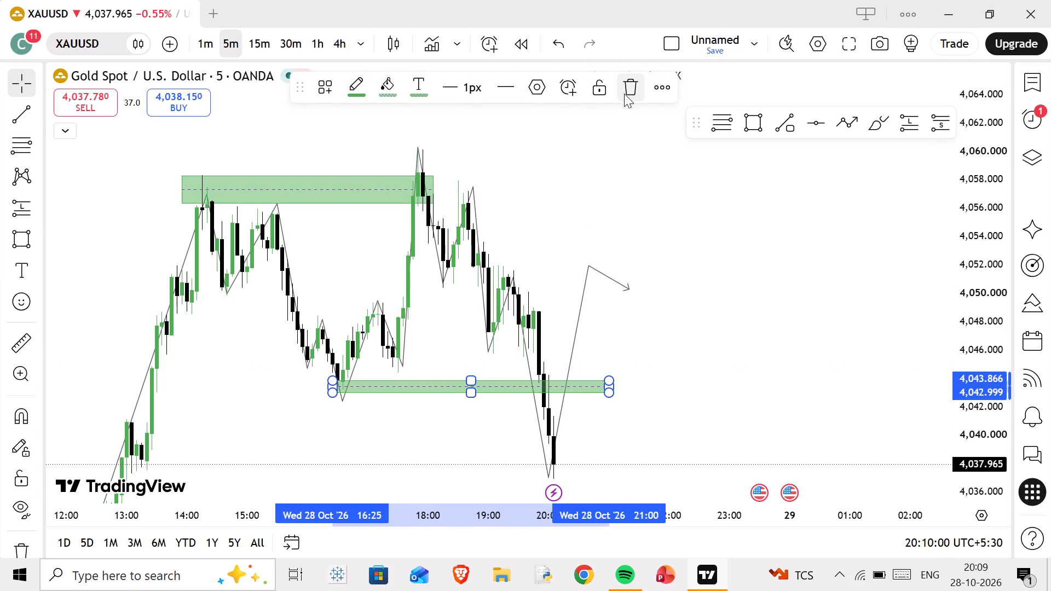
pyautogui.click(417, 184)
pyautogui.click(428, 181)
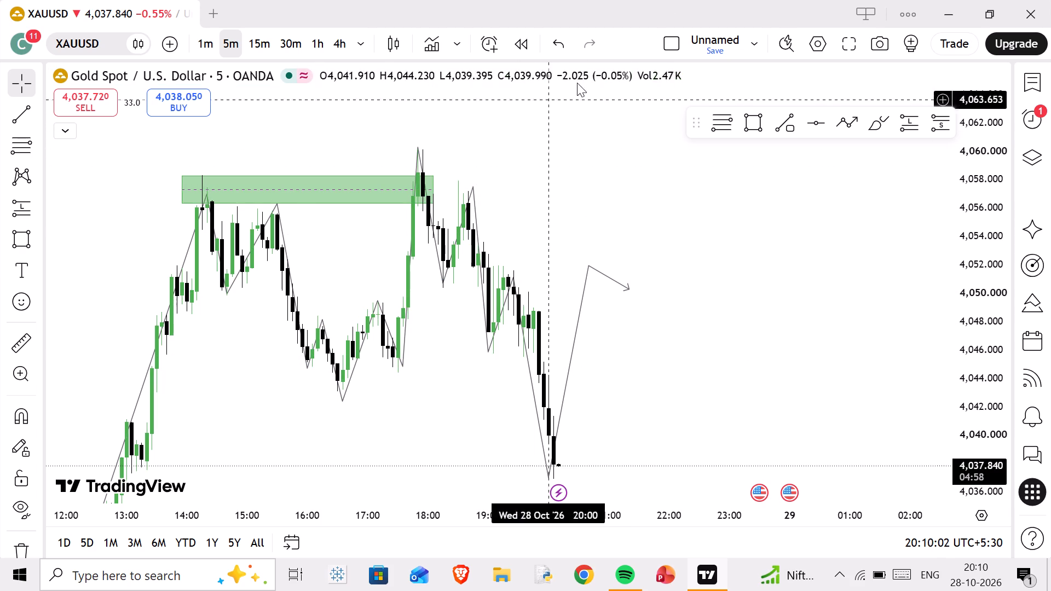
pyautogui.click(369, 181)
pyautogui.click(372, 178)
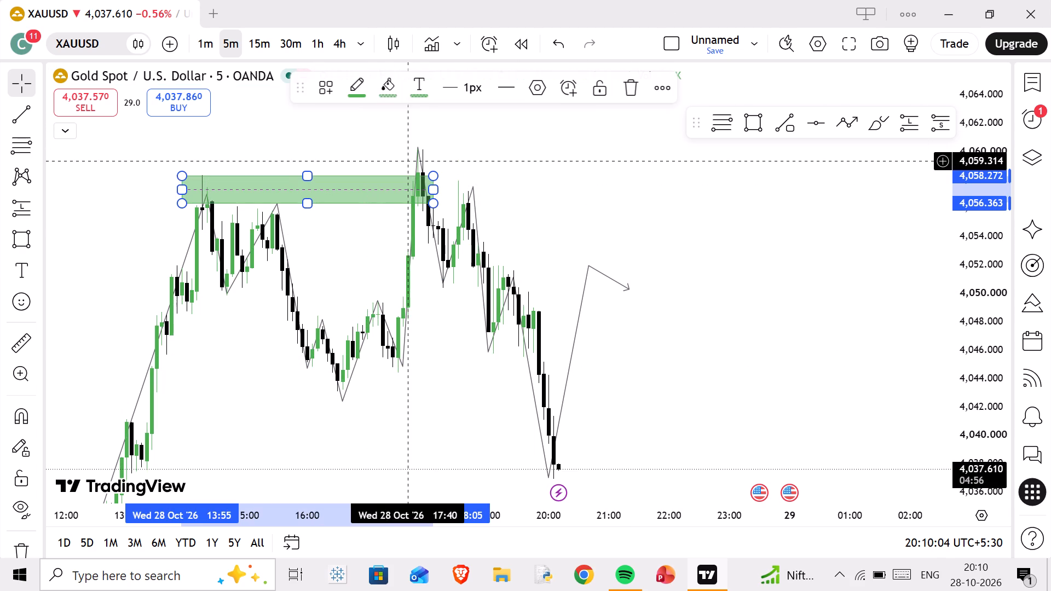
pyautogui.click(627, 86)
# Draw a rectangle zone at the day's swing high from 17:40 to 23:45, between about 4,058.6 and 4,060.1.
pyautogui.scroll(2, 527, 161)
pyautogui.click(752, 112)
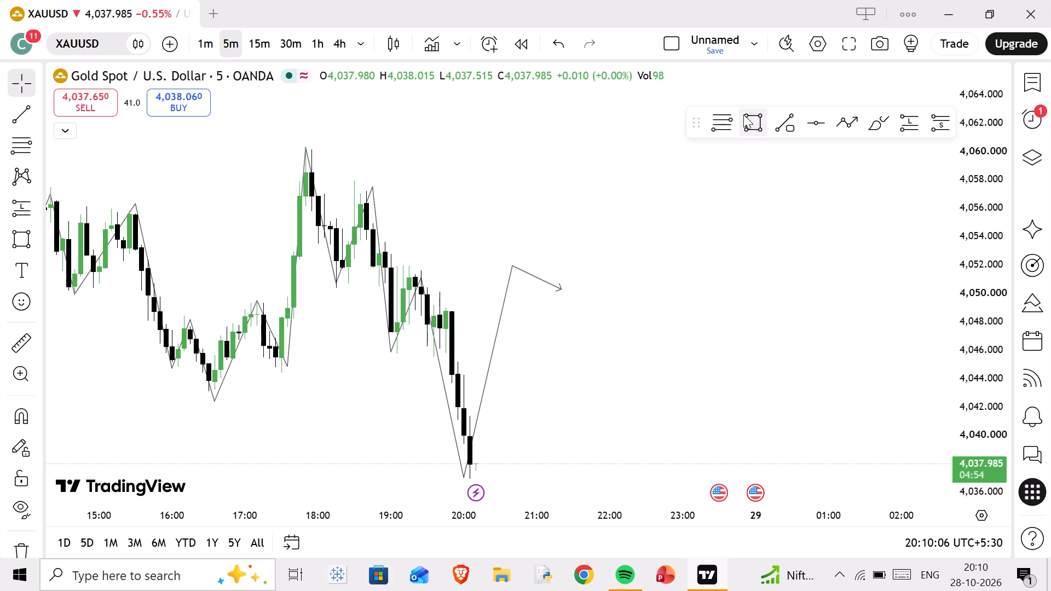
pyautogui.moveTo(296, 172); pyautogui.dragTo(733, 152)
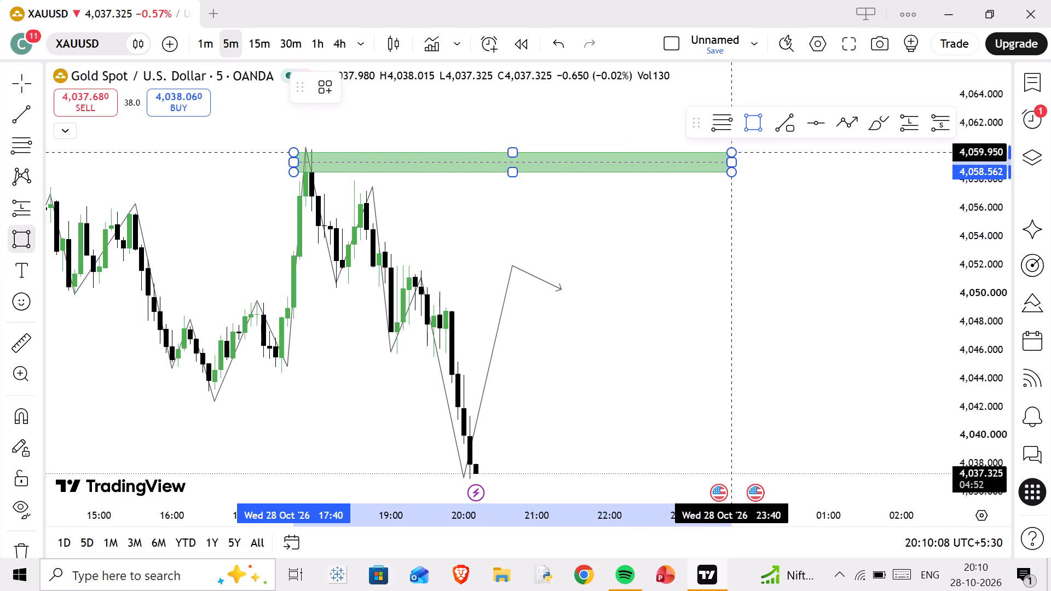
pyautogui.moveTo(733, 152); pyautogui.dragTo(737, 150)
pyautogui.click(737, 150)
# Set the fill colour of the new swing-high zone to red.
pyautogui.click(378, 88)
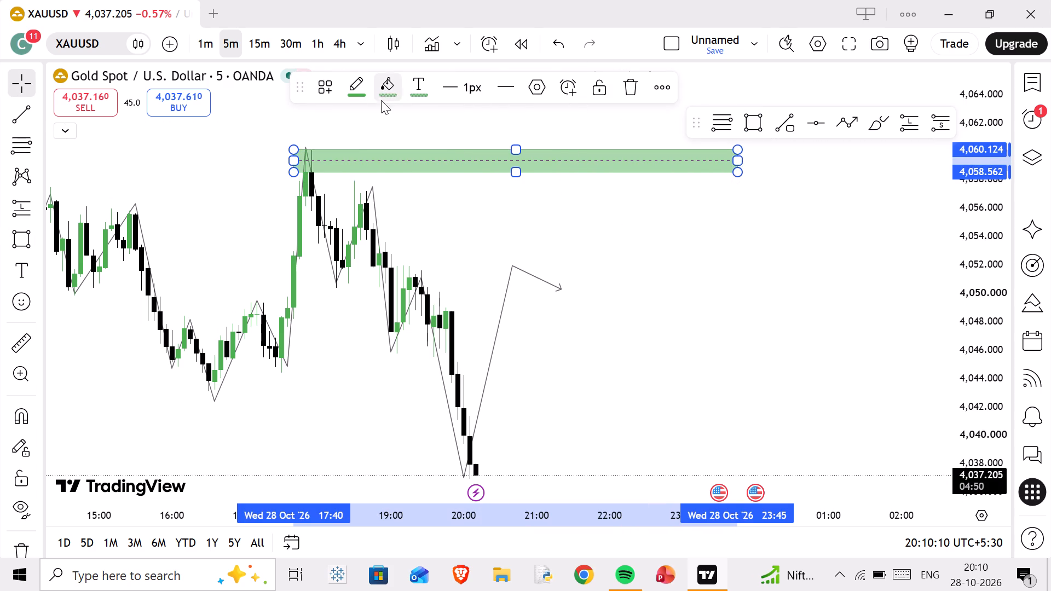
pyautogui.click(393, 135)
pyautogui.click(450, 216)
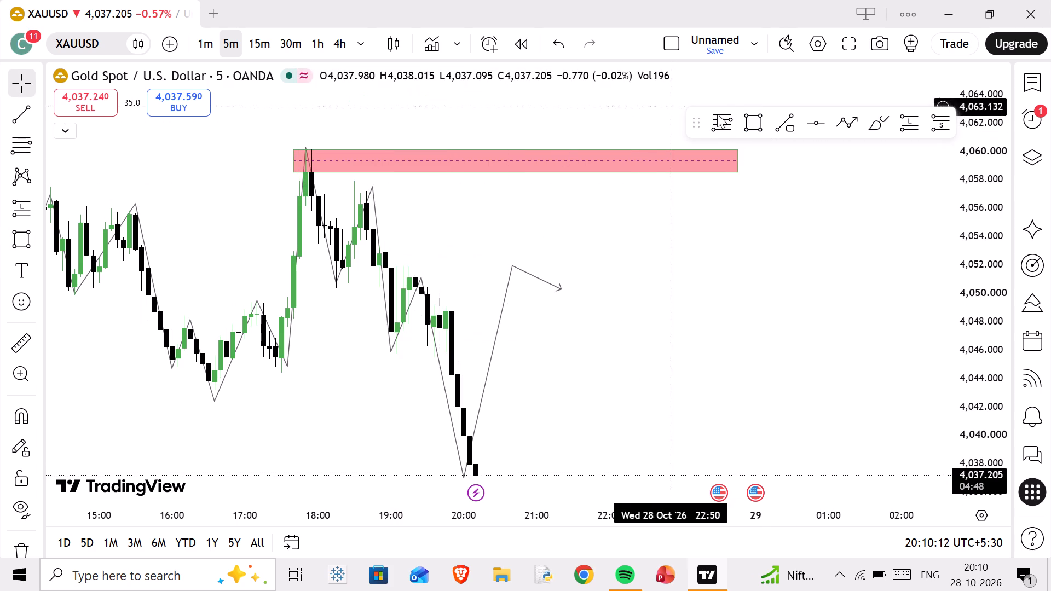
# Draw a second red rectangle zone from 18:05 to 22:50, between about 4,051.9 and 4,050.5.
pyautogui.click(747, 115)
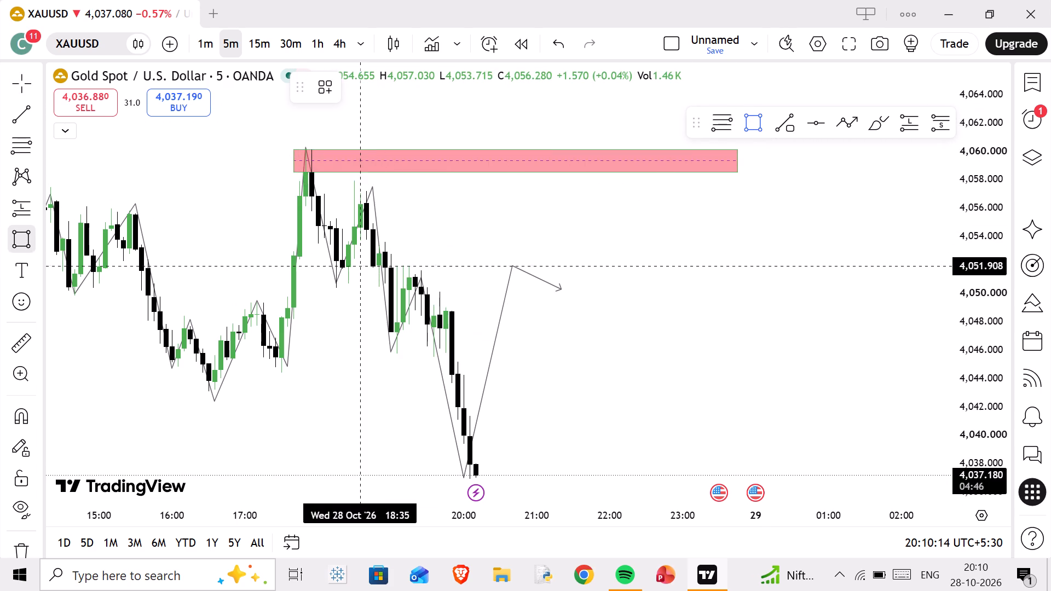
pyautogui.moveTo(326, 266); pyautogui.dragTo(633, 281)
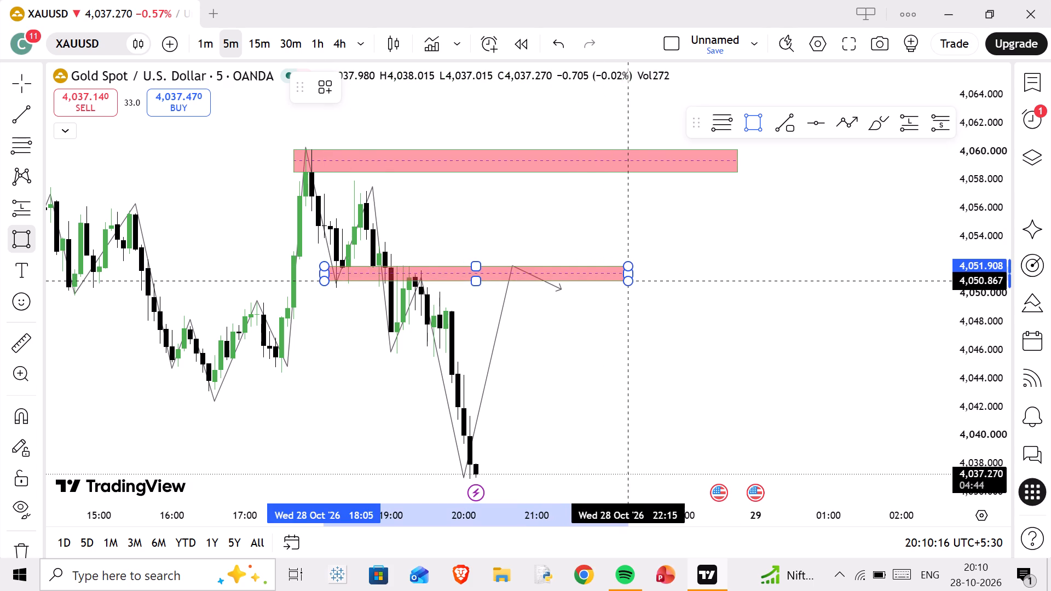
pyautogui.moveTo(633, 281); pyautogui.dragTo(667, 283)
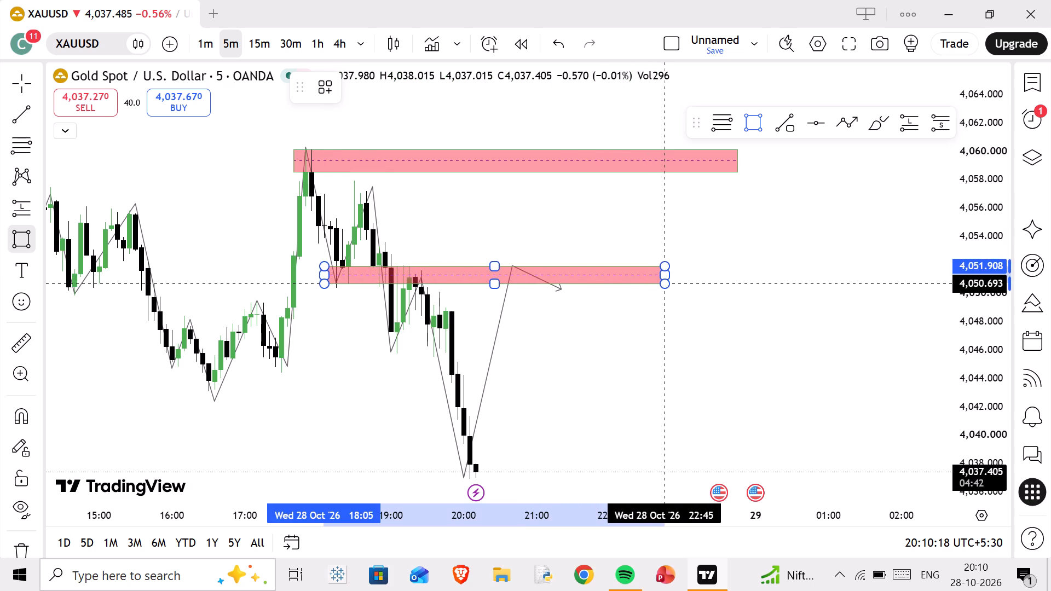
pyautogui.moveTo(667, 283); pyautogui.dragTo(668, 287)
pyautogui.click(668, 287)
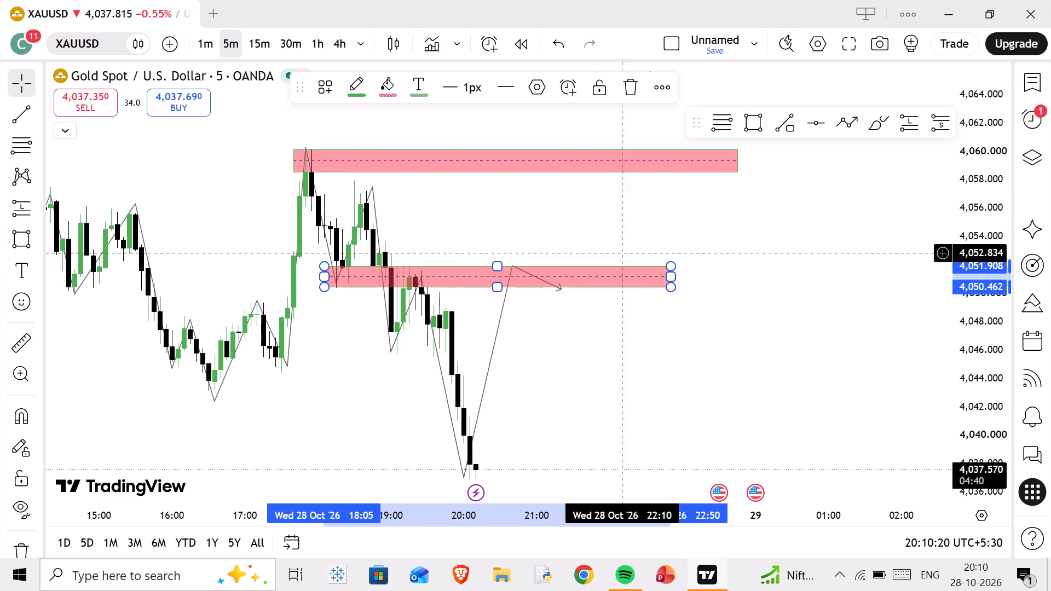
# Try measuring the price move from about 4,047.3 at 18:05 up toward the lower red zone, and clear the measurement.
pyautogui.moveTo(466, 206); pyautogui.dragTo(588, 194)
pyautogui.moveTo(578, 212); pyautogui.dragTo(570, 176)
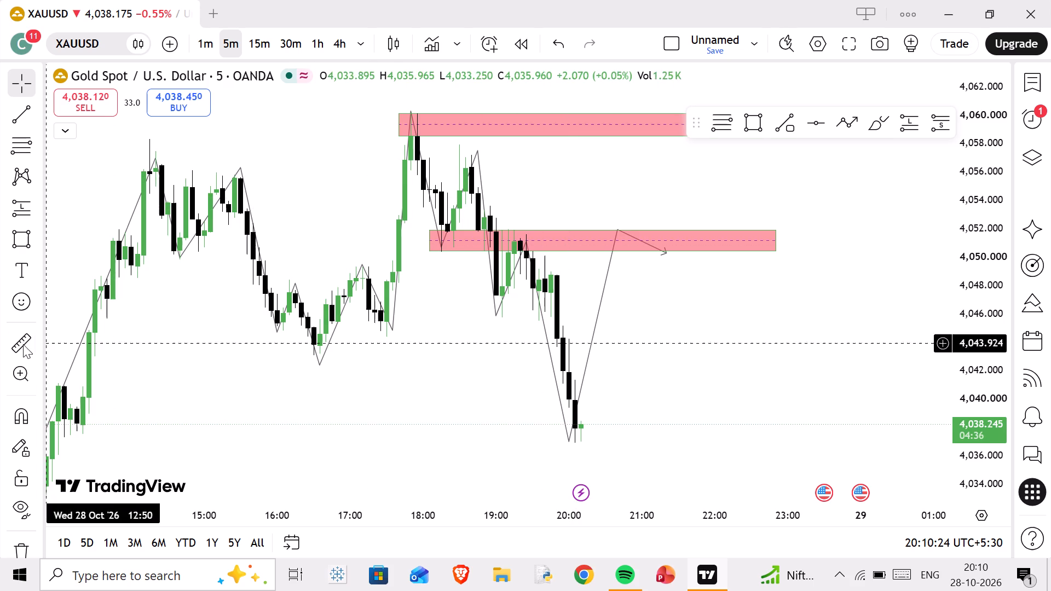
pyautogui.click(22, 344)
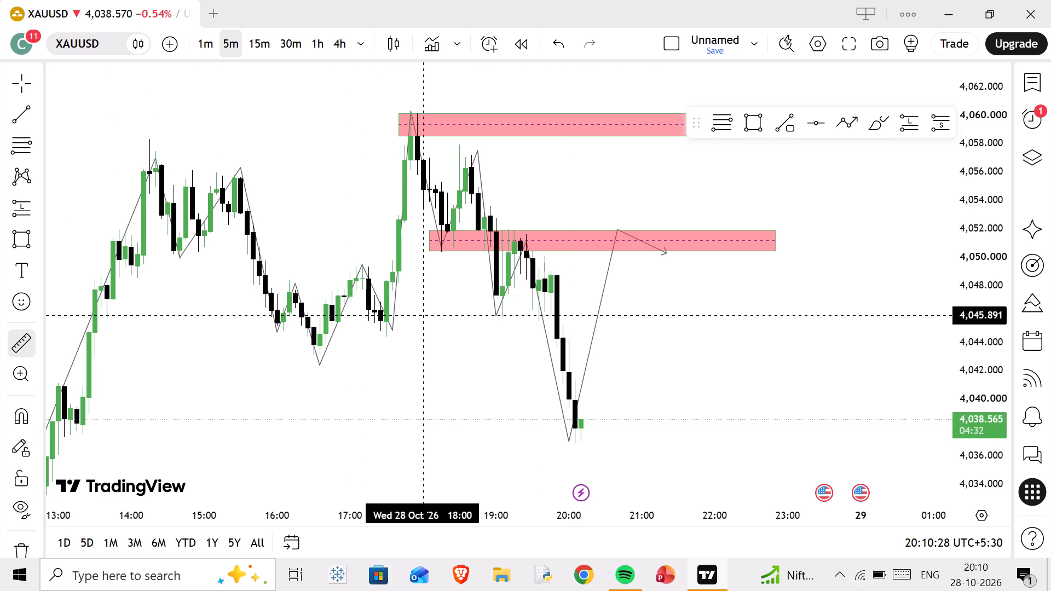
pyautogui.click(431, 295)
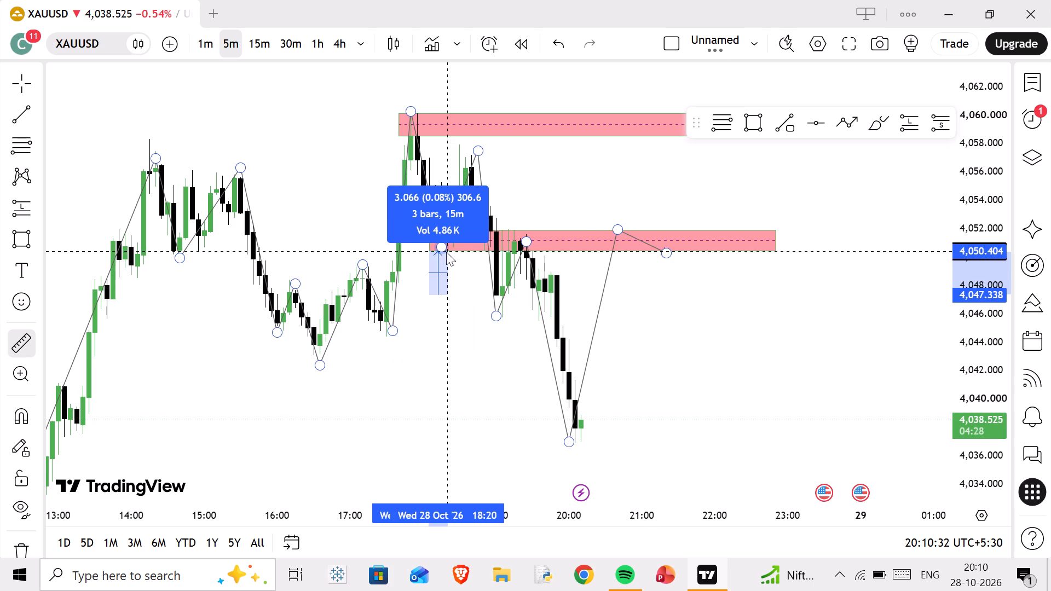
pyautogui.doubleClick(702, 293)
# Delete the swing-structure path with its projected arrow, keeping both red zones.
pyautogui.moveTo(663, 344); pyautogui.dragTo(519, 313)
pyautogui.scroll(1, 522, 309)
pyautogui.scroll(-2, 523, 308)
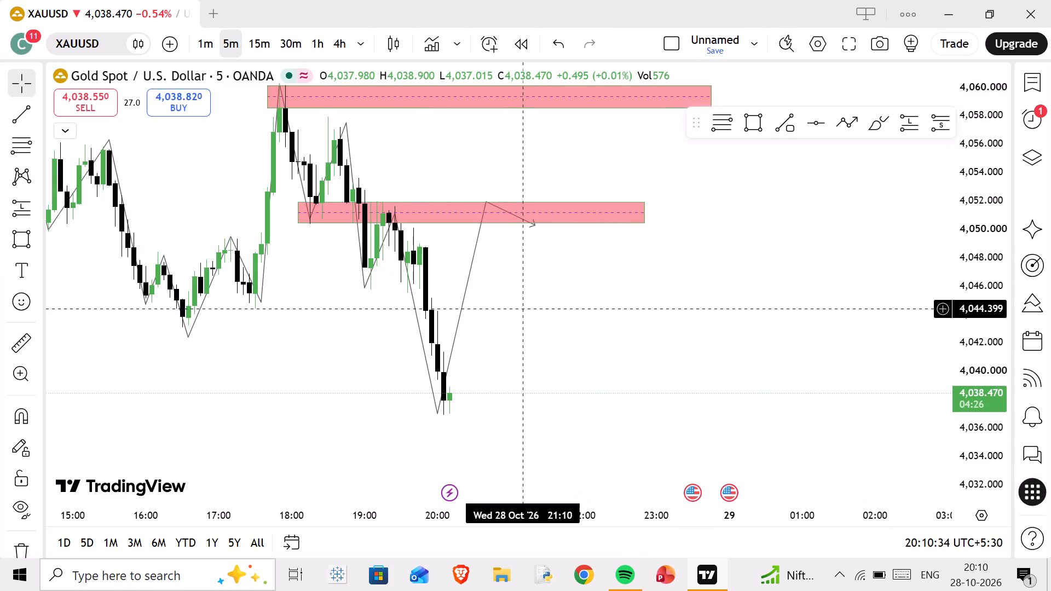
pyautogui.scroll(-3, 523, 308)
pyautogui.moveTo(519, 362); pyautogui.dragTo(602, 224)
pyautogui.moveTo(557, 257); pyautogui.dragTo(549, 338)
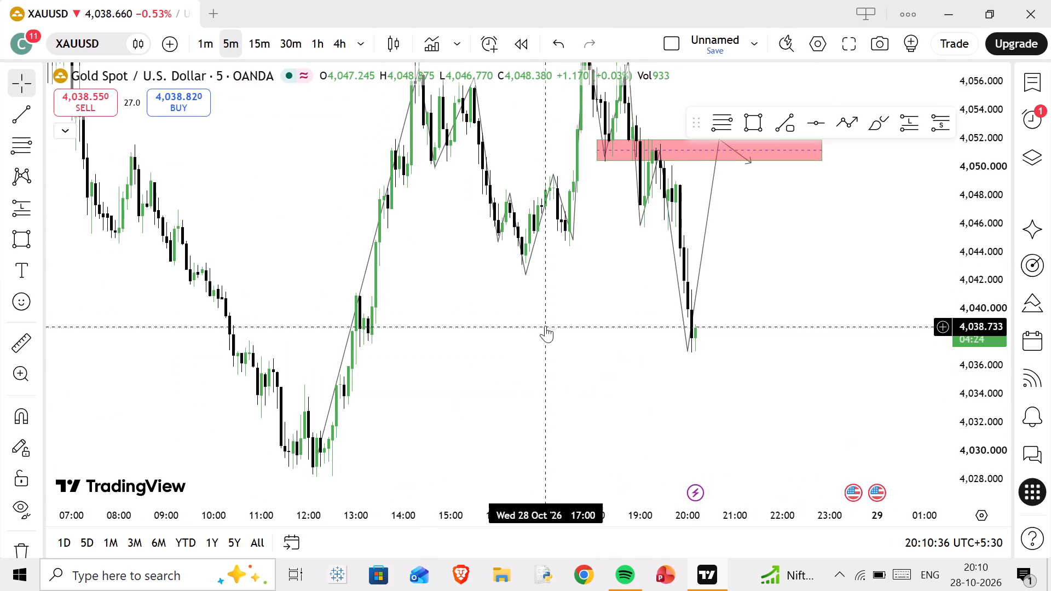
pyautogui.moveTo(588, 282); pyautogui.dragTo(559, 355)
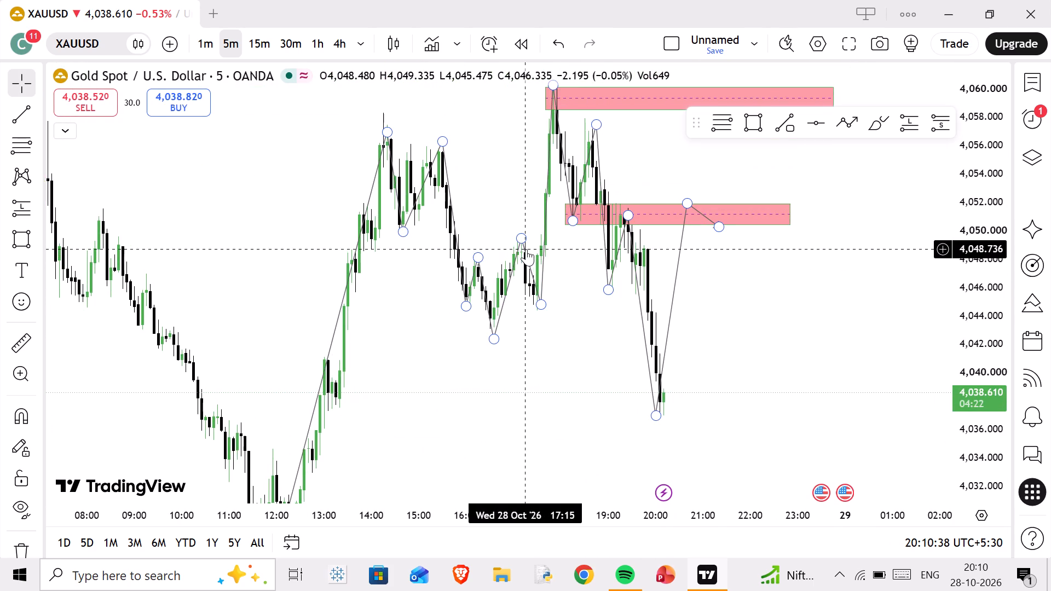
pyautogui.click(526, 249)
pyautogui.click(542, 85)
# Extend the right end of the lower red zone to about 00:20 on the 29th.
pyautogui.scroll(4, 685, 322)
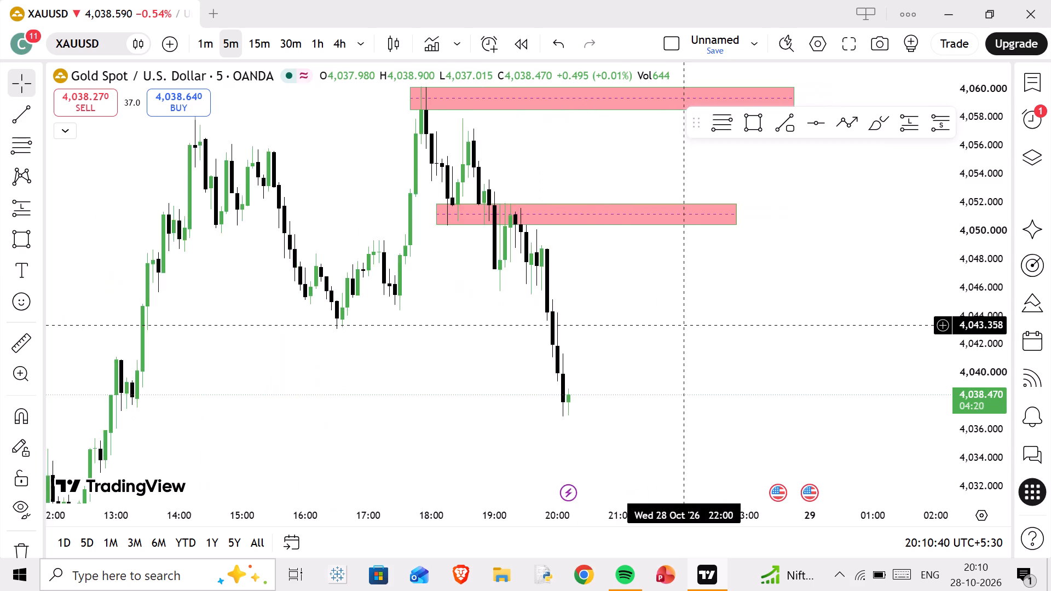
pyautogui.scroll(1, 685, 326)
pyautogui.moveTo(570, 289); pyautogui.dragTo(718, 282)
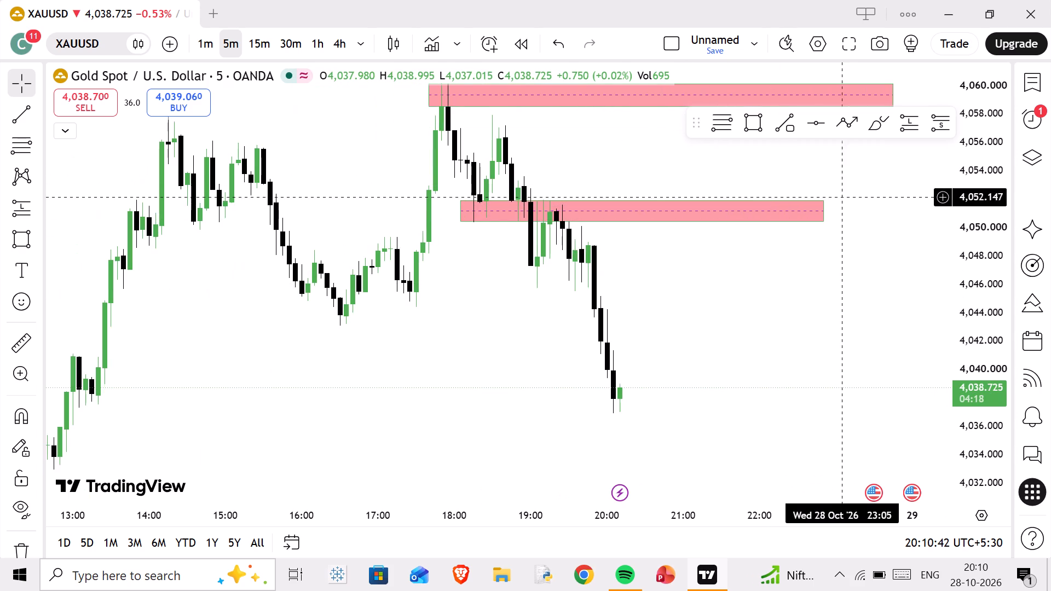
pyautogui.moveTo(827, 210); pyautogui.dragTo(937, 201)
pyautogui.click(708, 288)
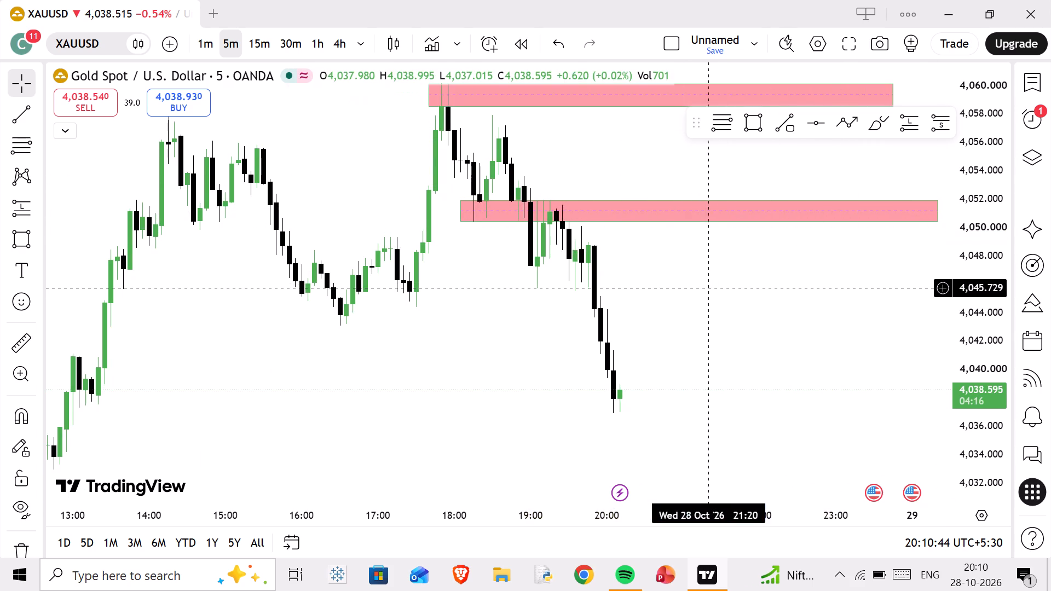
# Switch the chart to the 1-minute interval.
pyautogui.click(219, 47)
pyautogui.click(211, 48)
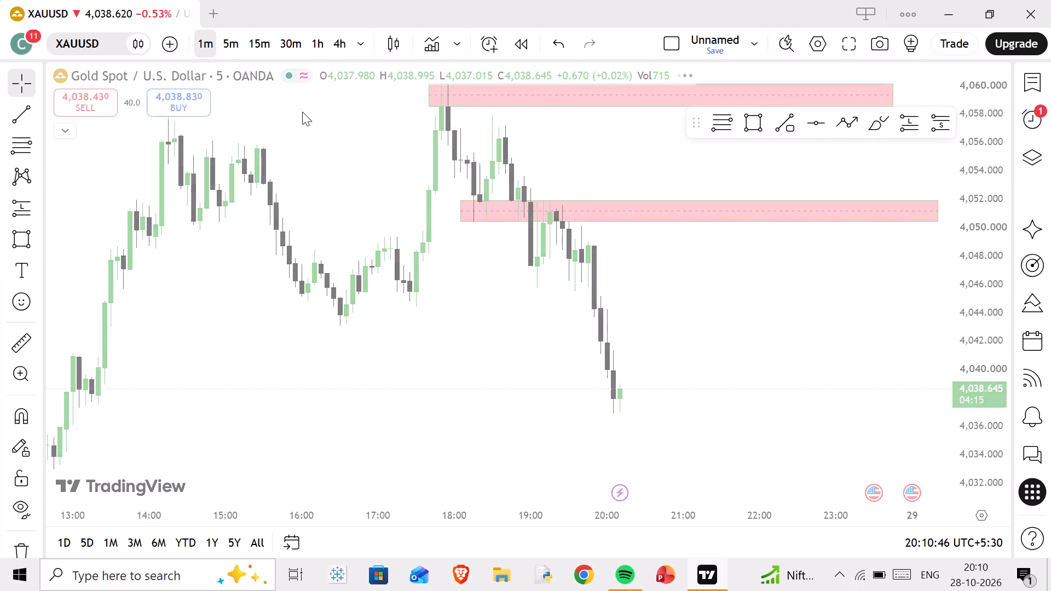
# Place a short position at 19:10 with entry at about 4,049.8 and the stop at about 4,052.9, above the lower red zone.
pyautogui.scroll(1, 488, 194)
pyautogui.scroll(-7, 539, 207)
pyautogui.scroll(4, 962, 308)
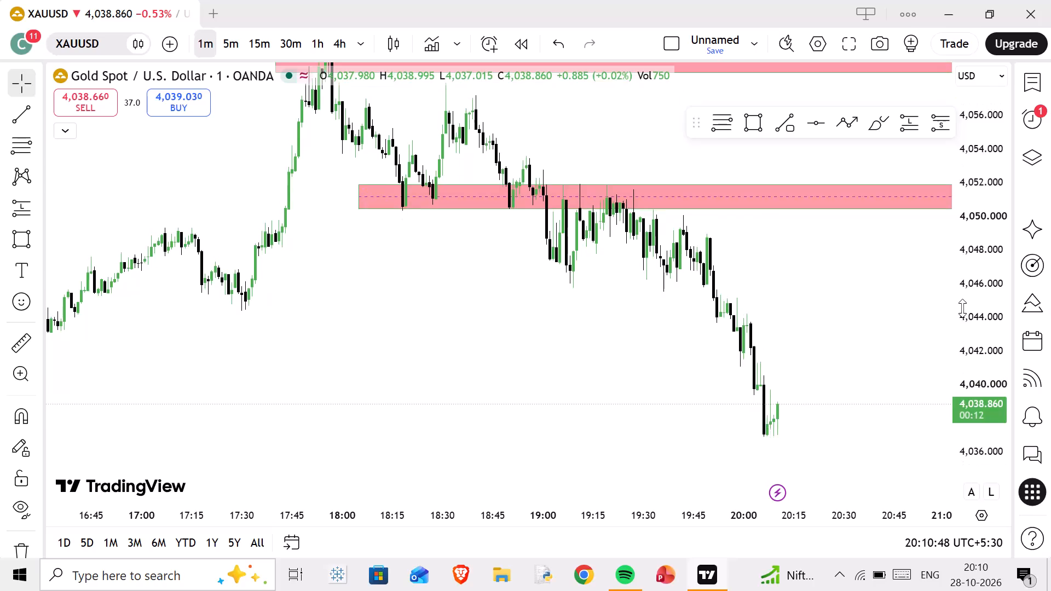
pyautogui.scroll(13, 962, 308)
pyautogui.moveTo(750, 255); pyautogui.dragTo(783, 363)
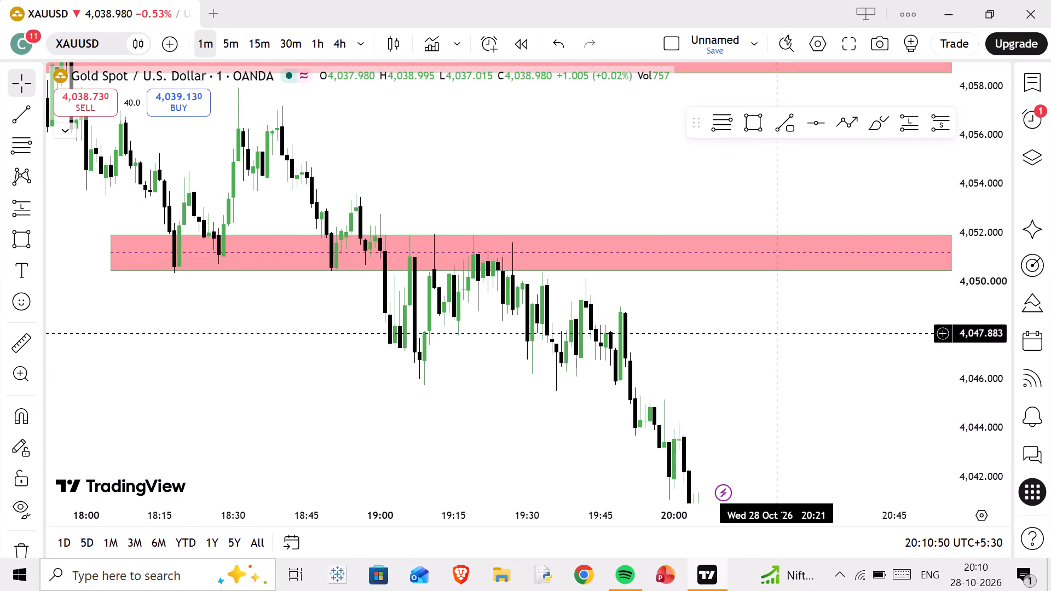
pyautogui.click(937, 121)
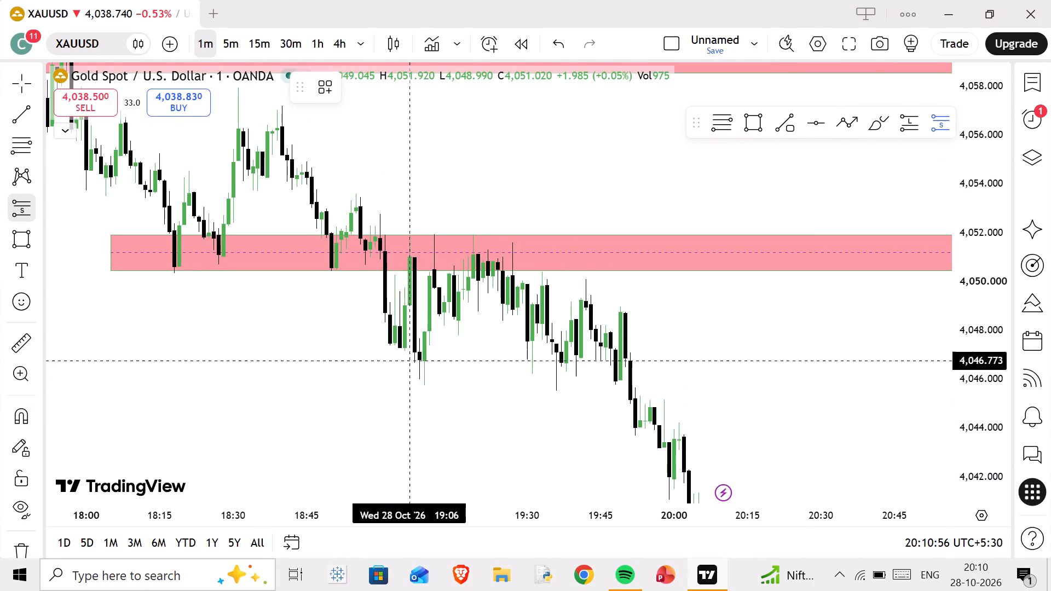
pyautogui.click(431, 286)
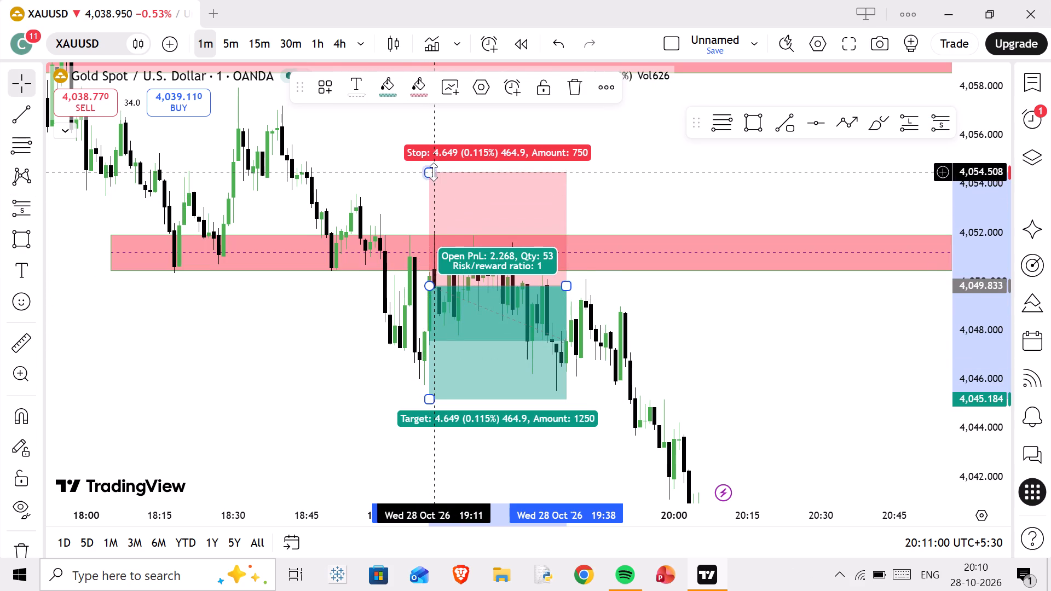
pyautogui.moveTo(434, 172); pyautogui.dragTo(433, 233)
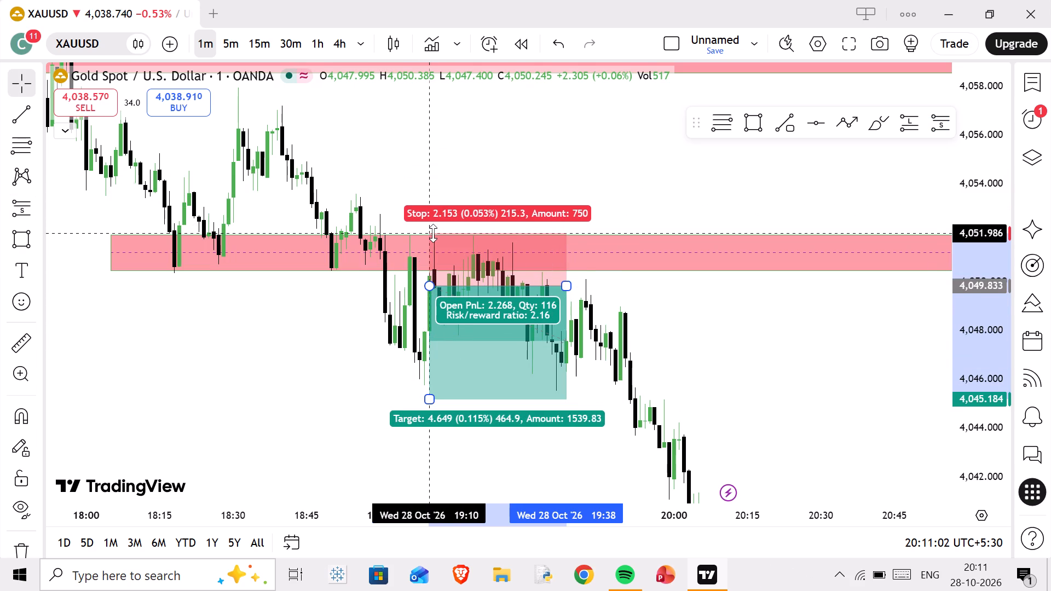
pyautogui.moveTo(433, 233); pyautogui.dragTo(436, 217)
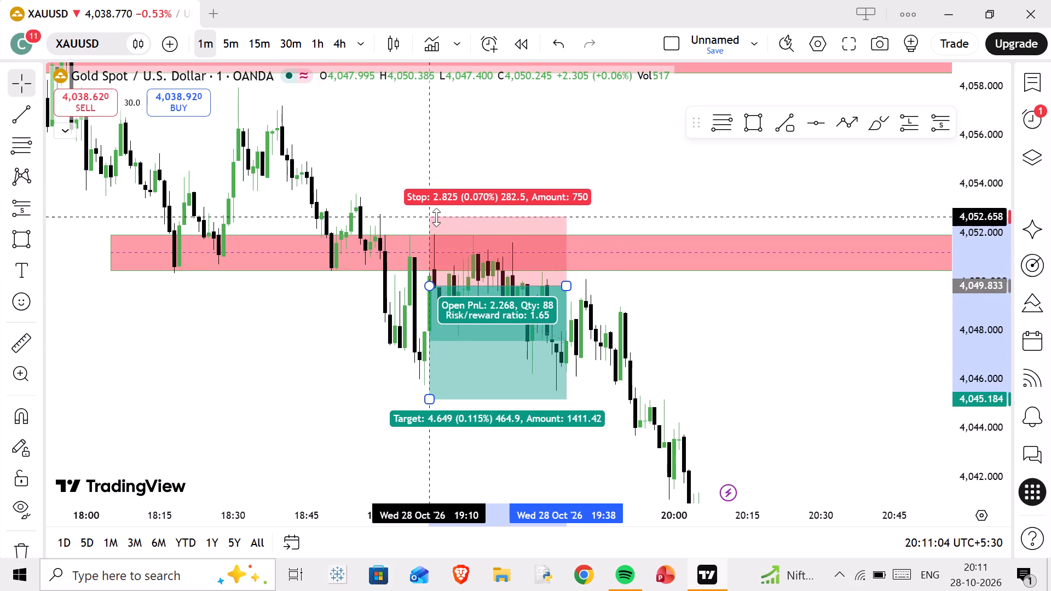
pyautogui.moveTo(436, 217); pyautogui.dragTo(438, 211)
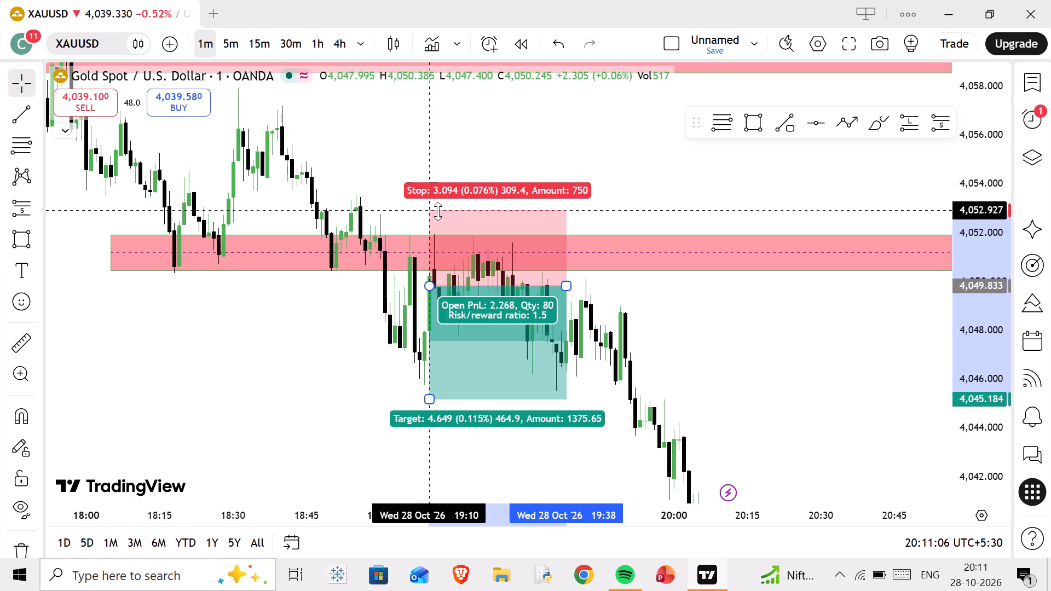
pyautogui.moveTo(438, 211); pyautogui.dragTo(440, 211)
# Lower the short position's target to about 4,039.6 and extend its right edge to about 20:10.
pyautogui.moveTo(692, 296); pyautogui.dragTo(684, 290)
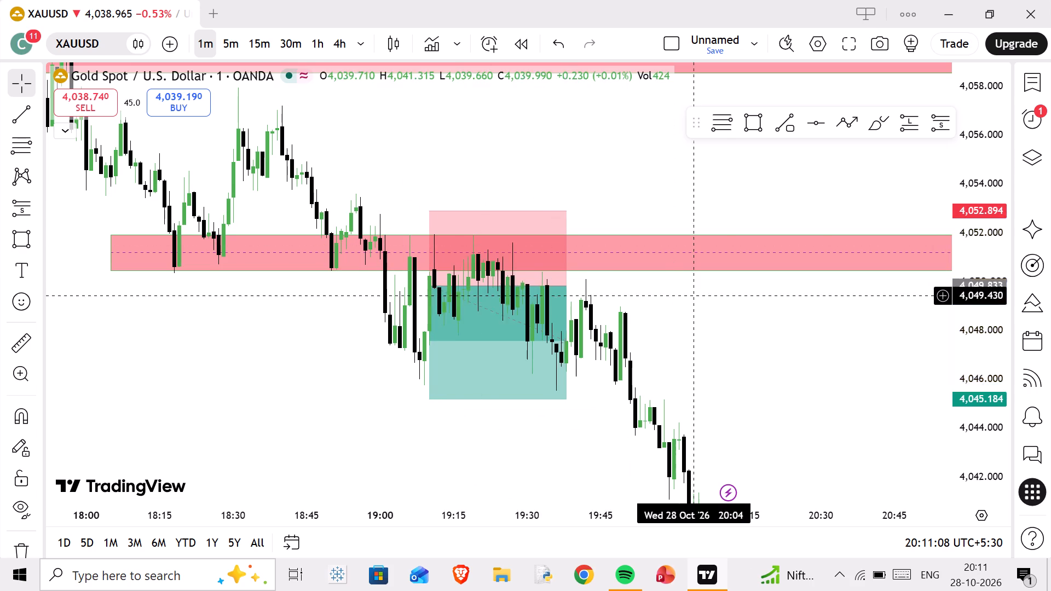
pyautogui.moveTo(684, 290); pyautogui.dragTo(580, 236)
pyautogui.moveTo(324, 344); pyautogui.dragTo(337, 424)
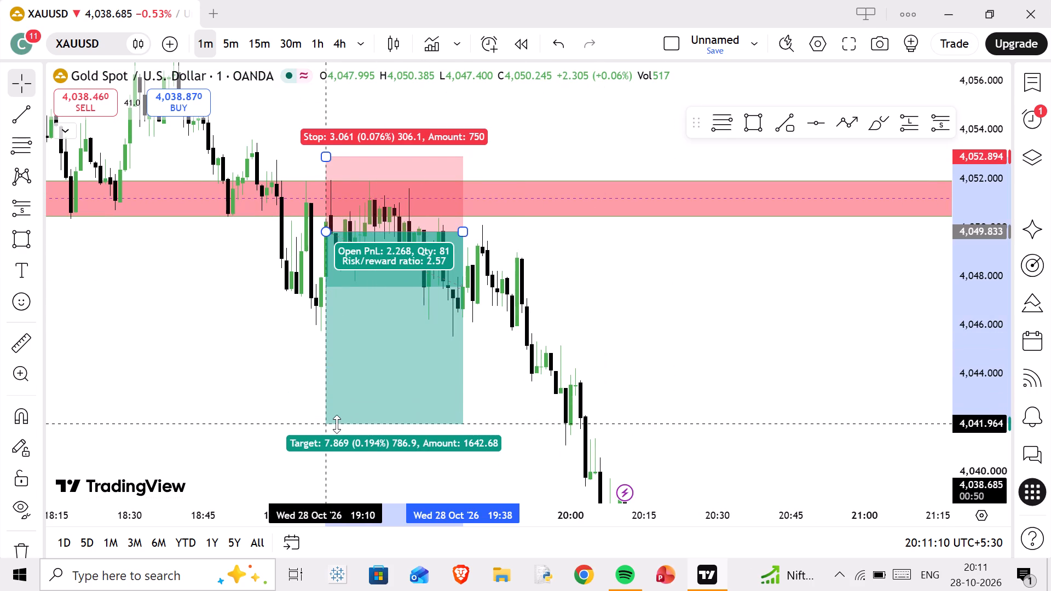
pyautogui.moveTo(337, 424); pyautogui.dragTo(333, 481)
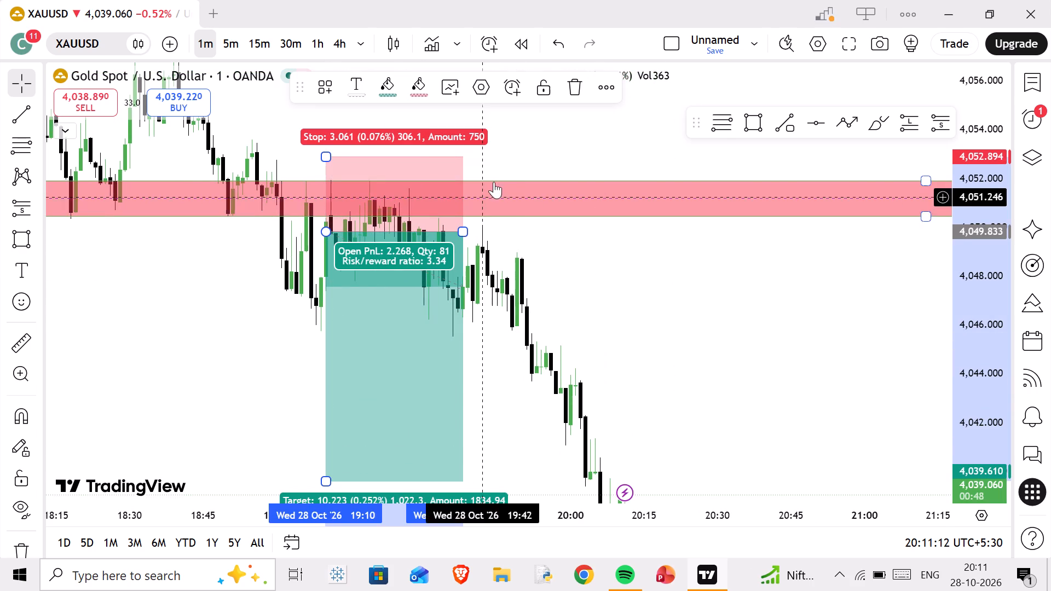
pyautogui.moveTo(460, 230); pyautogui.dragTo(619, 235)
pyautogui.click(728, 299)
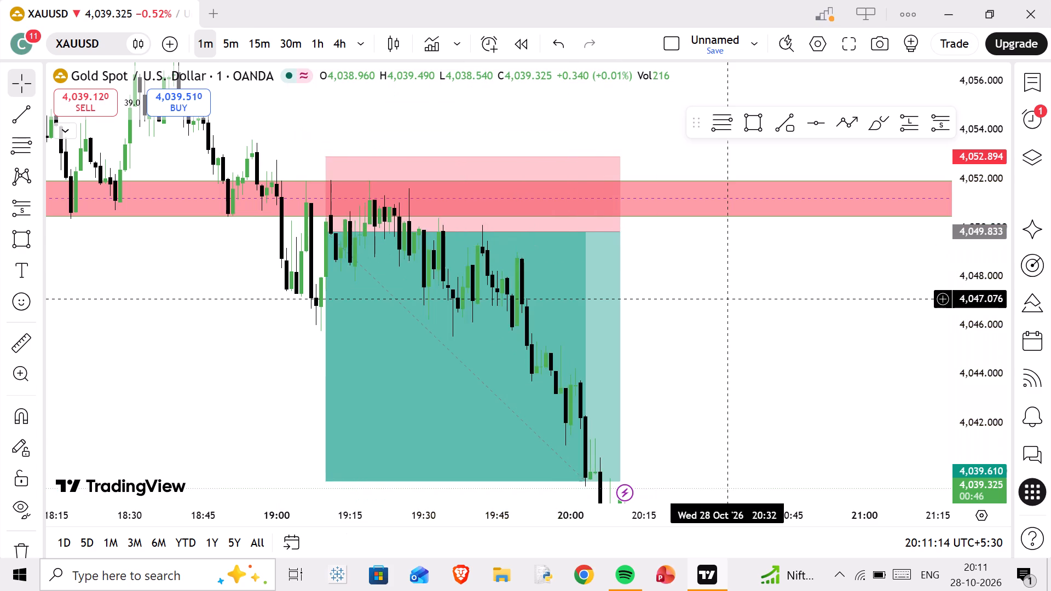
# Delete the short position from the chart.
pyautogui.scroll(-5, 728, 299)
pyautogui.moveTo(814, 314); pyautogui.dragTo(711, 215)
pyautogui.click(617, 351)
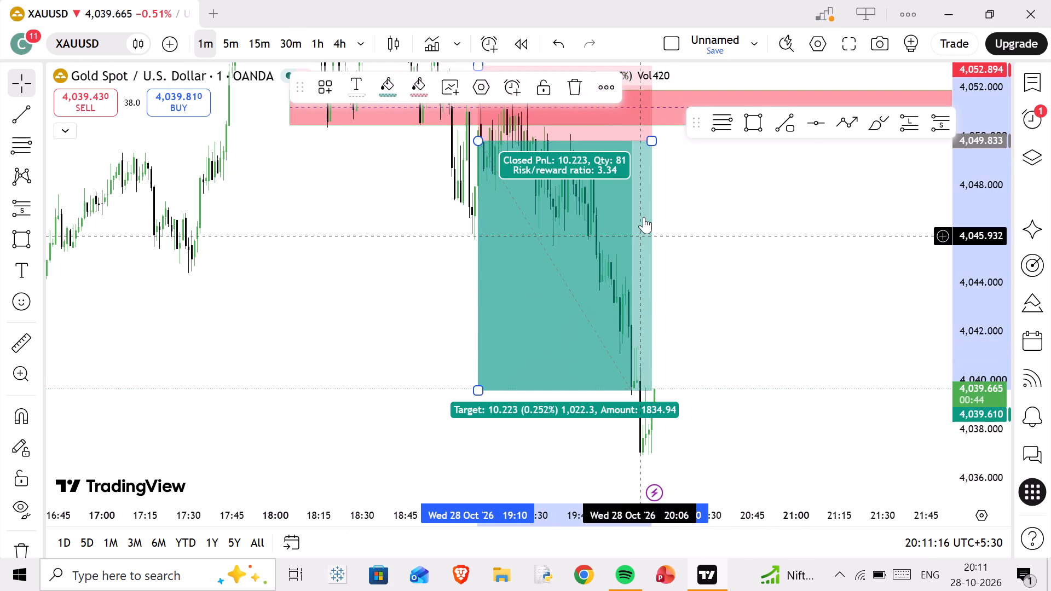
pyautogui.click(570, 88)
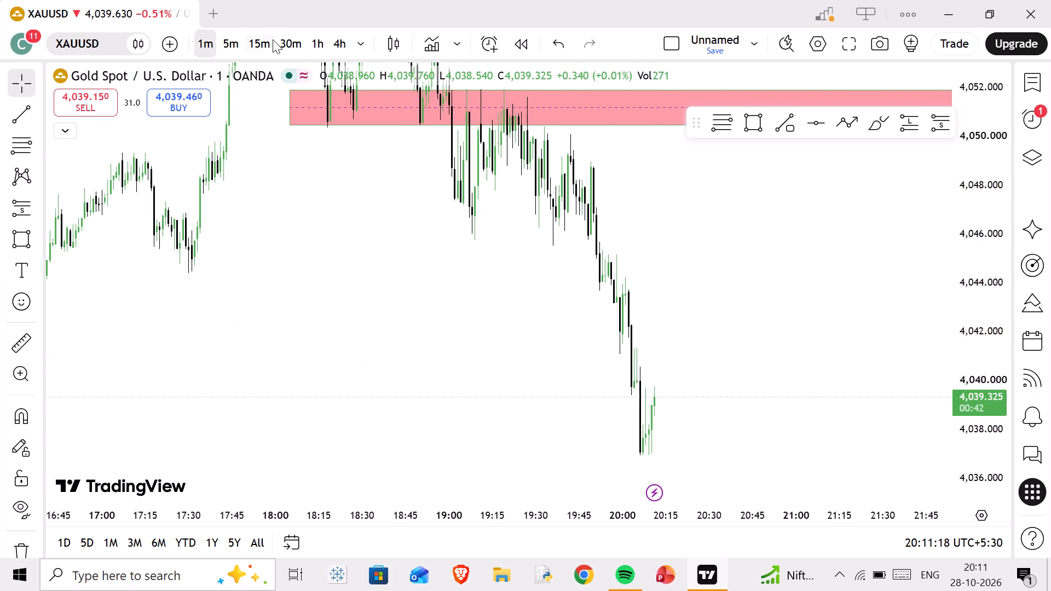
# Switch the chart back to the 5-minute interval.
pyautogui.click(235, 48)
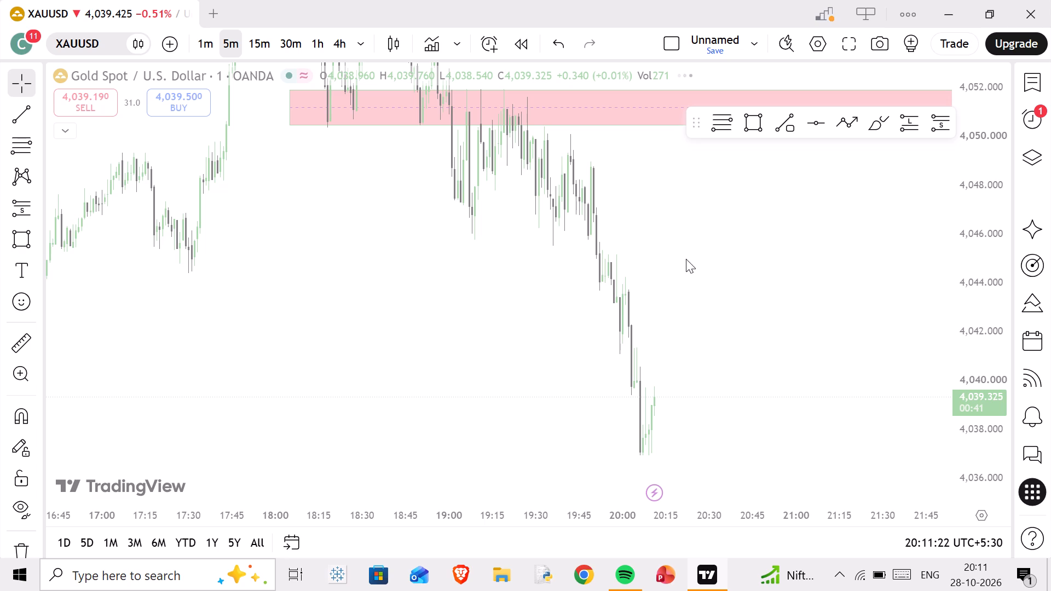
# Examine the 5-minute price action below the lower red zone, back to the swing low around 12:00.
pyautogui.scroll(4, 866, 320)
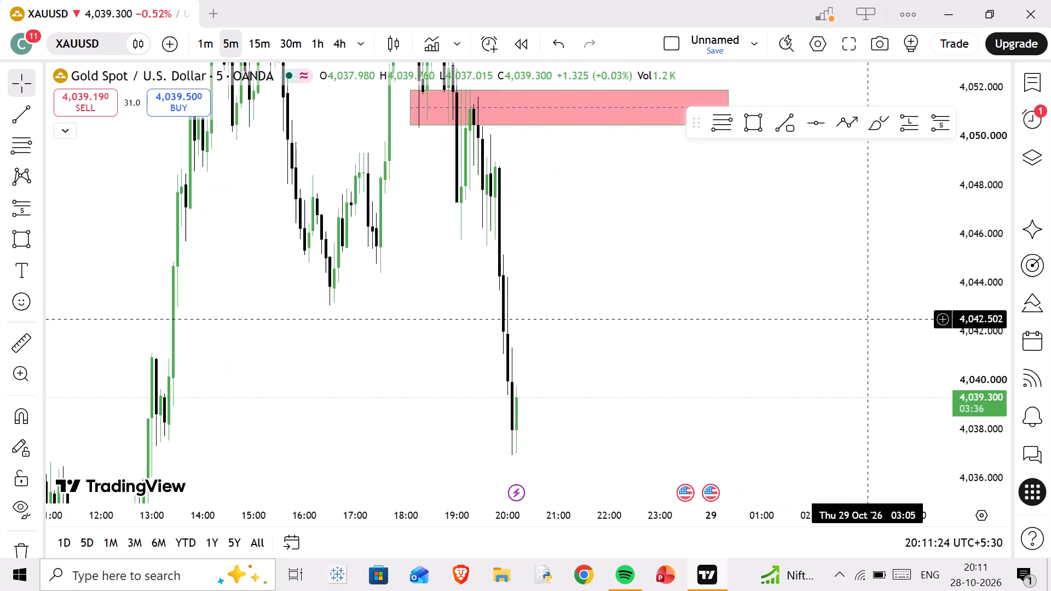
pyautogui.scroll(3, 867, 320)
pyautogui.scroll(-2, 939, 314)
pyautogui.scroll(-8, 999, 309)
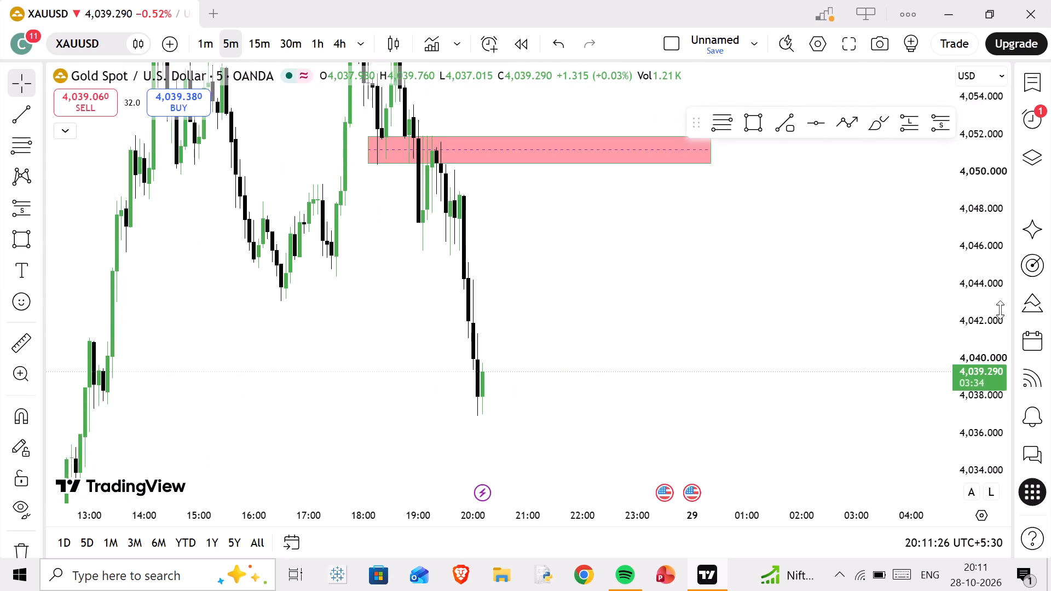
pyautogui.scroll(-5, 1000, 310)
pyautogui.scroll(4, 801, 325)
pyautogui.moveTo(613, 327); pyautogui.dragTo(870, 196)
pyautogui.scroll(-5, 861, 220)
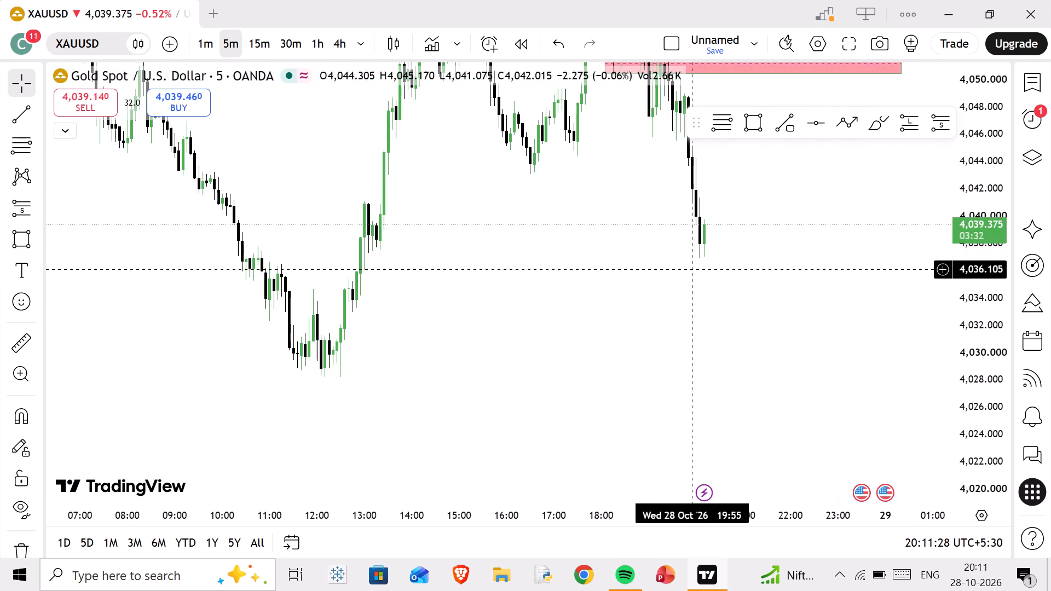
# Switch the chart to the 15-minute interval.
pyautogui.moveTo(532, 183); pyautogui.dragTo(441, 345)
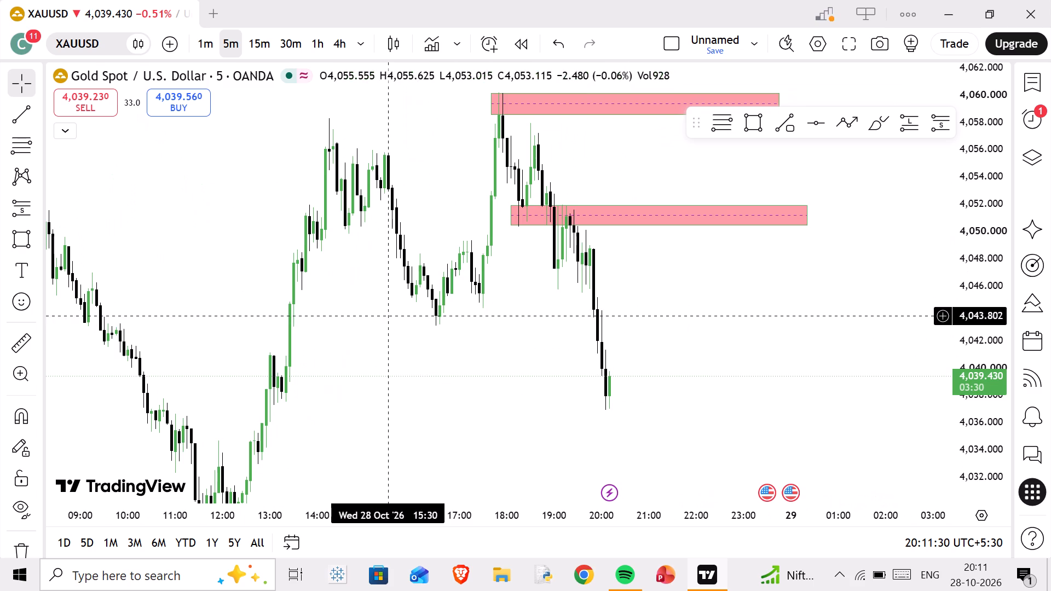
pyautogui.click(253, 46)
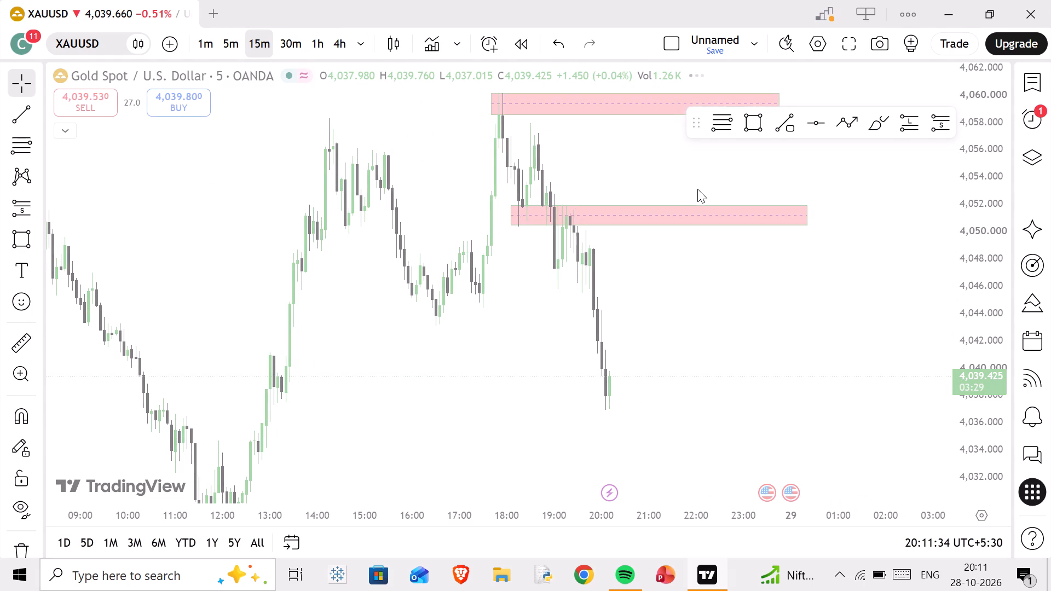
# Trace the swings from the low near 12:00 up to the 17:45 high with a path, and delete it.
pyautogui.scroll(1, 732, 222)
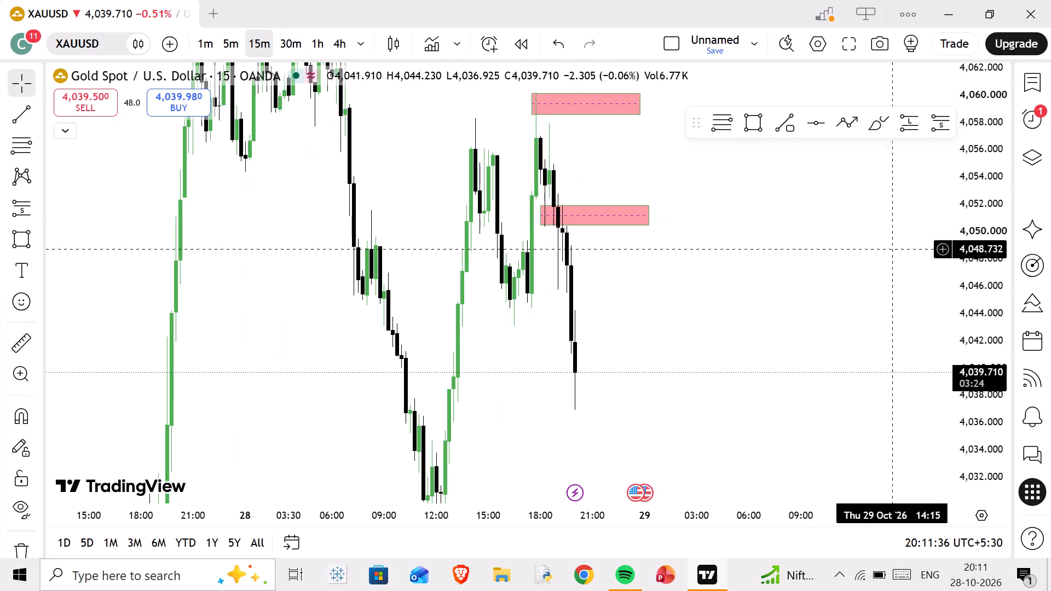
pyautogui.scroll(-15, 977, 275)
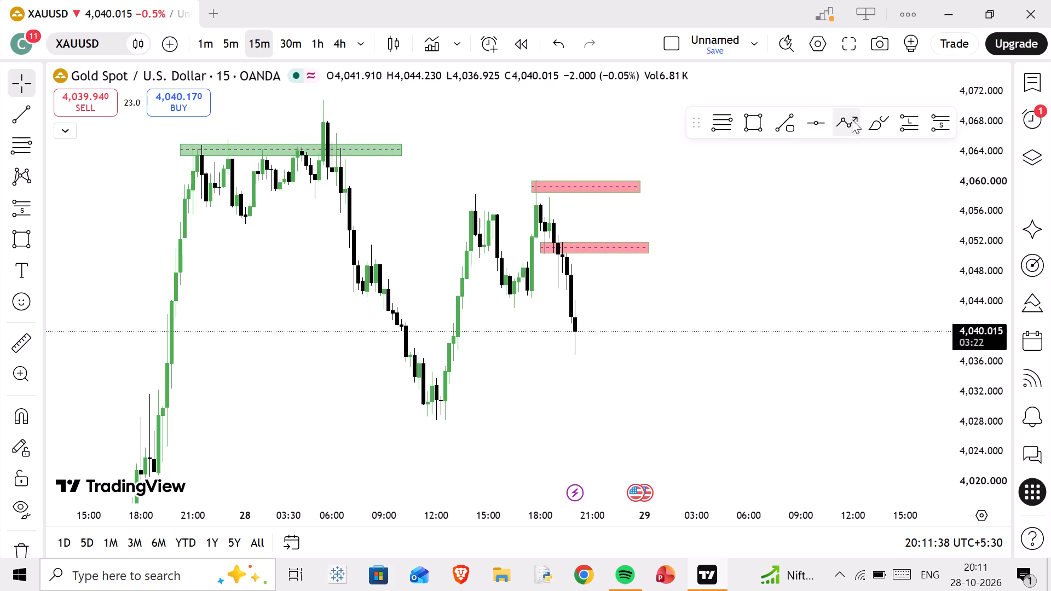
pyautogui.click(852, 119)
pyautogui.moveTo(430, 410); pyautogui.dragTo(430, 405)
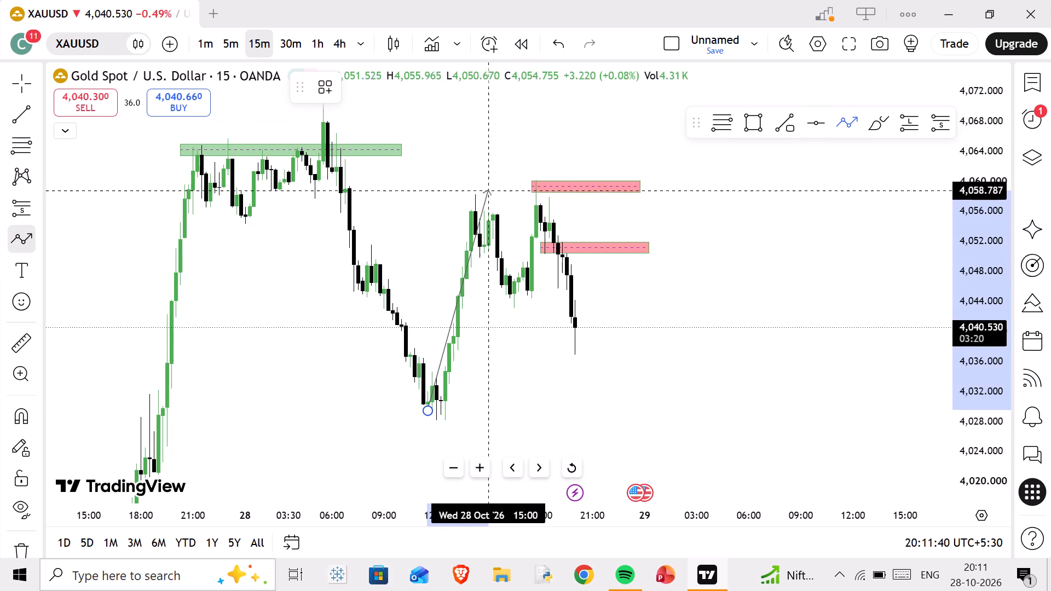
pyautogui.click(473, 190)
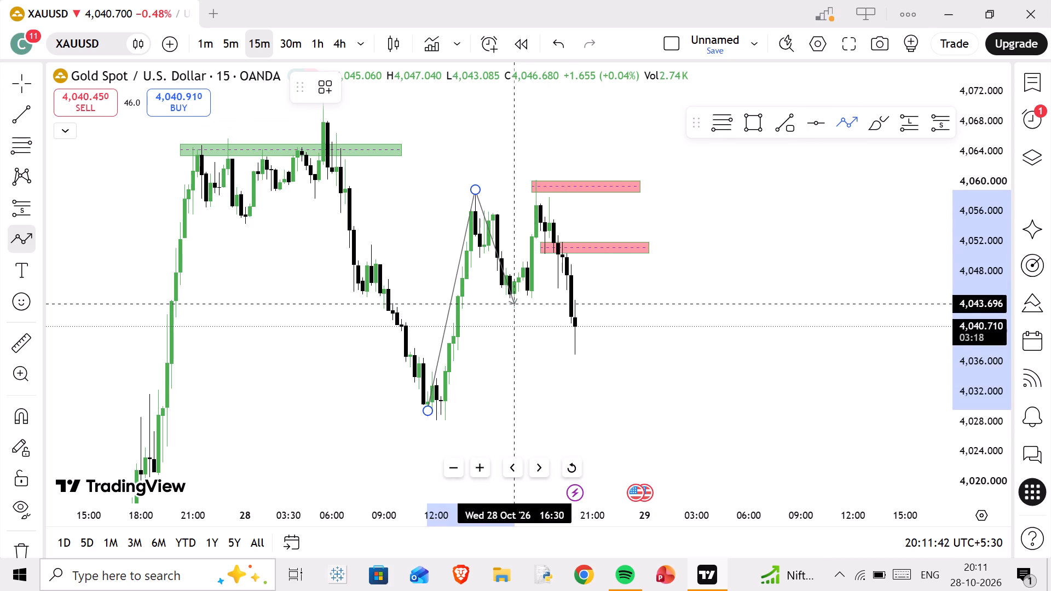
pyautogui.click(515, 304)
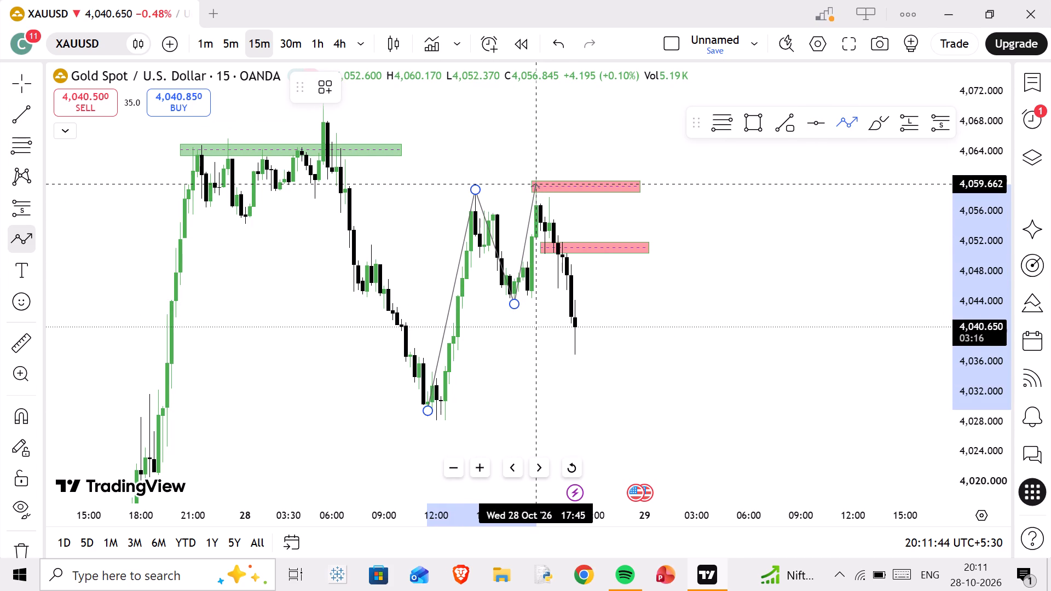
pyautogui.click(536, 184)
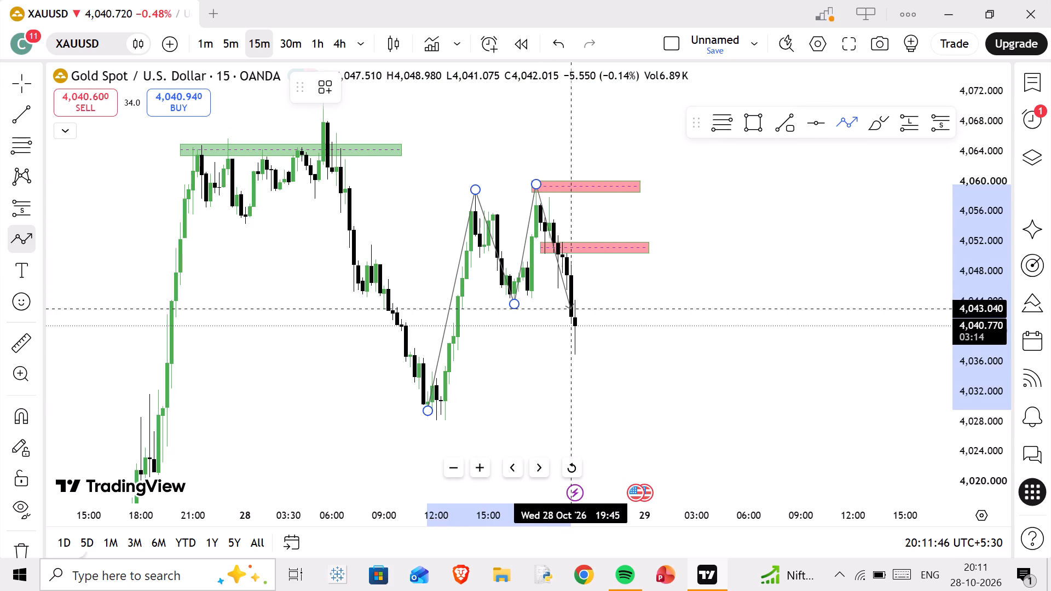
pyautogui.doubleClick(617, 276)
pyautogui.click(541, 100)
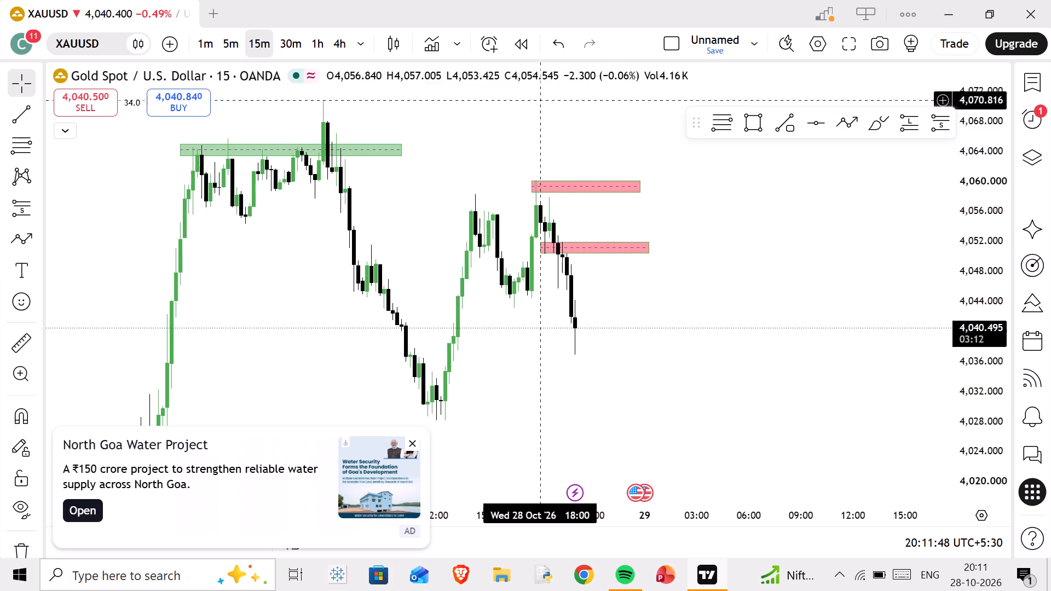
# Draw a red rectangle zone from 15:15 to about 04:15 on 29 Oct, between about 4,045.2 and 4,043.0.
pyautogui.click(748, 130)
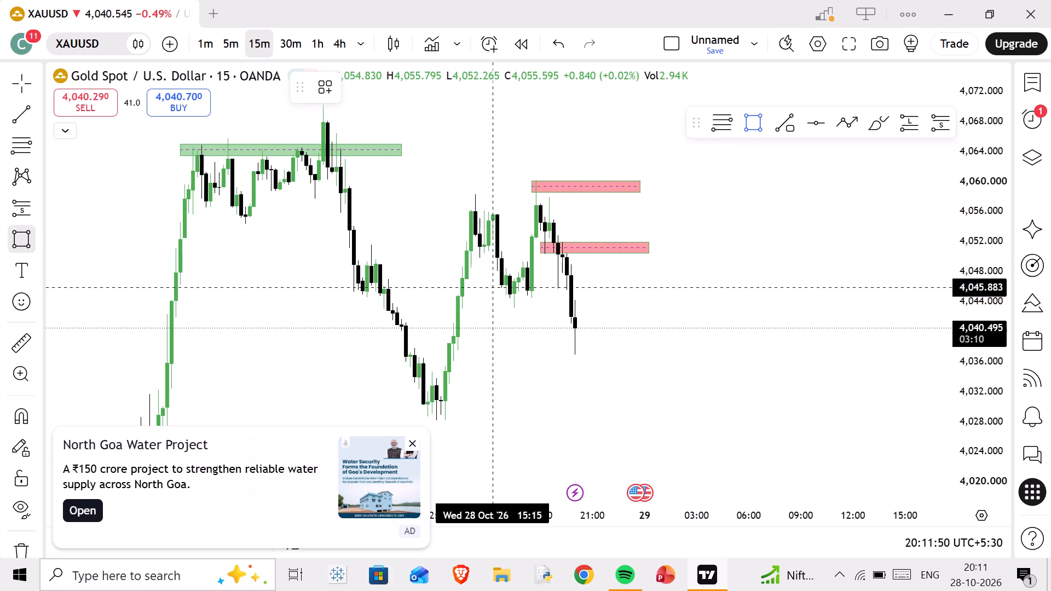
pyautogui.moveTo(493, 292); pyautogui.dragTo(660, 316)
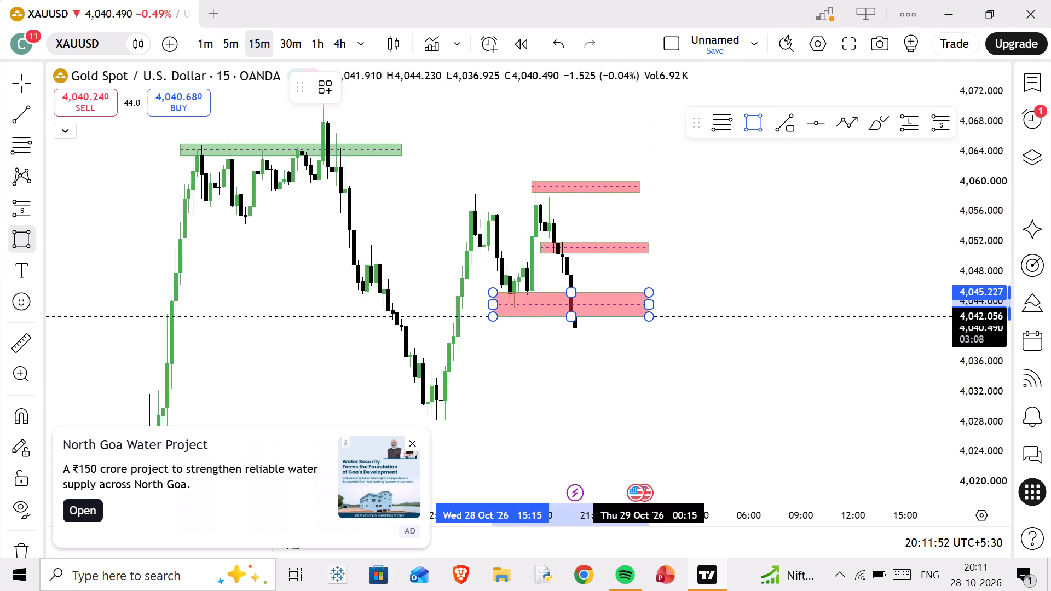
pyautogui.moveTo(660, 316); pyautogui.dragTo(719, 309)
pyautogui.click(719, 309)
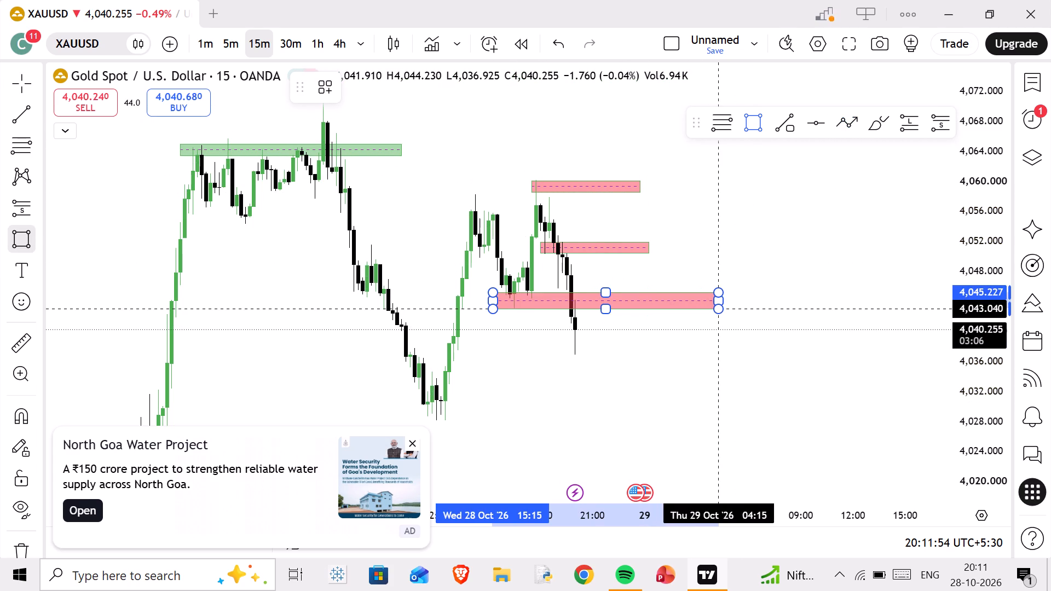
# Delete the two older red zones near 4,051 and 4,059.
pyautogui.click(614, 248)
pyautogui.click(619, 86)
pyautogui.click(596, 178)
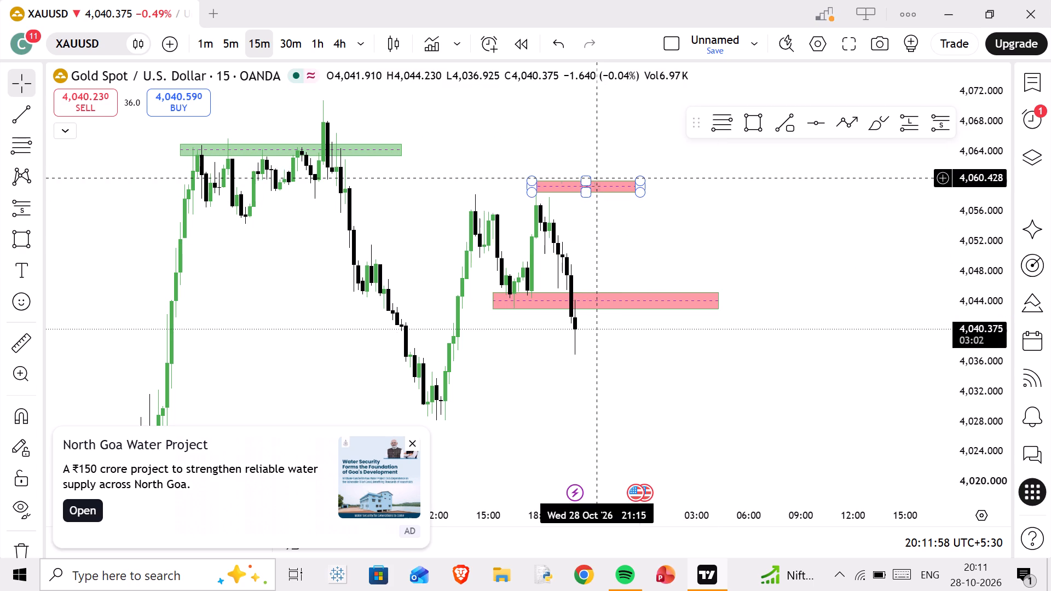
pyautogui.click(643, 79)
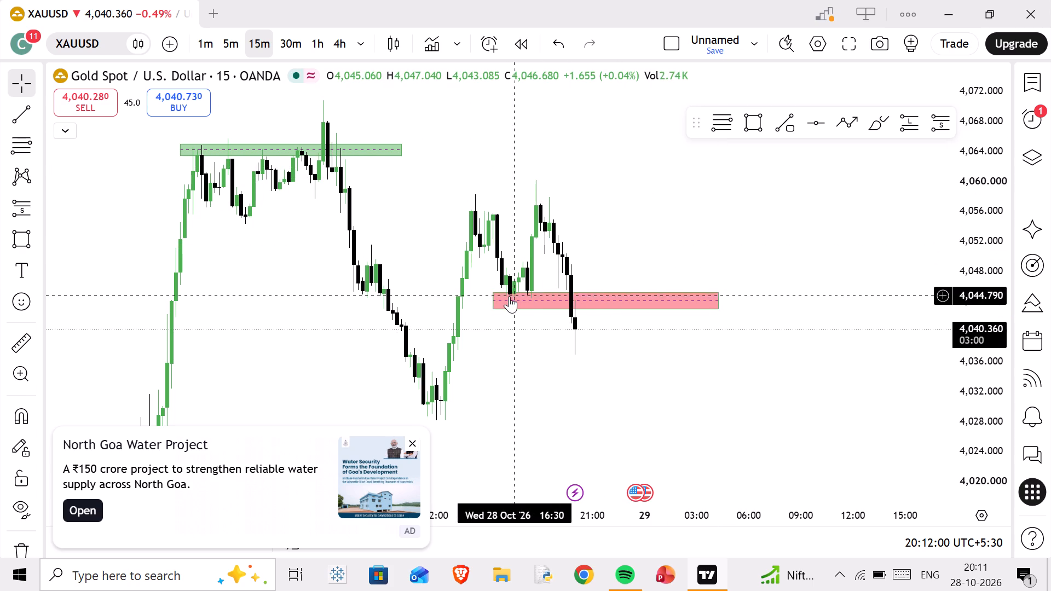
# Extend the start of the remaining red zone back to about 12:45.
pyautogui.moveTo(495, 302); pyautogui.dragTo(451, 300)
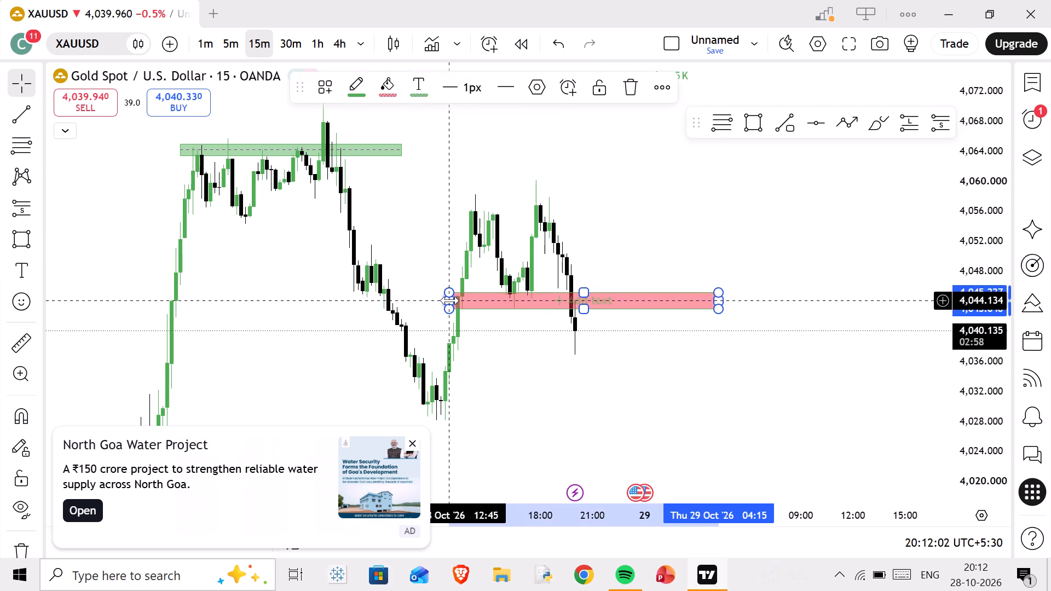
pyautogui.click(661, 239)
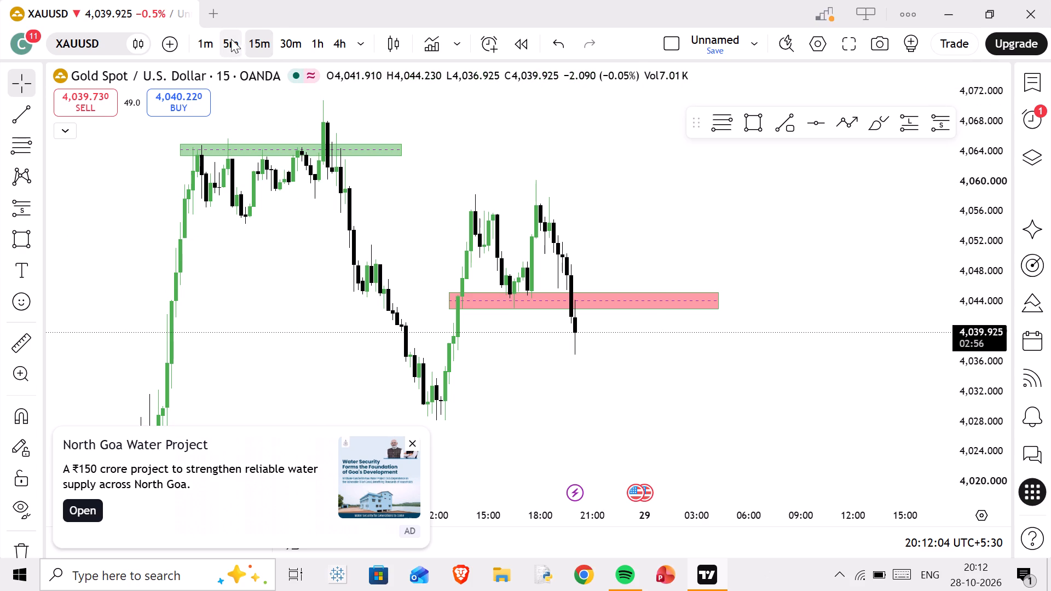
# Switch the chart to the 1-minute interval.
pyautogui.click(215, 47)
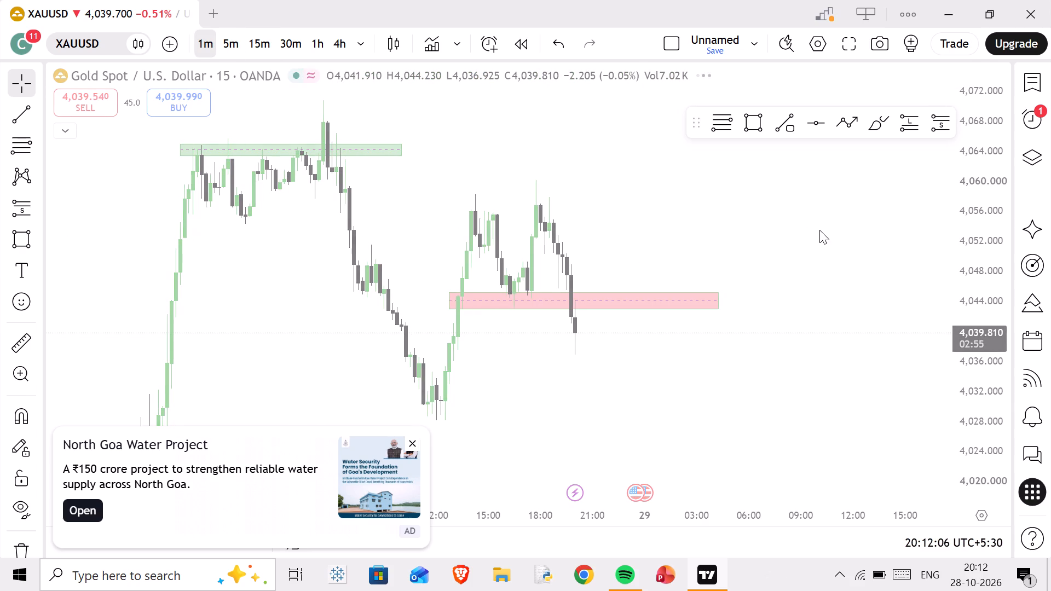
# Place a short position at about 20:23 with entry near 4,043.2 at the red zone's lower edge and stop near 4,045.8.
pyautogui.scroll(-11, 659, 265)
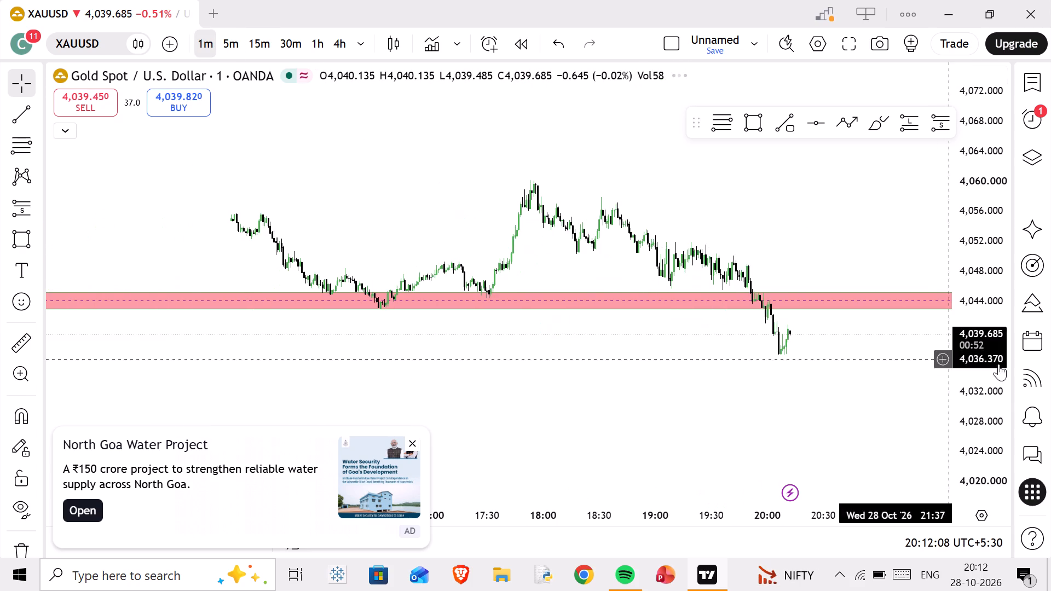
pyautogui.scroll(20, 987, 355)
pyautogui.scroll(2, 987, 355)
pyautogui.scroll(3, 782, 355)
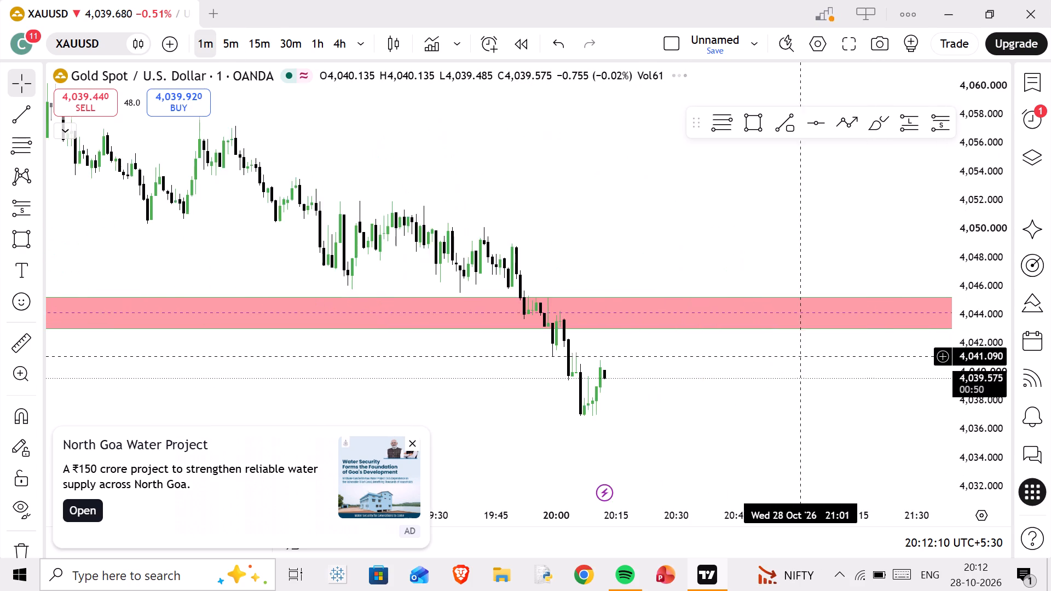
pyautogui.scroll(1, 783, 356)
pyautogui.moveTo(692, 366); pyautogui.dragTo(525, 335)
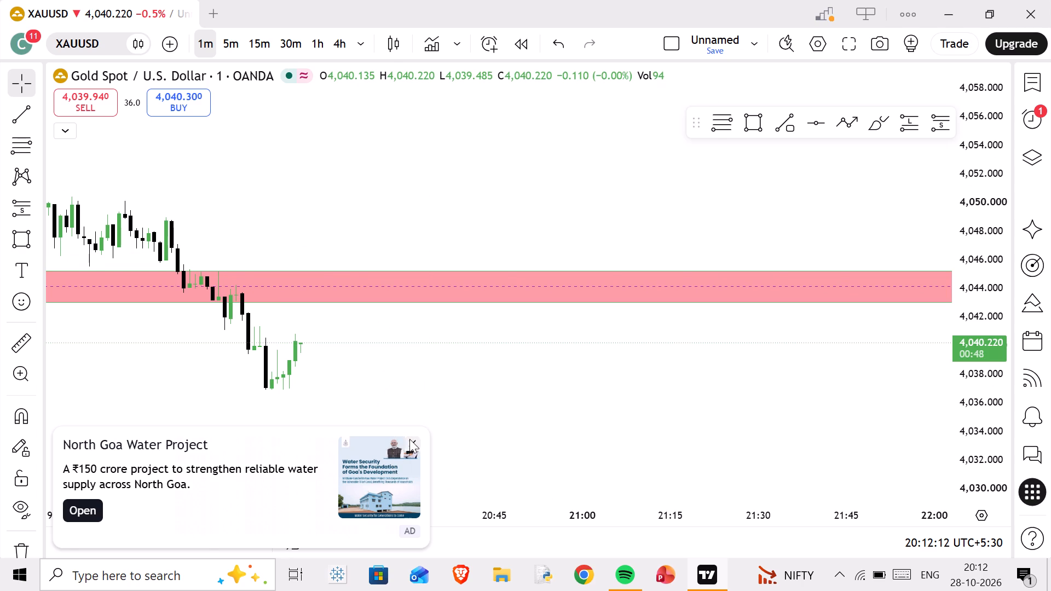
pyautogui.click(409, 439)
pyautogui.click(922, 119)
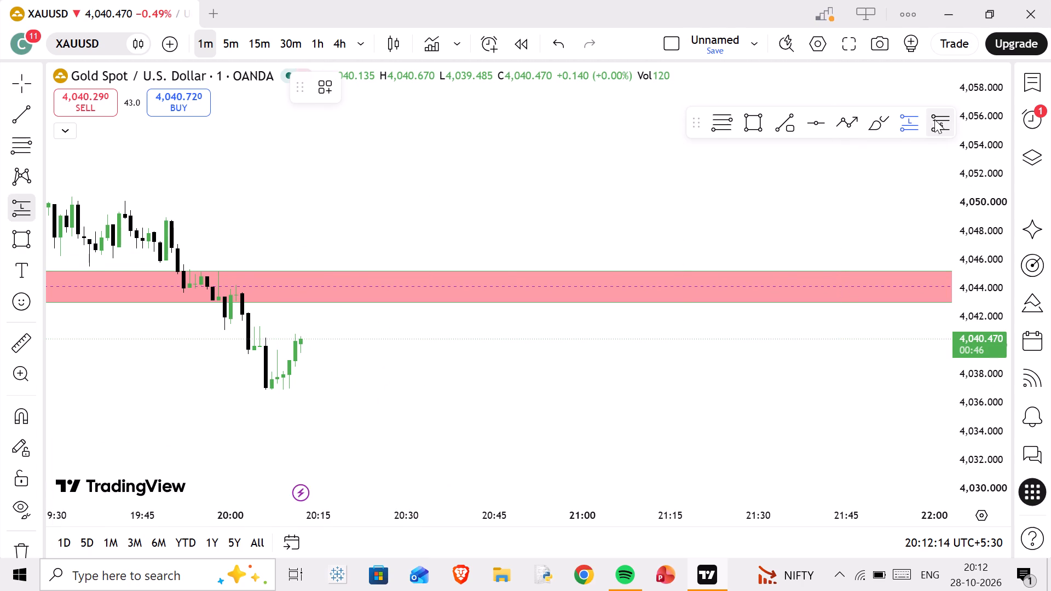
pyautogui.click(934, 119)
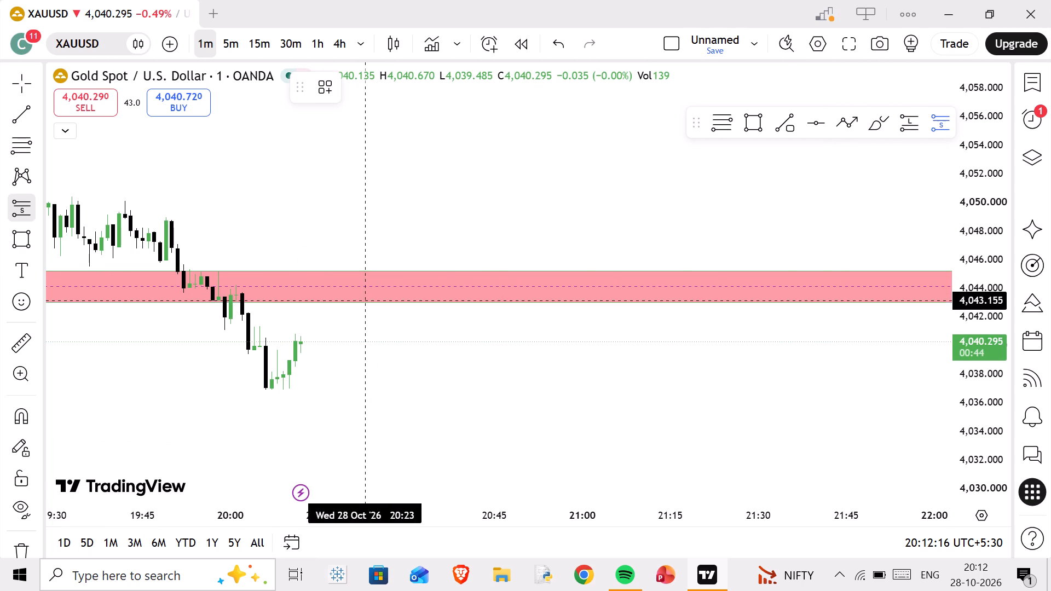
pyautogui.click(365, 301)
pyautogui.click(365, 264)
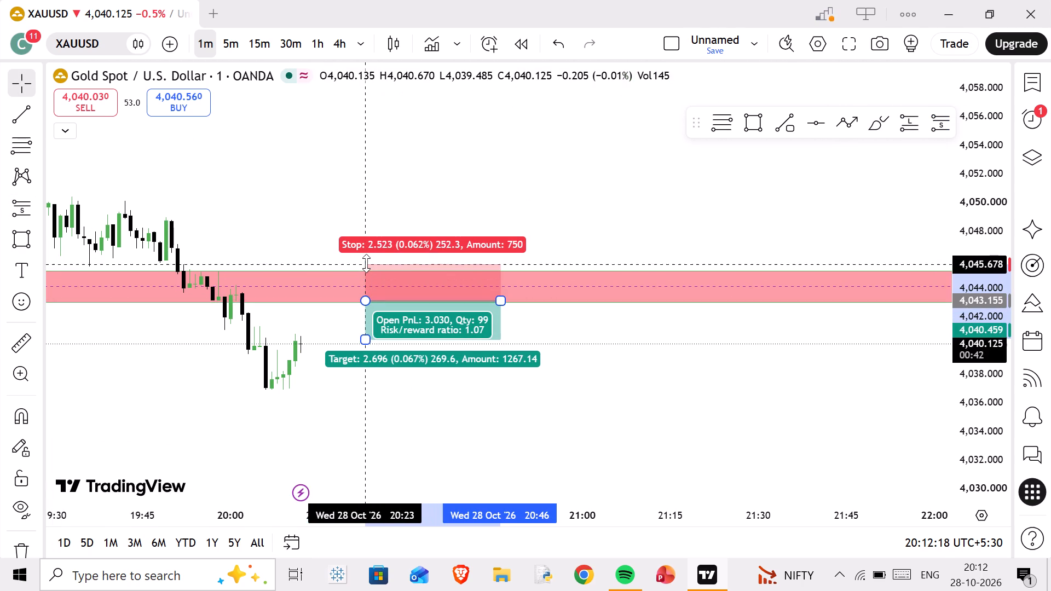
# Lower the short position's target to about 4,028.0.
pyautogui.moveTo(382, 182); pyautogui.dragTo(441, 45)
pyautogui.scroll(-5, 393, 188)
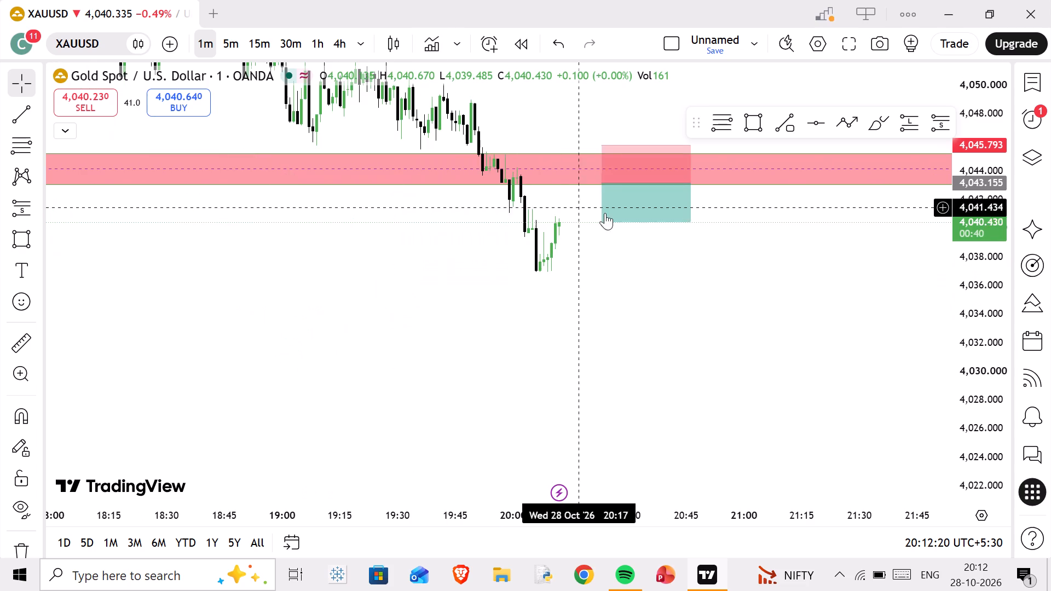
pyautogui.moveTo(601, 224); pyautogui.dragTo(616, 393)
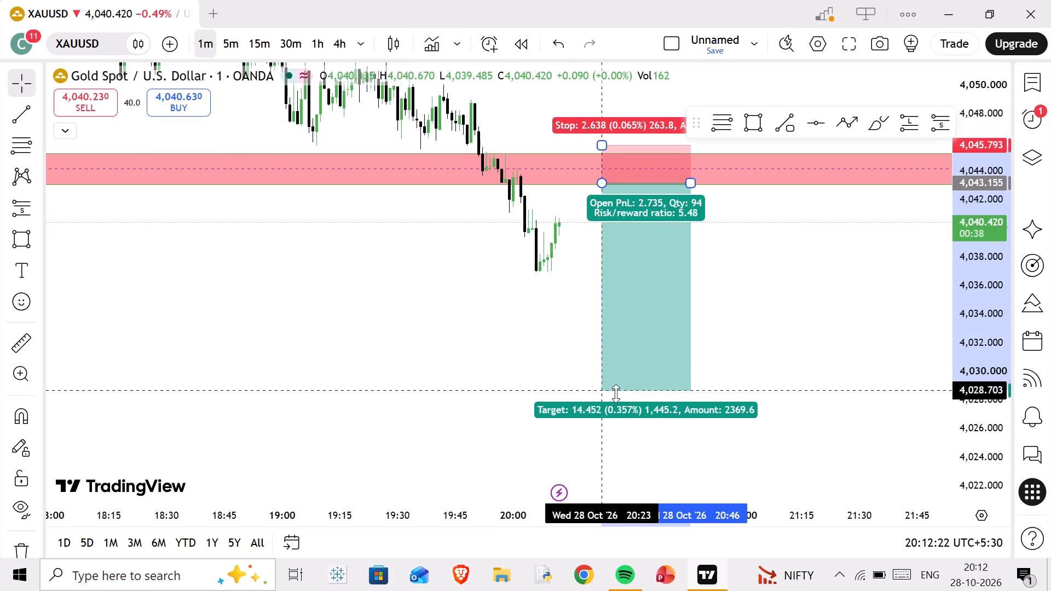
pyautogui.moveTo(616, 393); pyautogui.dragTo(614, 401)
pyautogui.click(411, 326)
# Switch the chart back to the 15-minute interval.
pyautogui.scroll(-16, 442, 311)
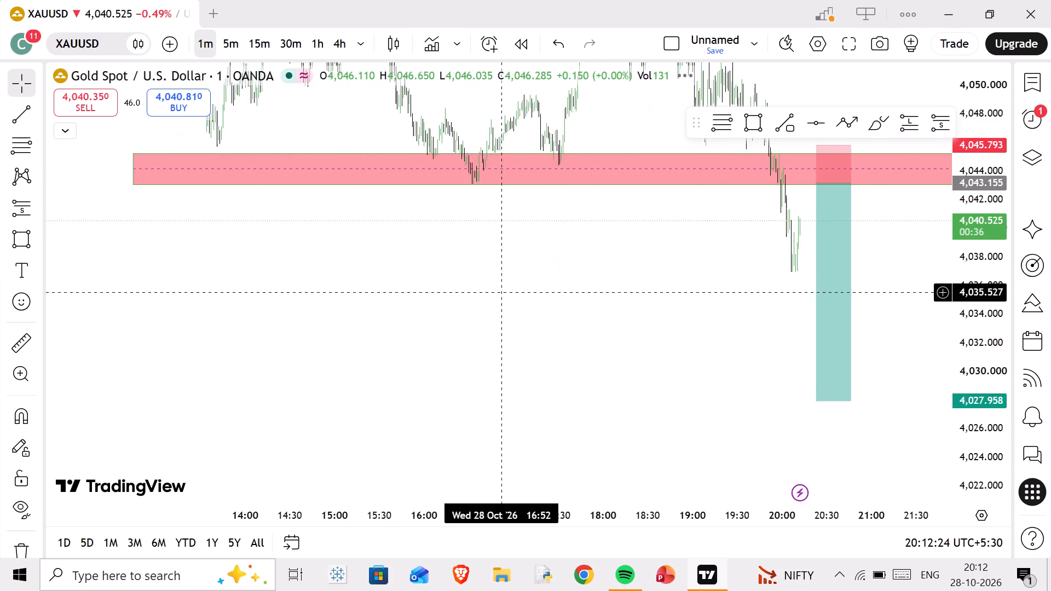
pyautogui.scroll(-1, 505, 292)
pyautogui.scroll(2, 284, 8)
pyautogui.click(251, 45)
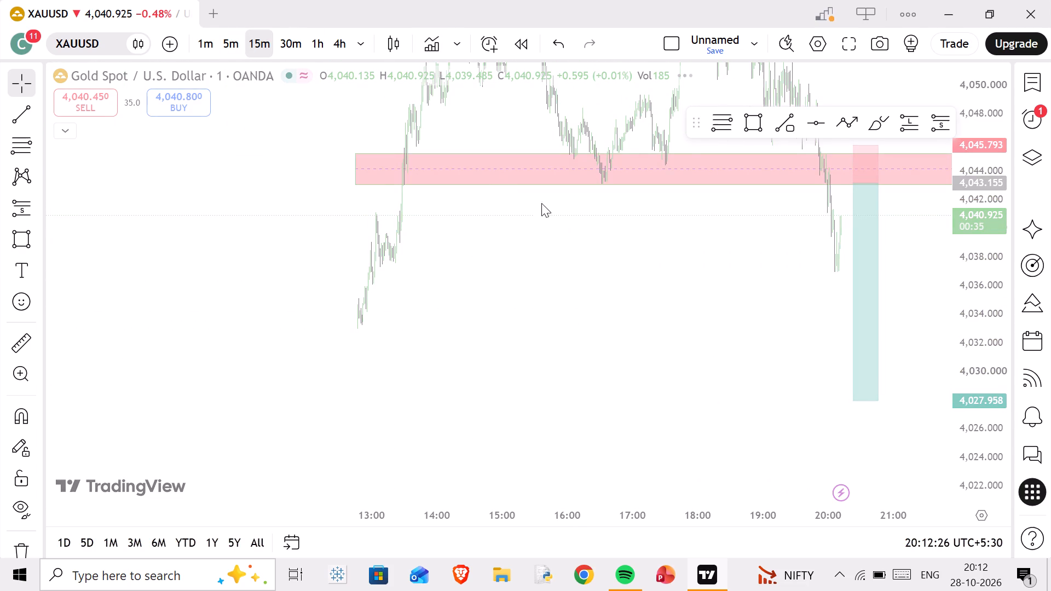
# Delete the small green zone near 4,003 on 27 Oct.
pyautogui.scroll(5, 1043, 590)
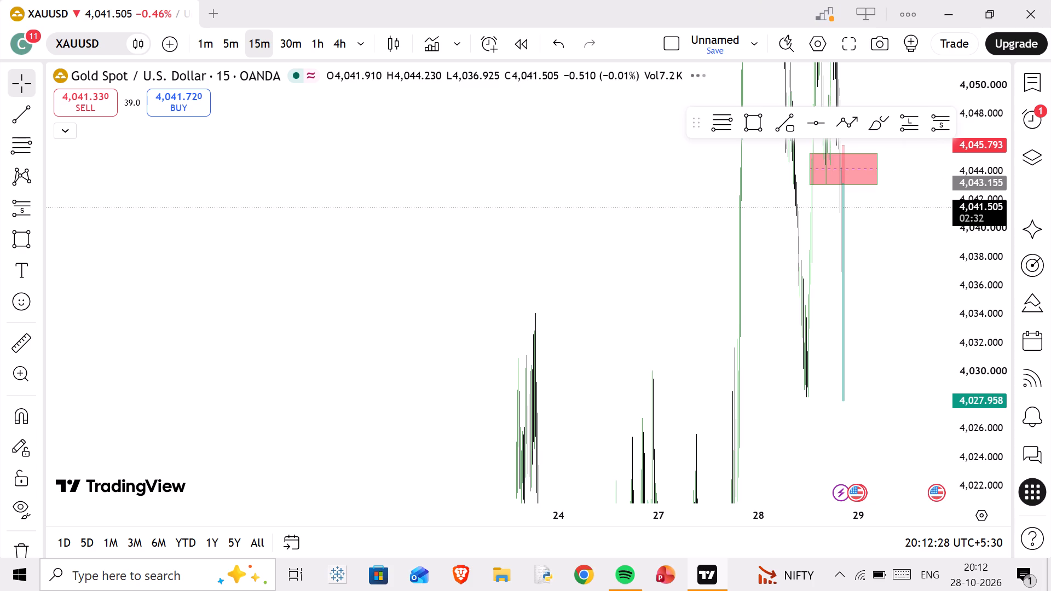
pyautogui.scroll(16, 726, 340)
pyautogui.moveTo(664, 332); pyautogui.dragTo(735, 327)
pyautogui.scroll(4, 723, 333)
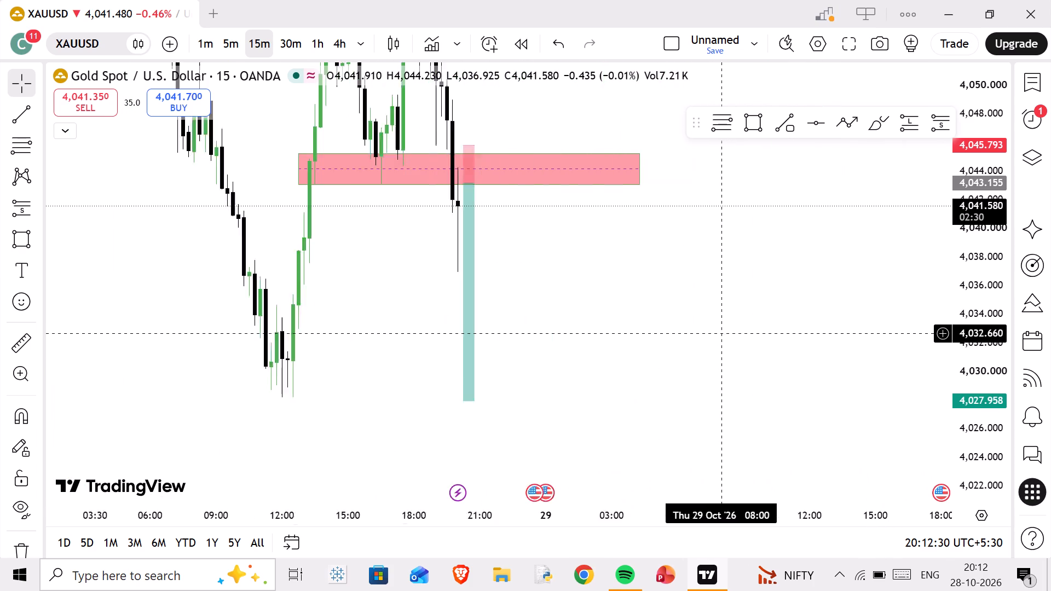
pyautogui.moveTo(561, 311); pyautogui.dragTo(817, 443)
pyautogui.scroll(-3, 813, 439)
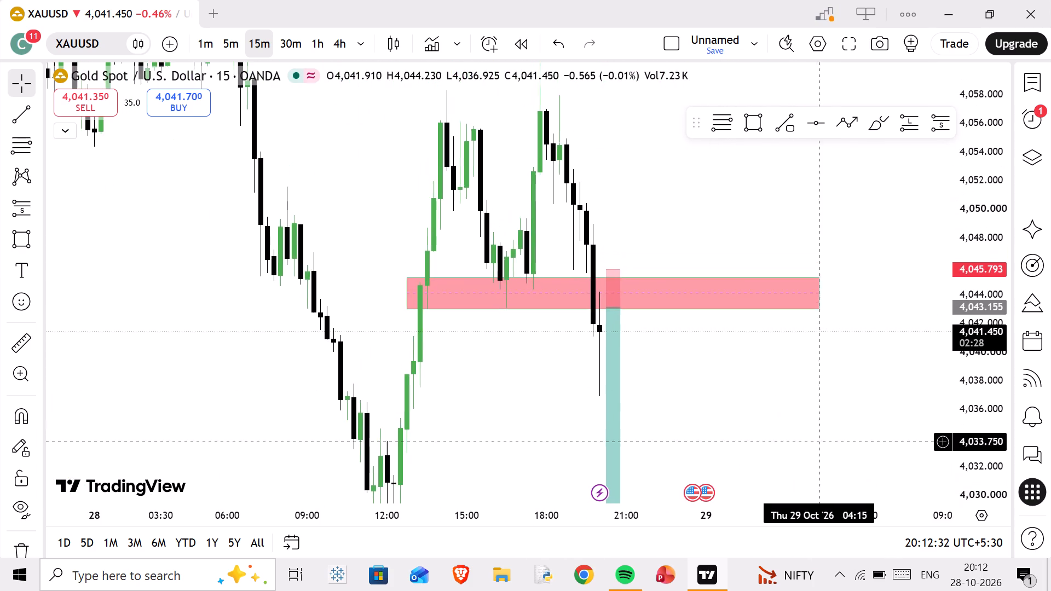
pyautogui.scroll(-3, 817, 443)
pyautogui.scroll(-20, 1012, 341)
pyautogui.scroll(-2, 1012, 341)
pyautogui.scroll(-5, 551, 373)
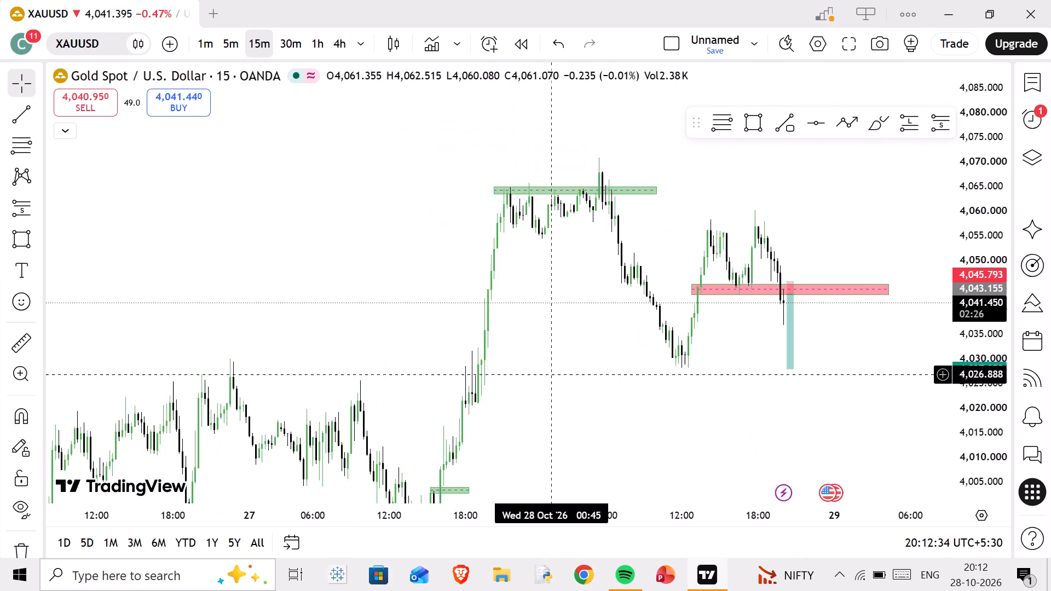
pyautogui.moveTo(620, 408); pyautogui.dragTo(610, 297)
pyautogui.click(541, 408)
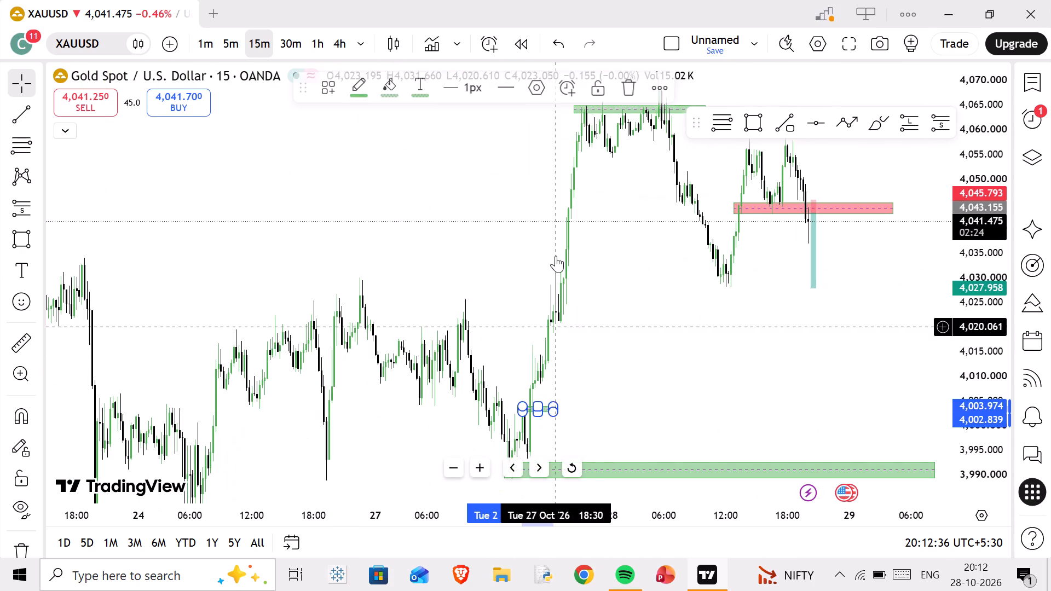
pyautogui.click(629, 91)
# Draw a rectangle zone over the 28 Oct swing low, from 11:00 to 29 Oct 06:00, between about 4,030.6 and 4,027.7.
pyautogui.moveTo(650, 388); pyautogui.dragTo(540, 322)
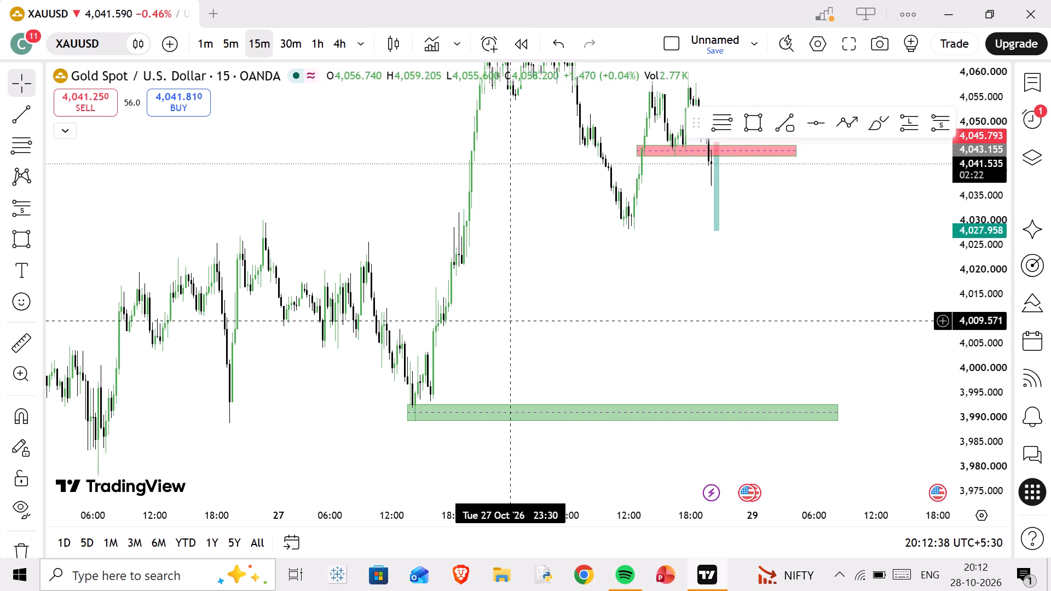
pyautogui.scroll(4, 622, 240)
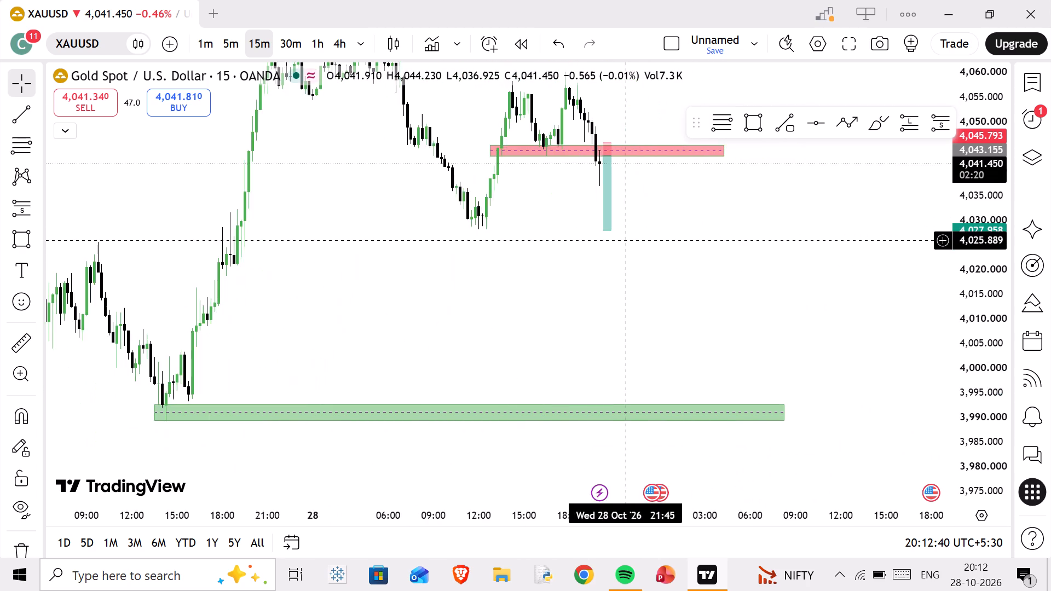
pyautogui.scroll(3, 631, 240)
pyautogui.click(748, 116)
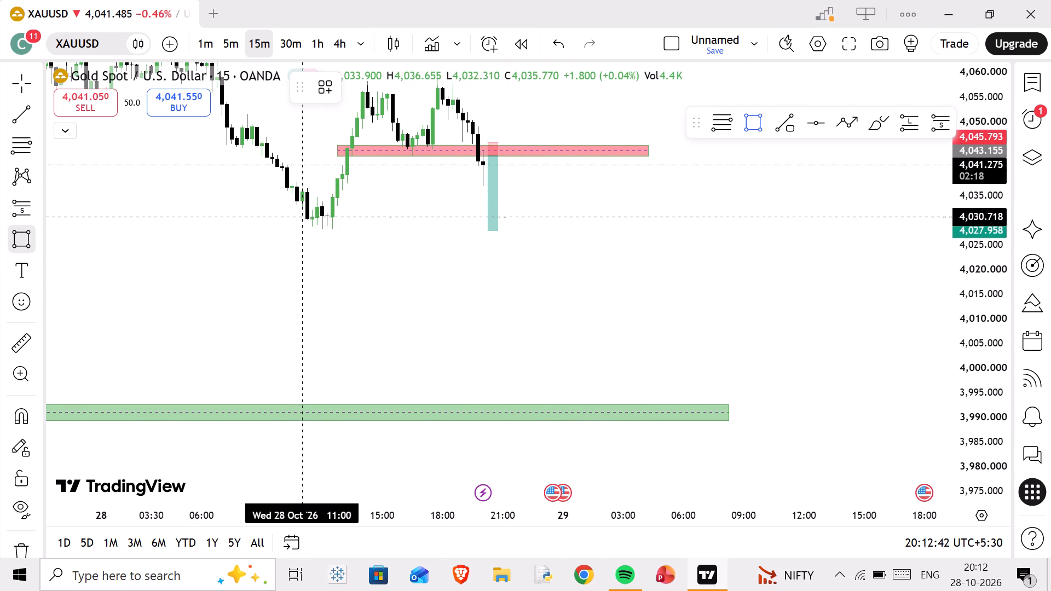
pyautogui.moveTo(302, 218); pyautogui.dragTo(684, 227)
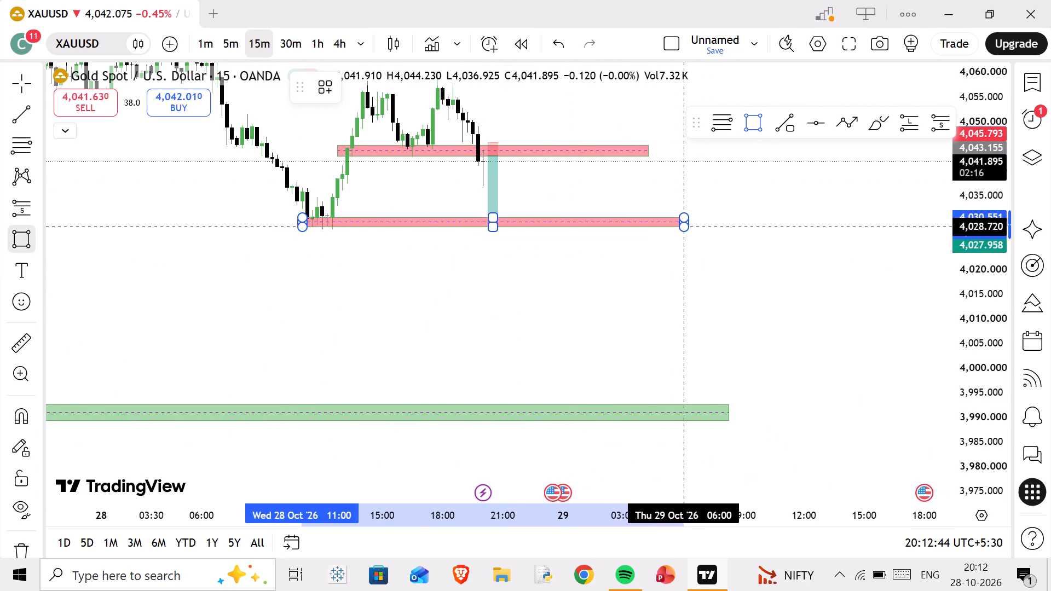
pyautogui.moveTo(684, 227); pyautogui.dragTo(683, 231)
pyautogui.click(683, 231)
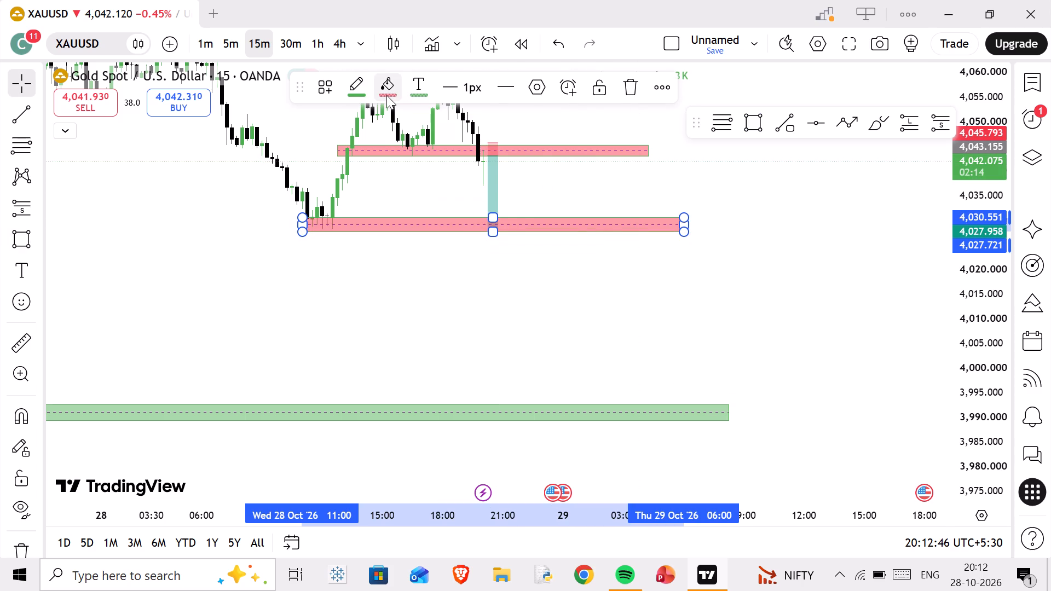
# Change the fill colour of the new zone near 4,029 to green and deselect it.
pyautogui.click(386, 95)
pyautogui.click(444, 138)
pyautogui.click(541, 281)
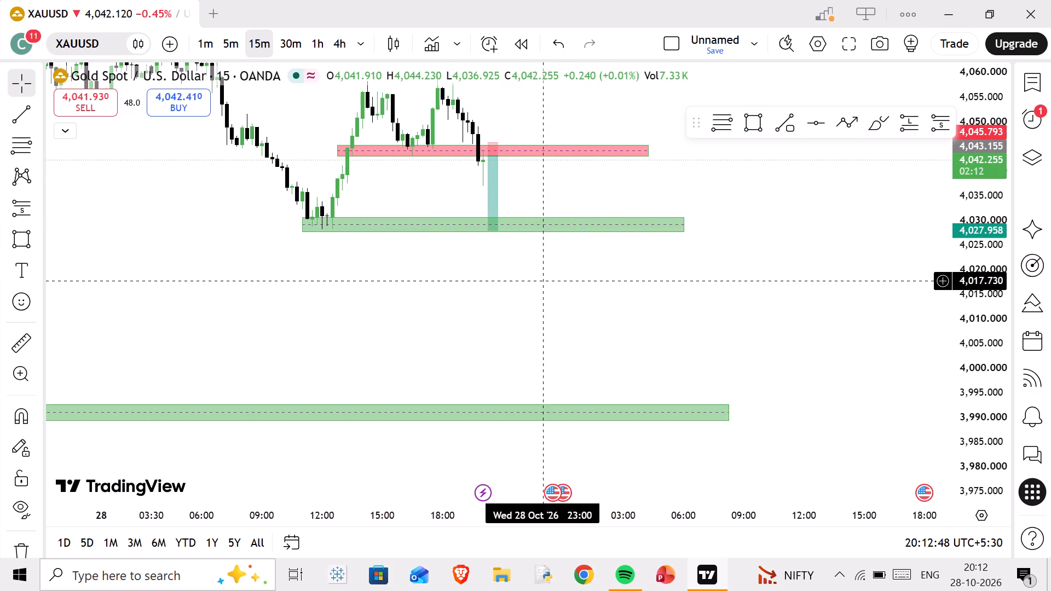
# Switch the chart to the 1-minute interval with the short position and both zones in view.
pyautogui.moveTo(603, 192); pyautogui.dragTo(668, 299)
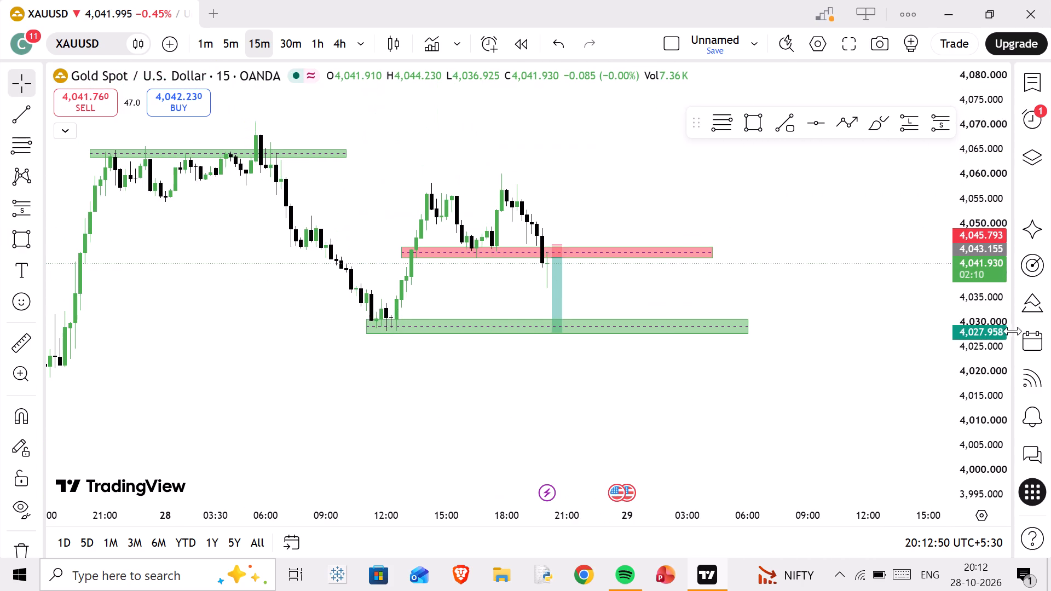
pyautogui.scroll(16, 1000, 332)
pyautogui.scroll(2, 672, 316)
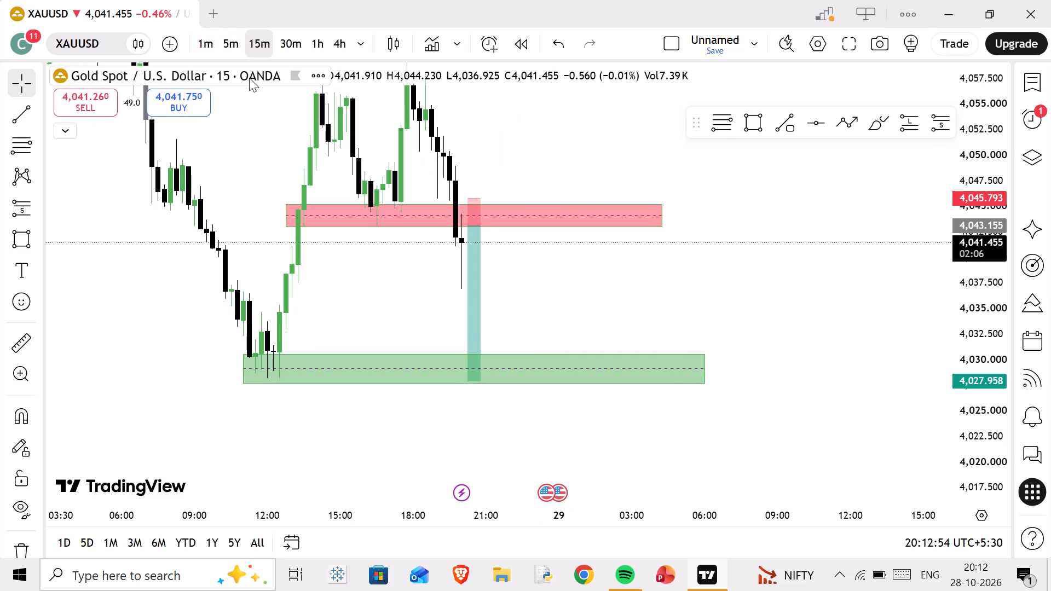
pyautogui.click(205, 46)
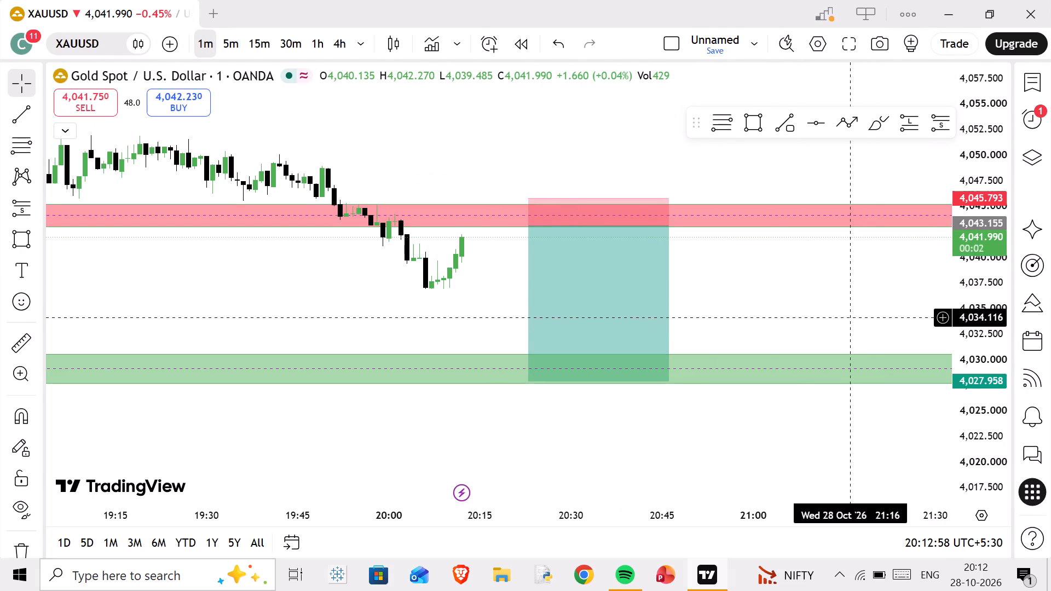
pyautogui.scroll(8, 982, 314)
pyautogui.scroll(-2, 649, 285)
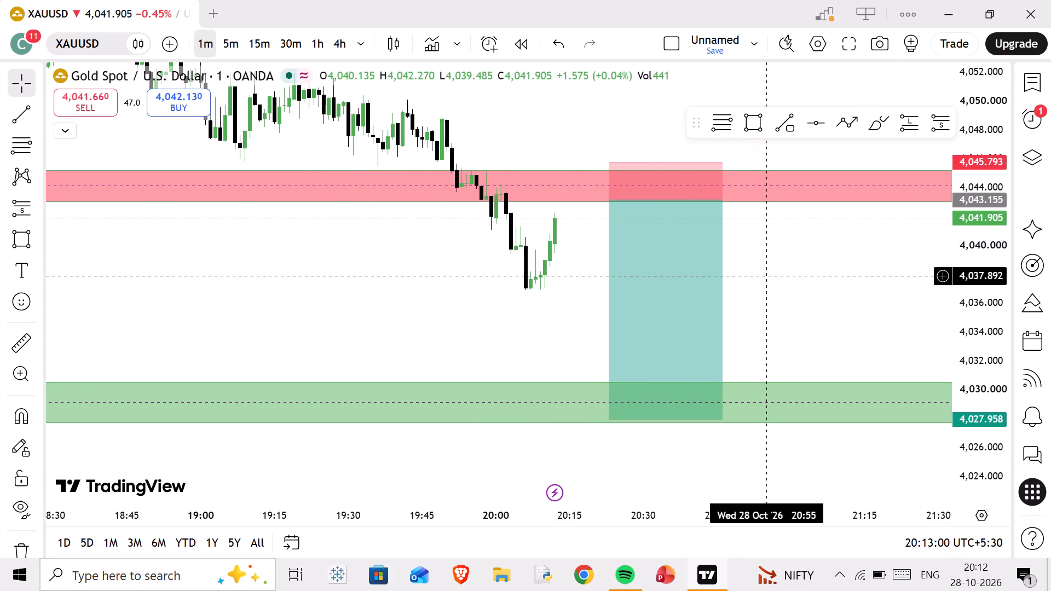
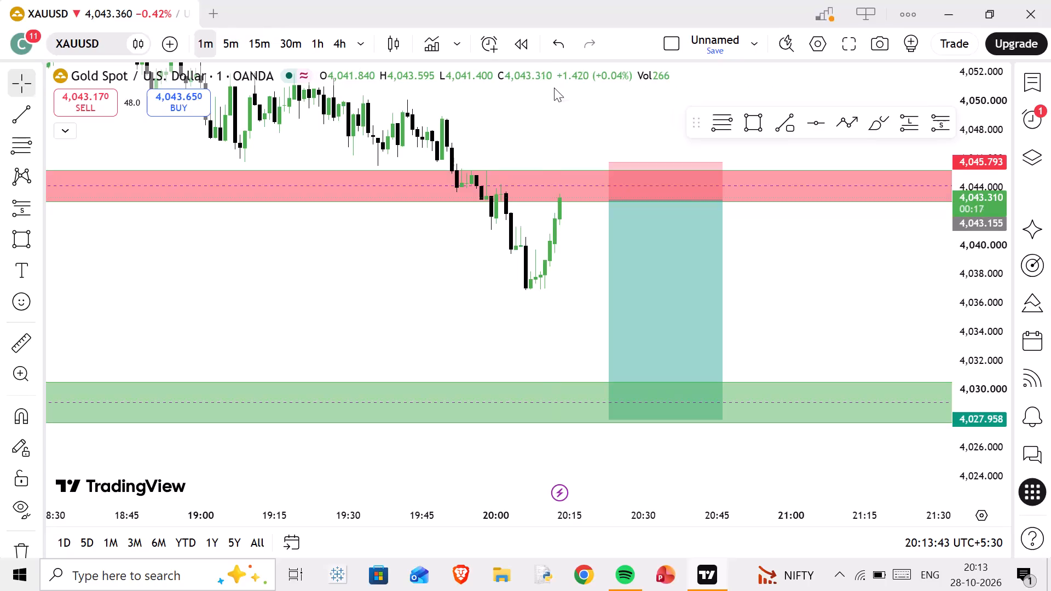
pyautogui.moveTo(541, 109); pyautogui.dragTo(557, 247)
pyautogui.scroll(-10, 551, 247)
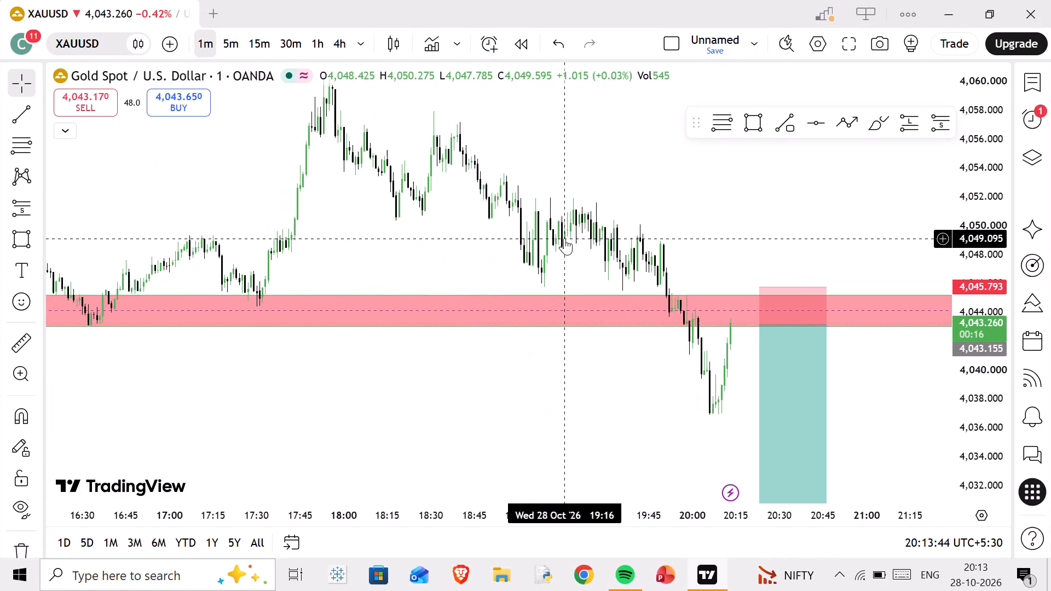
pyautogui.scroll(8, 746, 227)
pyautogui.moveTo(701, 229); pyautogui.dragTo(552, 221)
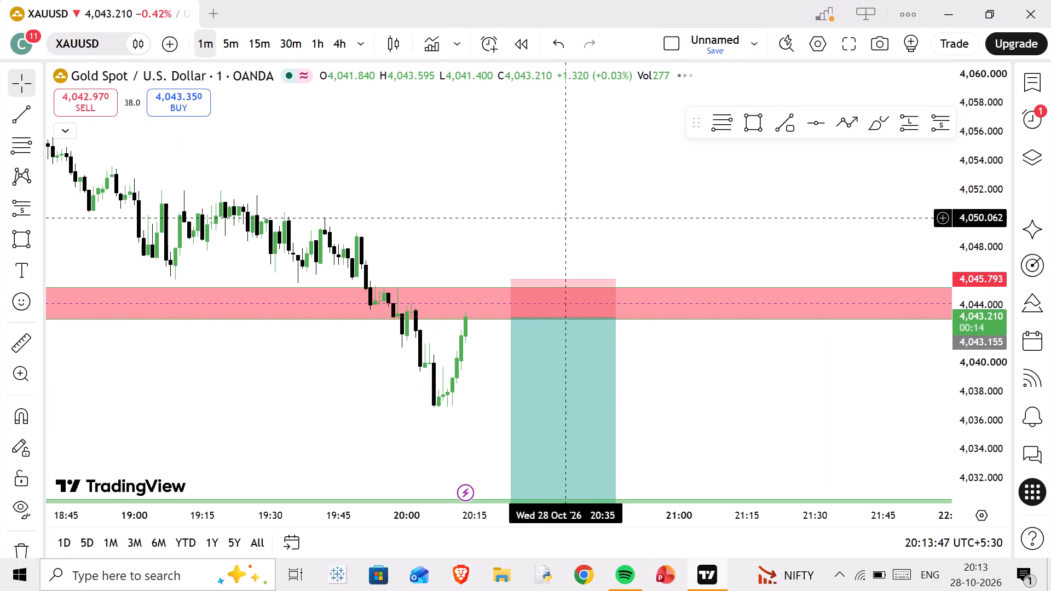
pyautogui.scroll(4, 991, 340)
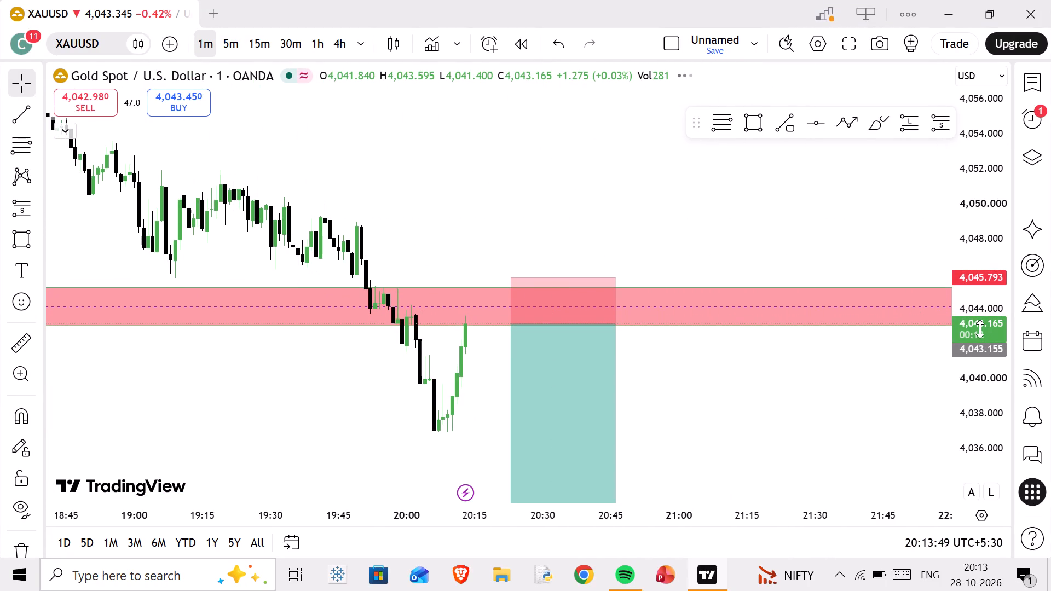
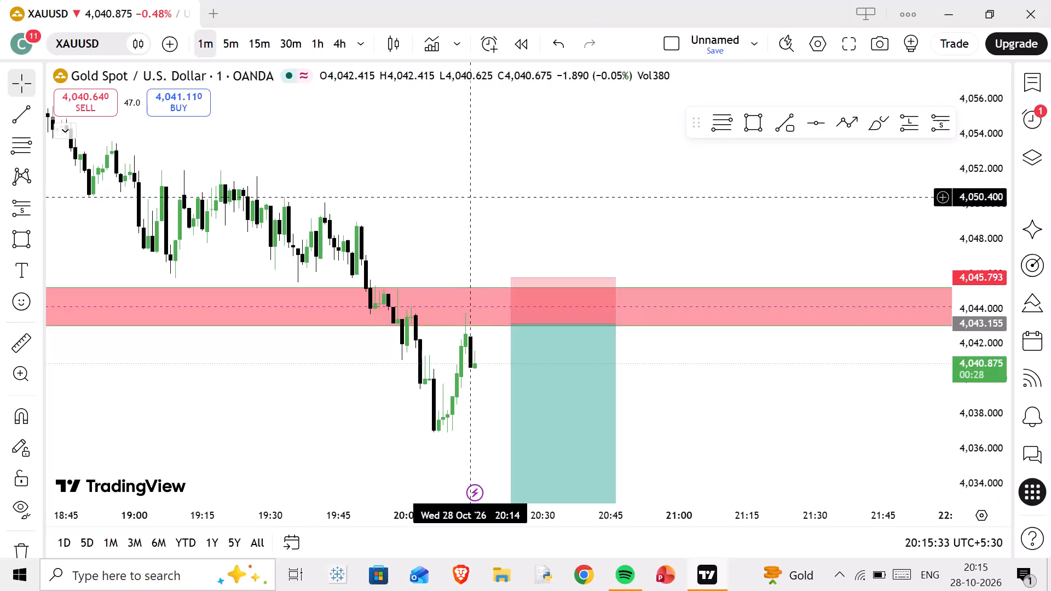
# Draw a horizontal line across the chart at about 4,040.86, near the current price between the red and green zones.
pyautogui.moveTo(477, 210); pyautogui.dragTo(481, 95)
pyautogui.moveTo(672, 381); pyautogui.dragTo(663, 305)
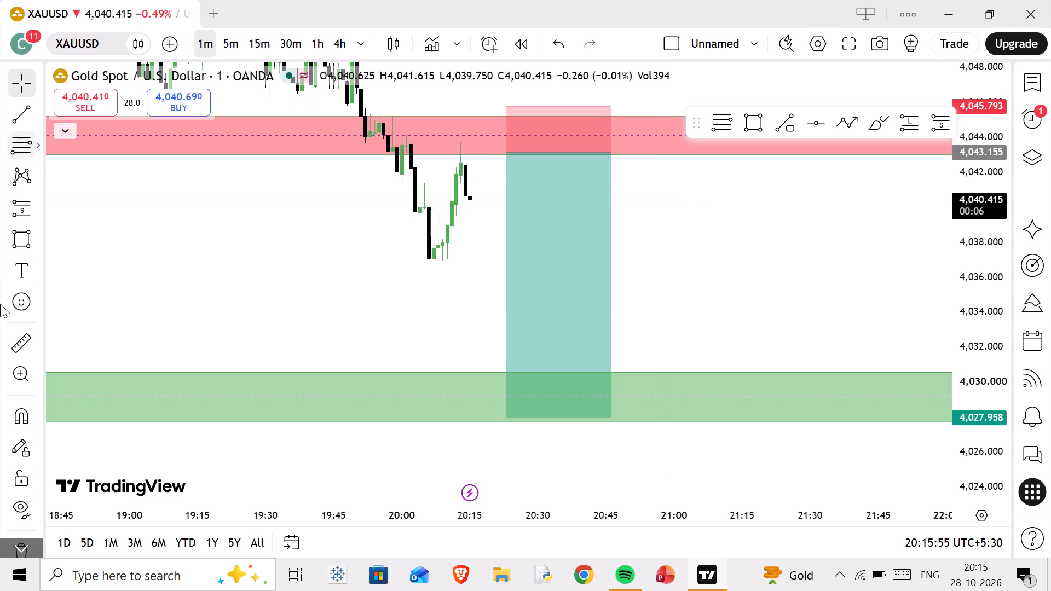
pyautogui.moveTo(655, 218); pyautogui.dragTo(655, 274)
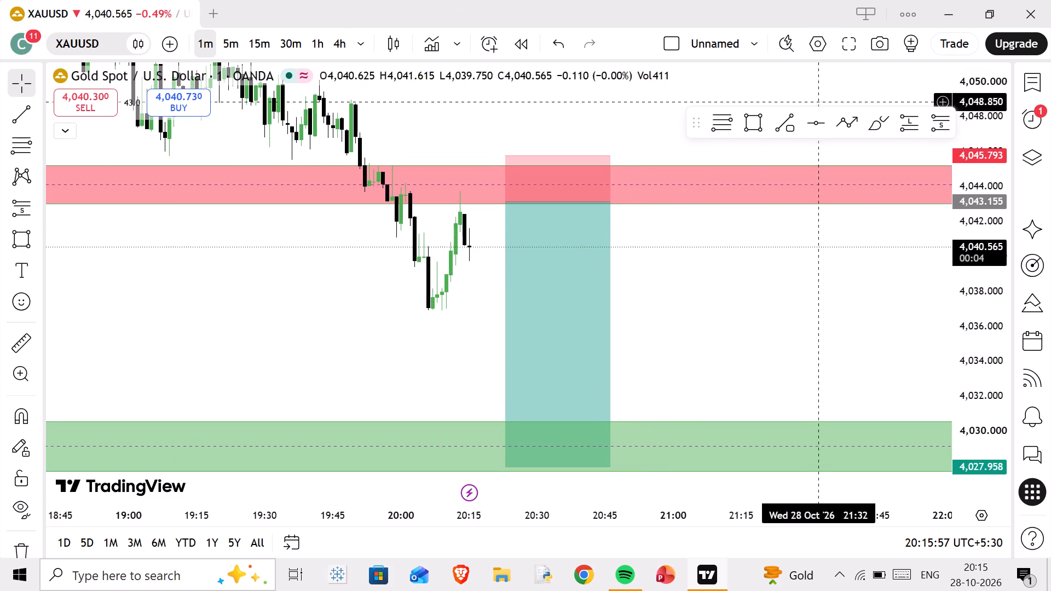
pyautogui.click(816, 131)
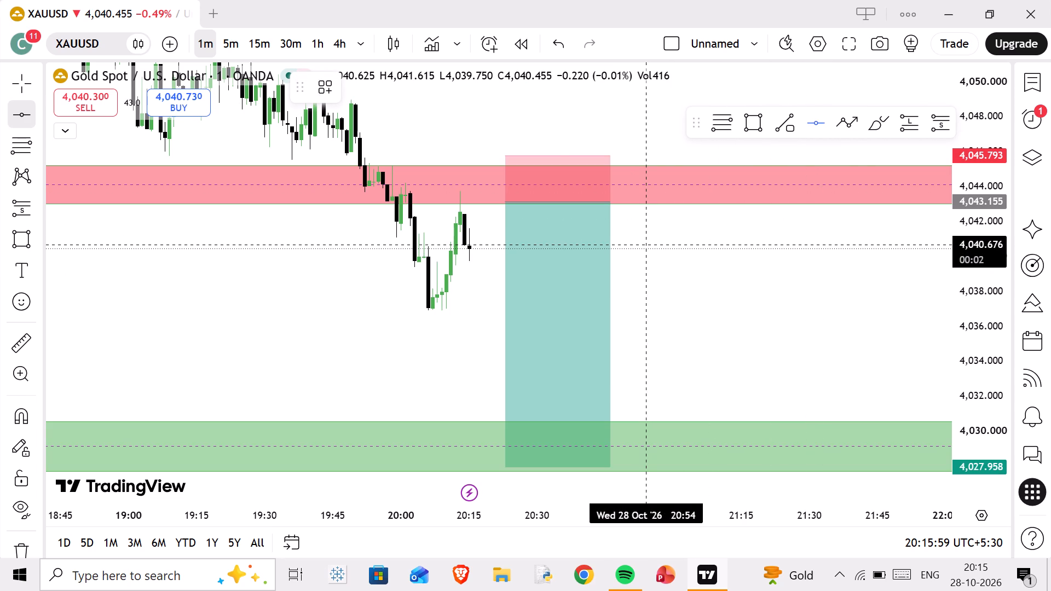
pyautogui.click(645, 241)
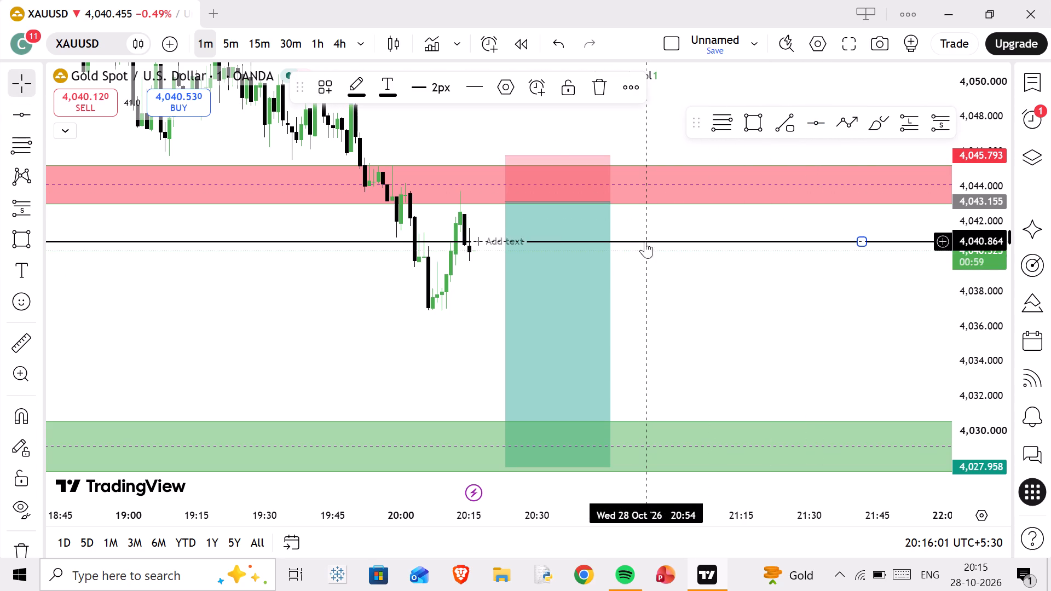
# Move the short position to the latest candles with its entry on the horizontal line, about 4,040.85, and set its stop at about 4,043.78.
pyautogui.moveTo(580, 269); pyautogui.dragTo(539, 309)
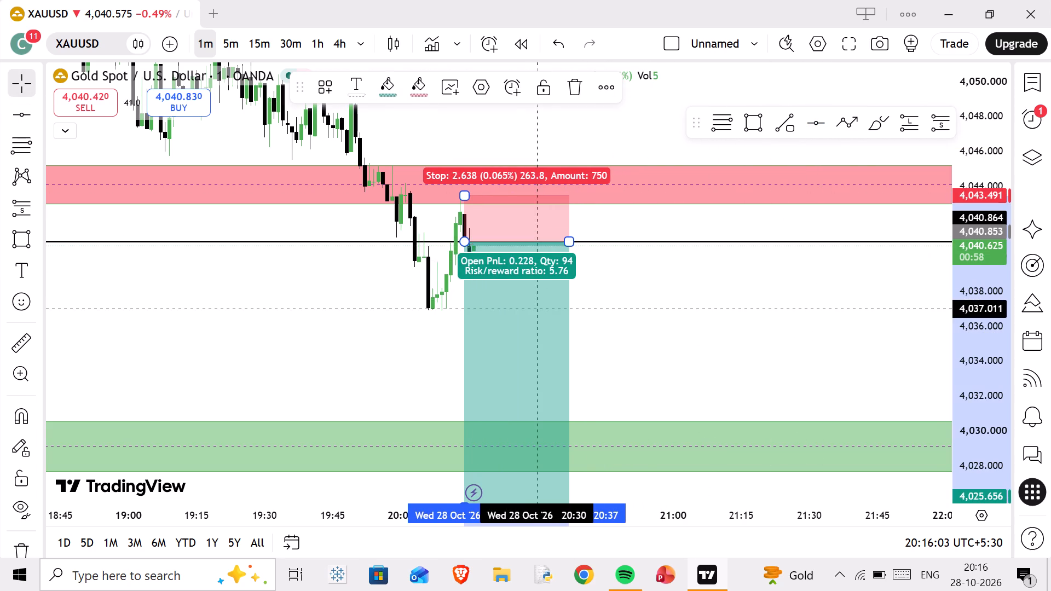
pyautogui.moveTo(539, 309); pyautogui.dragTo(539, 309)
pyautogui.moveTo(470, 196); pyautogui.dragTo(473, 194)
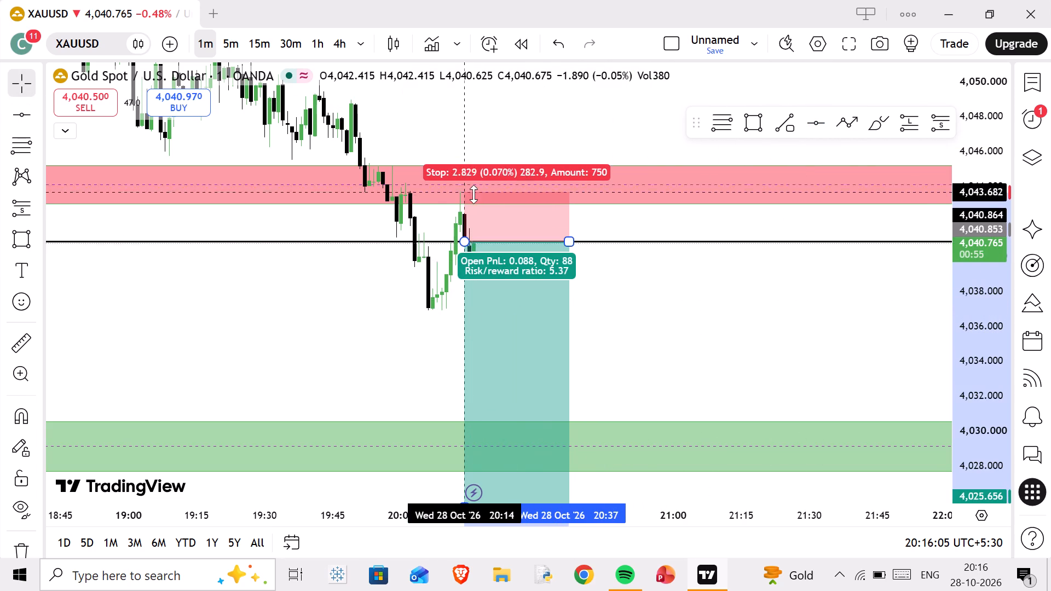
pyautogui.moveTo(473, 194); pyautogui.dragTo(476, 190)
pyautogui.click(621, 221)
# Set the short position's target to about 4,030.29, just inside the upper edge of the green demand zone.
pyautogui.scroll(1, 617, 311)
pyautogui.moveTo(579, 308); pyautogui.dragTo(648, 258)
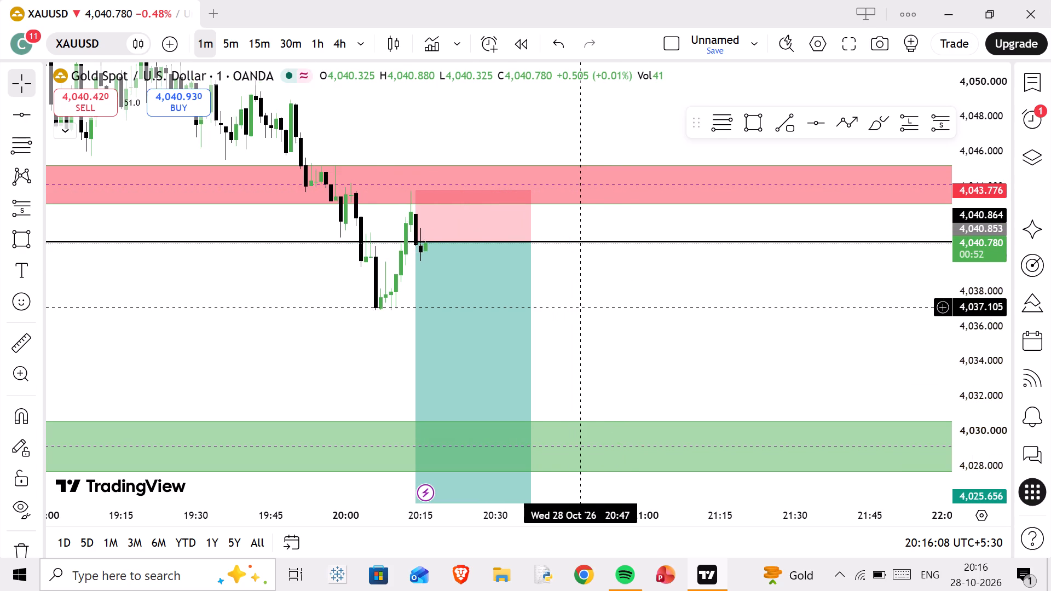
pyautogui.moveTo(648, 258); pyautogui.dragTo(663, 239)
pyautogui.moveTo(486, 441); pyautogui.dragTo(492, 409)
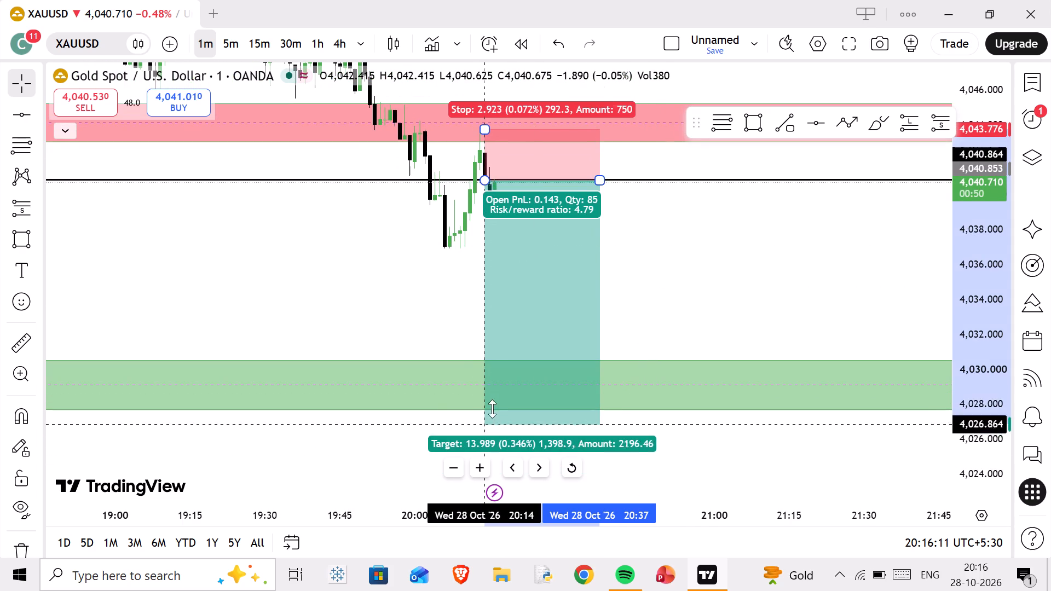
pyautogui.moveTo(492, 409); pyautogui.dragTo(501, 365)
pyautogui.click(647, 290)
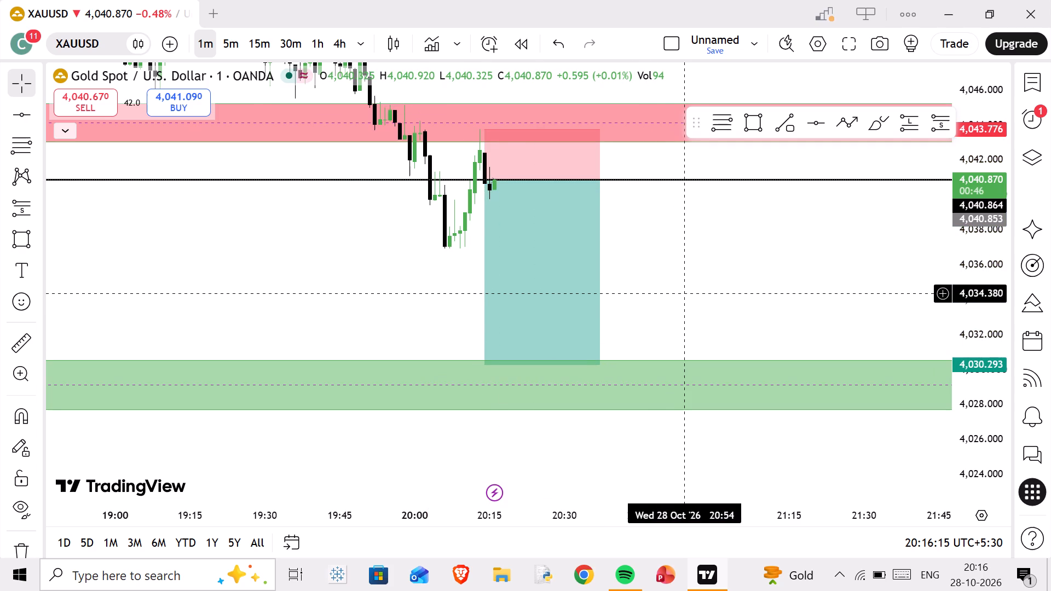
pyautogui.scroll(2, 682, 297)
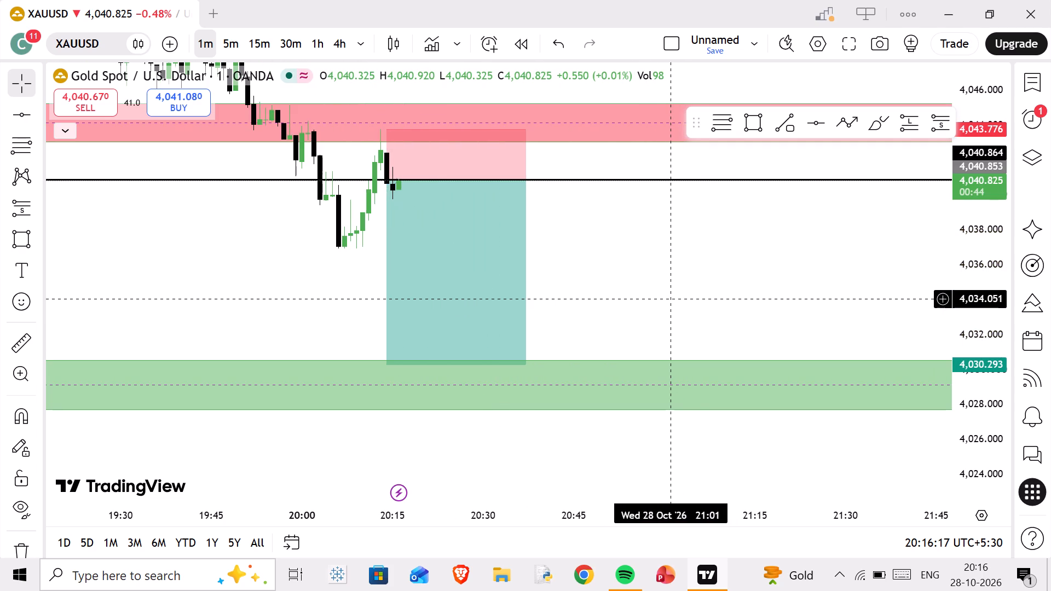
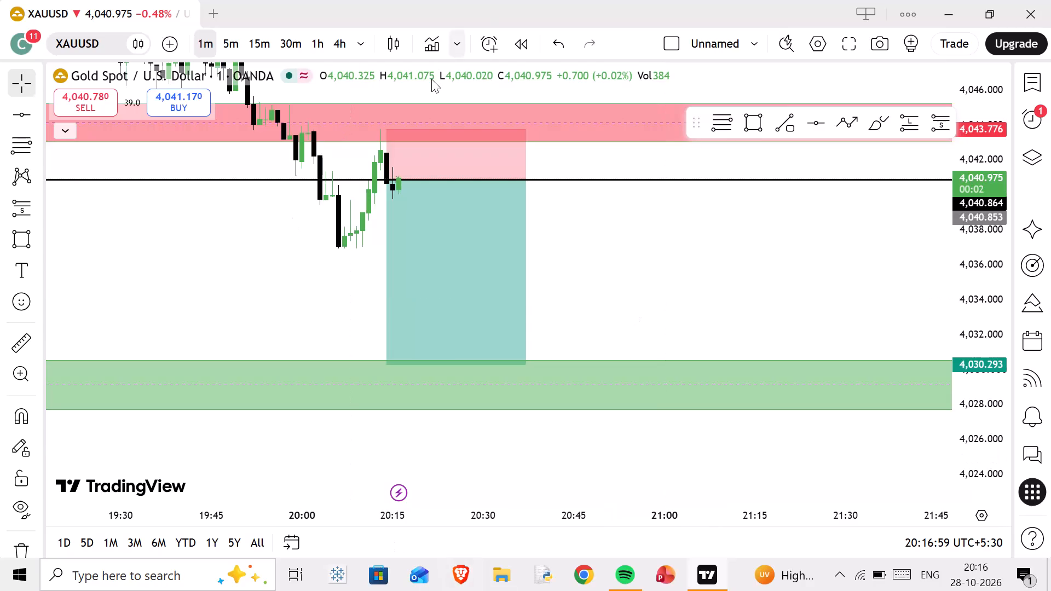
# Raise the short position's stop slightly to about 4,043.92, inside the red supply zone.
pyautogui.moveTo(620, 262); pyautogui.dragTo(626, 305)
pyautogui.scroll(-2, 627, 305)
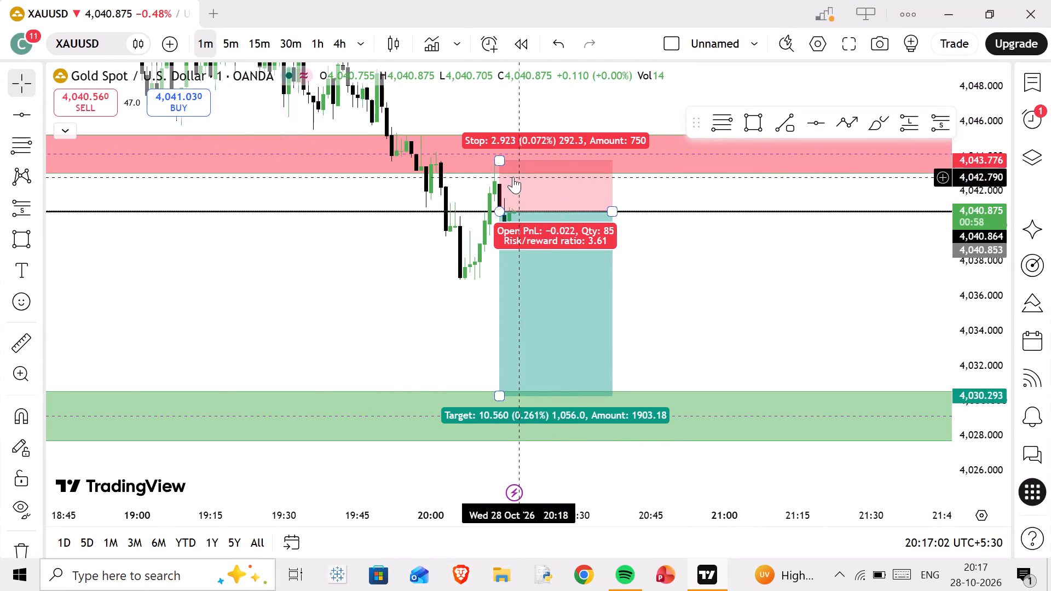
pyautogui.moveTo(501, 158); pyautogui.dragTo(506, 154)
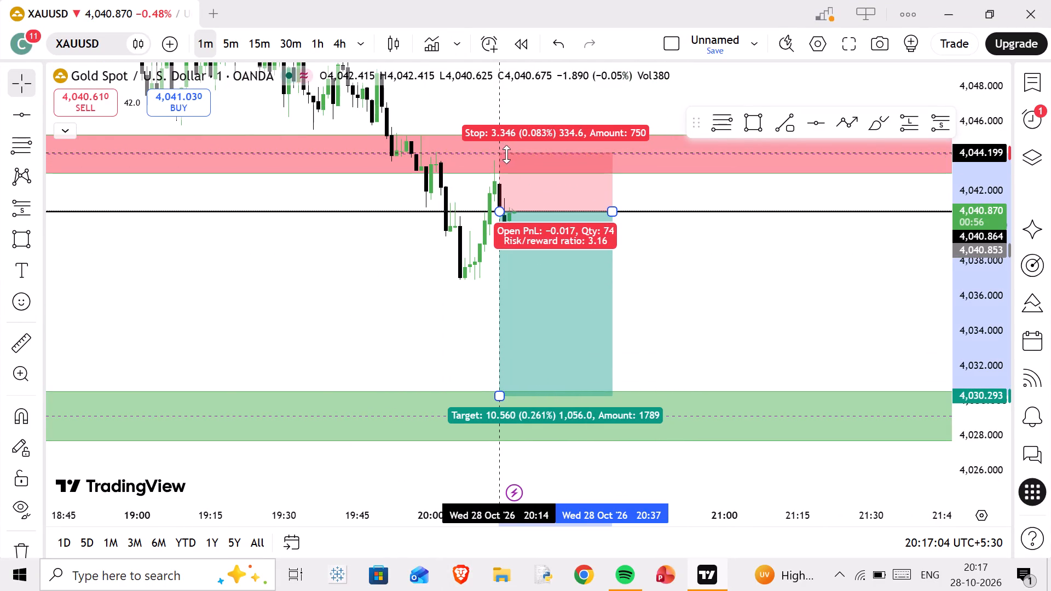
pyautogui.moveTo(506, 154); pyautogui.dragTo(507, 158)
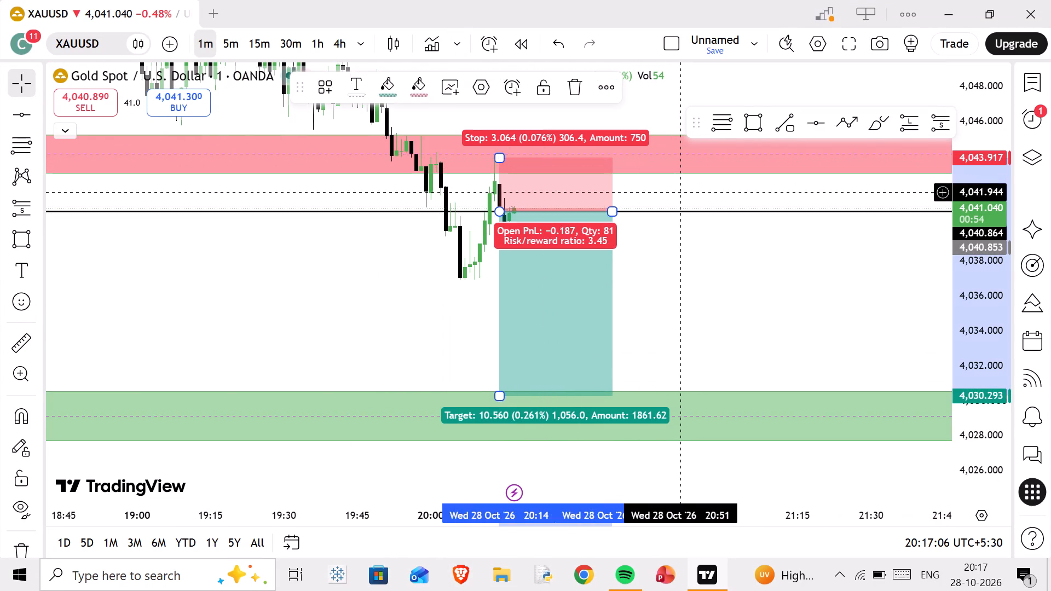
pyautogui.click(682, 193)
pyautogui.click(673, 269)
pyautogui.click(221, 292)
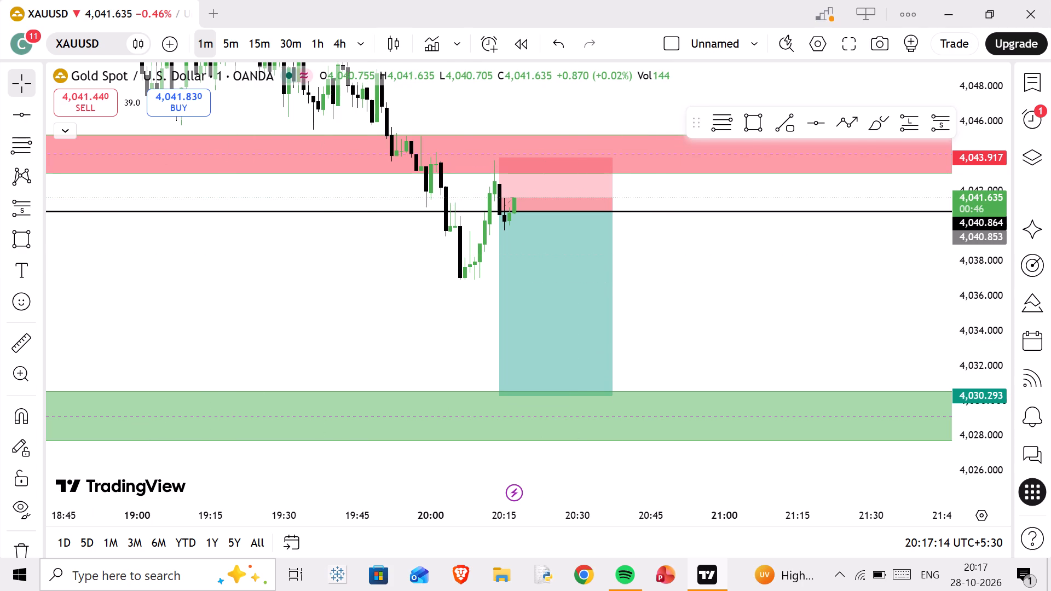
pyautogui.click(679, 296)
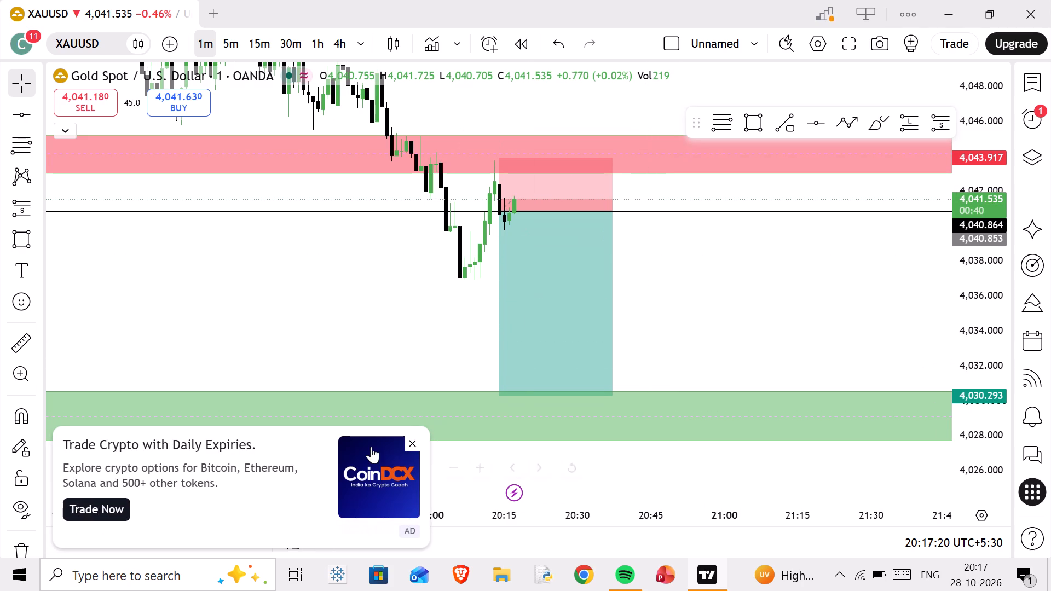
# Close the advertisement covering the chart.
pyautogui.click(412, 443)
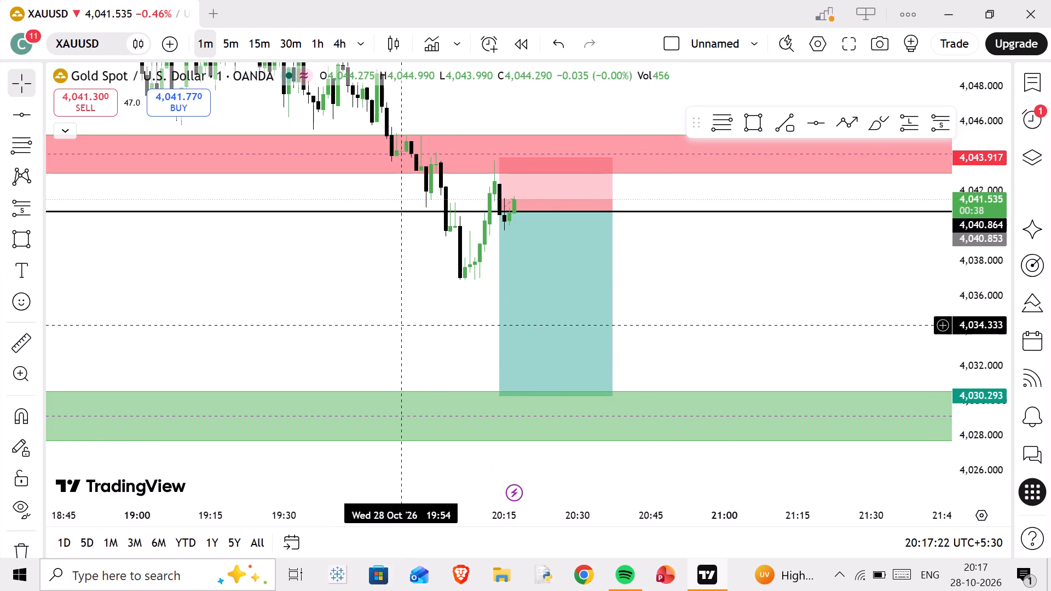
# Open the watchlist and examine the recent price action on the NASDAQ one-minute chart.
pyautogui.click(1035, 82)
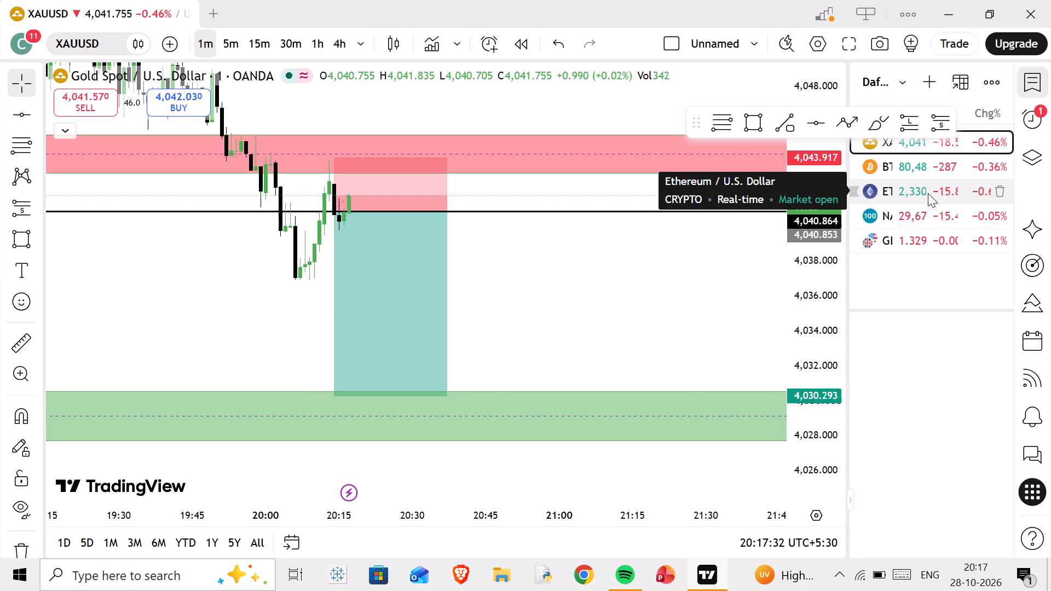
pyautogui.click(754, 65)
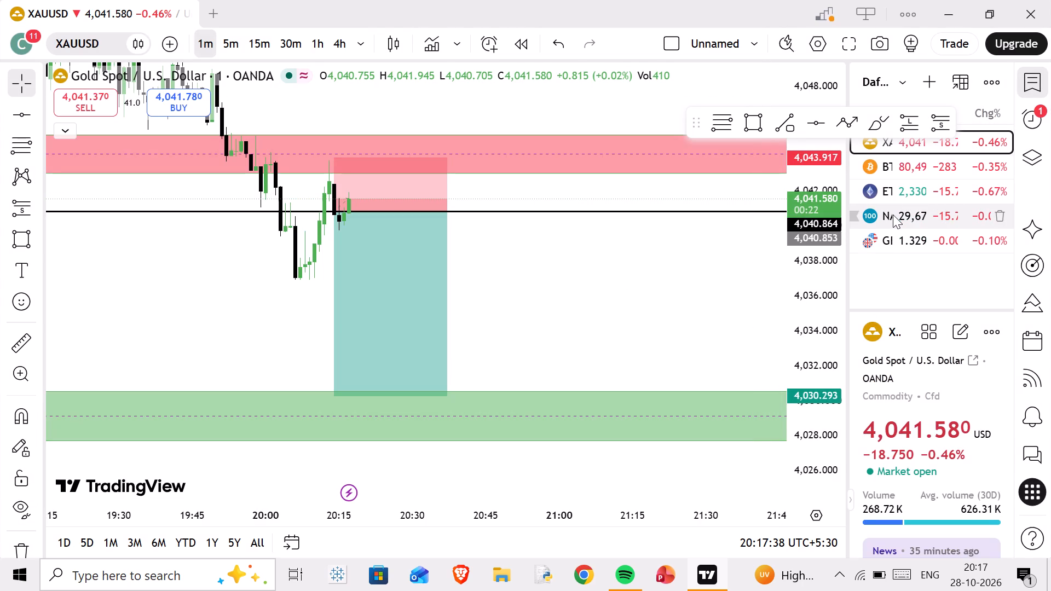
pyautogui.click(893, 215)
pyautogui.scroll(-1, 495, 235)
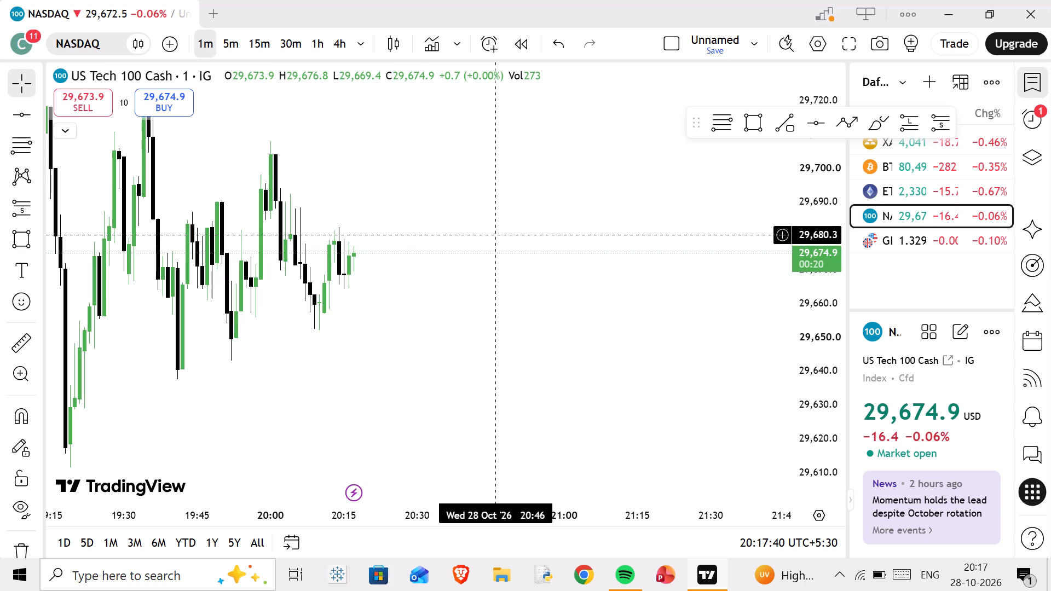
pyautogui.scroll(-5, 495, 235)
pyautogui.scroll(-12, 805, 230)
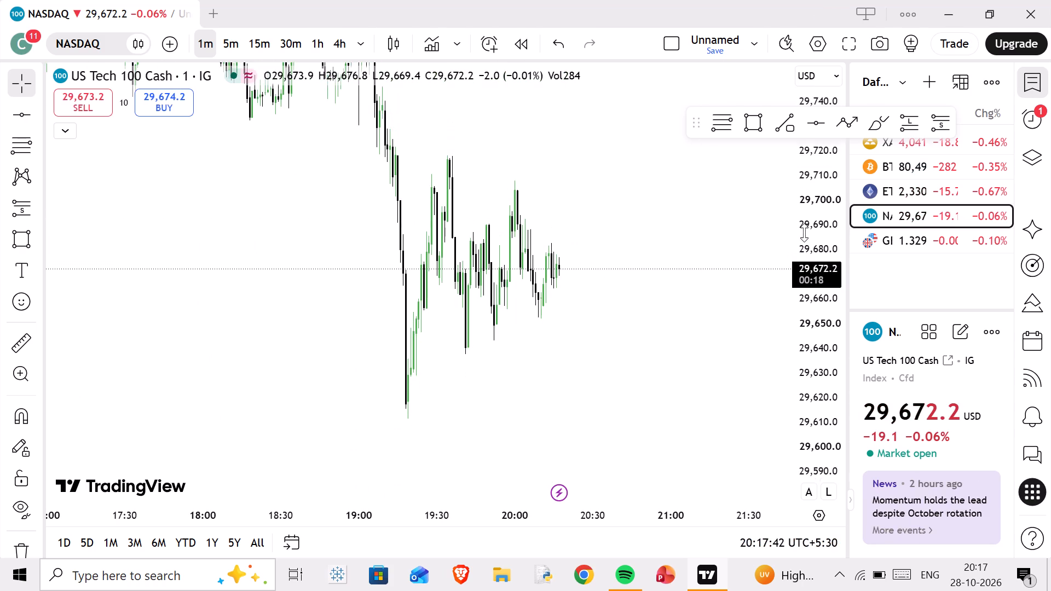
pyautogui.scroll(-12, 804, 233)
# Examine the BTCUSD chart on the 1-minute, 5-minute and 15-minute timeframes.
pyautogui.click(904, 167)
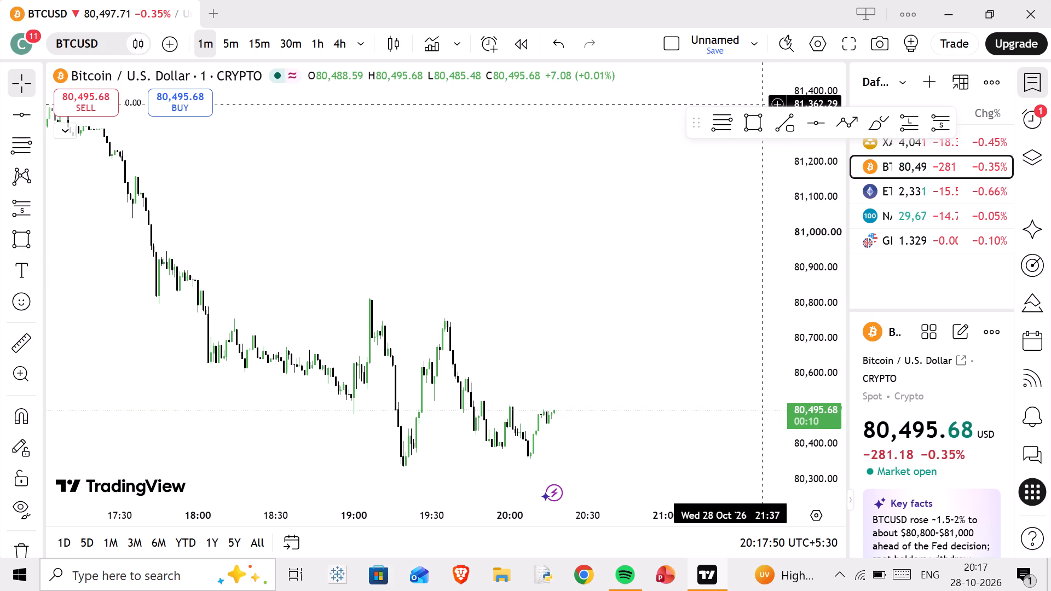
pyautogui.scroll(3, 656, 276)
pyautogui.moveTo(567, 347); pyautogui.dragTo(611, 193)
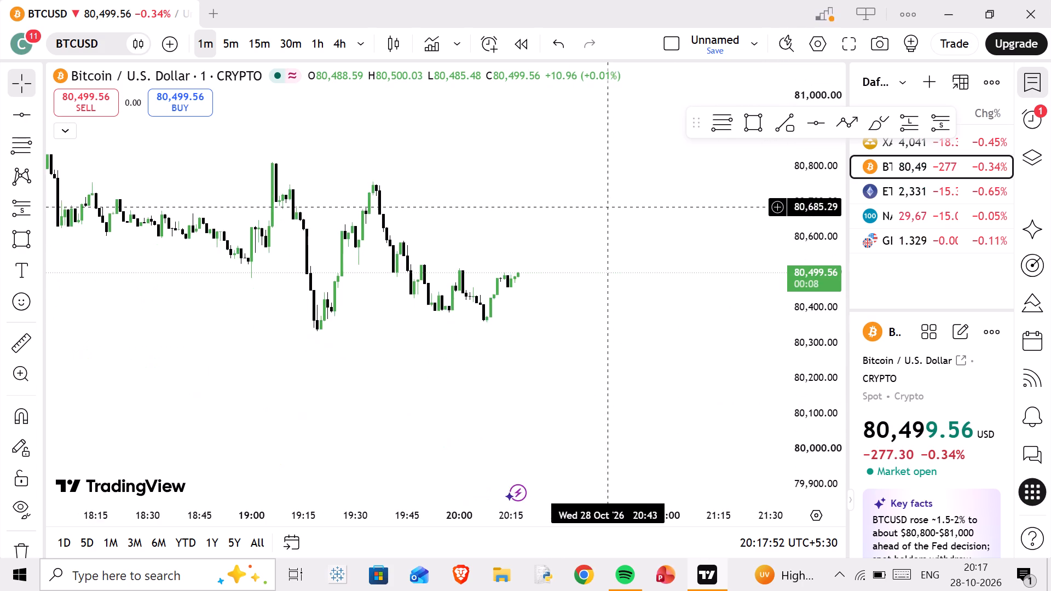
pyautogui.scroll(3, 638, 213)
pyautogui.scroll(5, 775, 247)
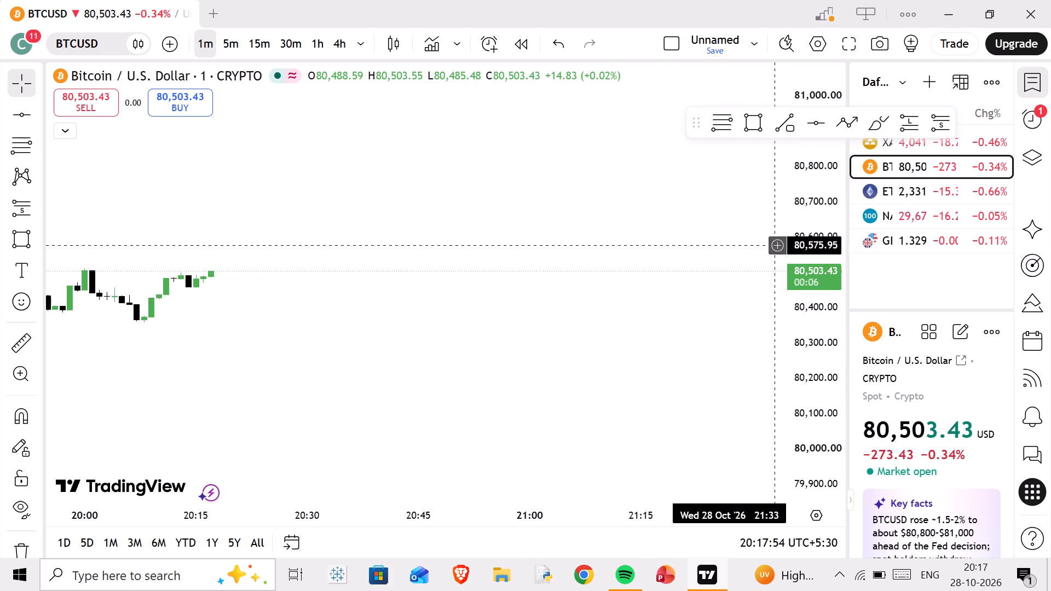
pyautogui.click(240, 45)
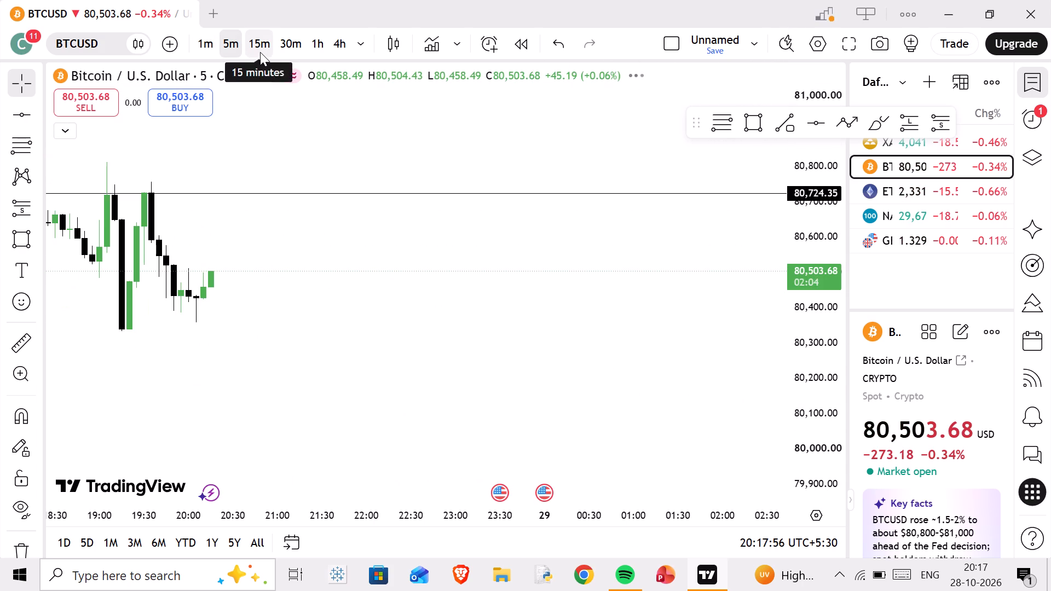
pyautogui.click(260, 52)
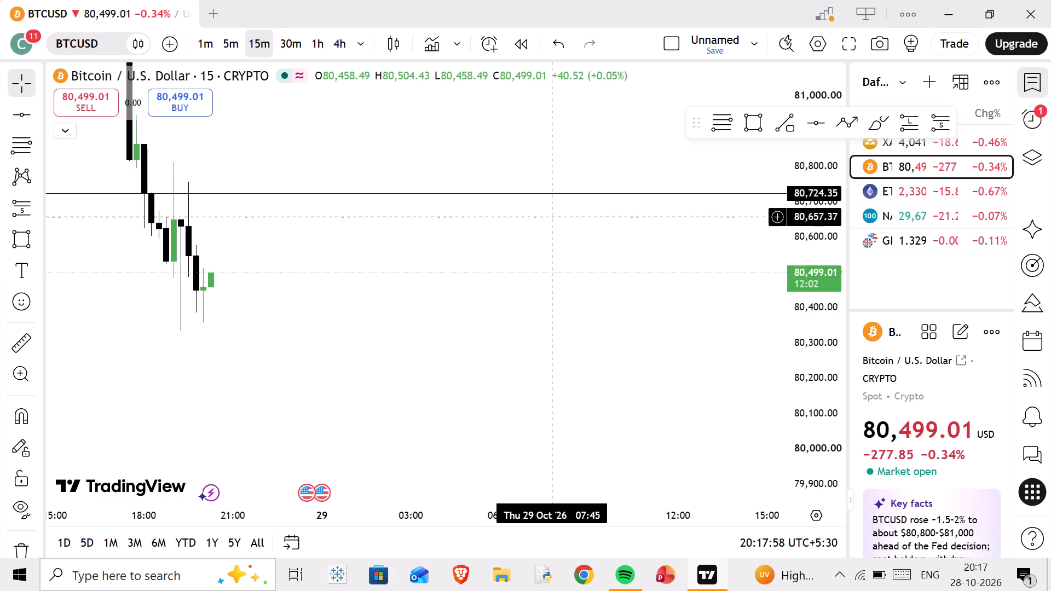
pyautogui.scroll(-9, 594, 228)
pyautogui.scroll(-3, 809, 245)
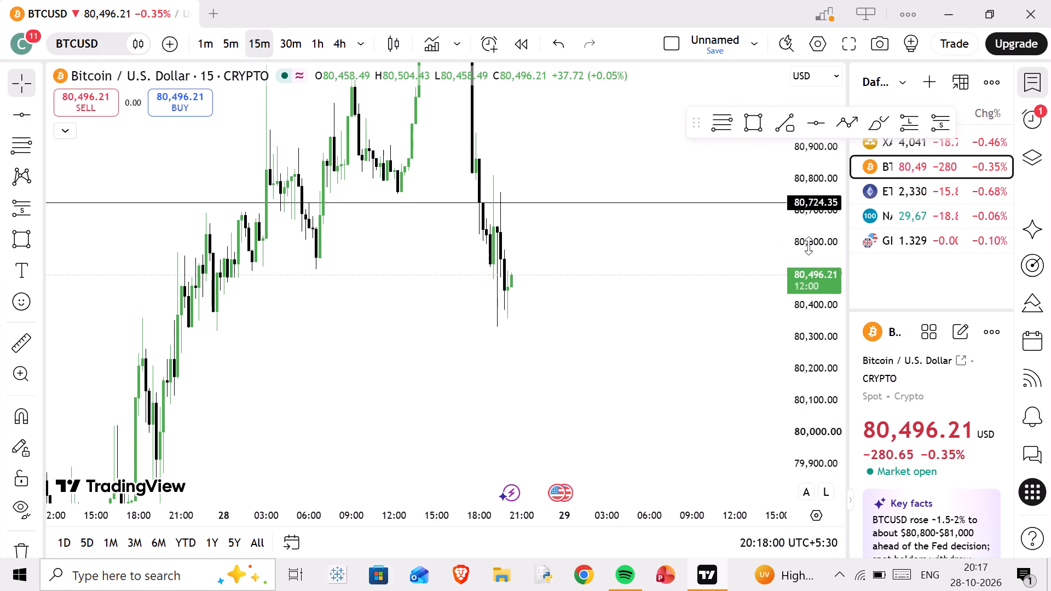
pyautogui.scroll(-2, 809, 246)
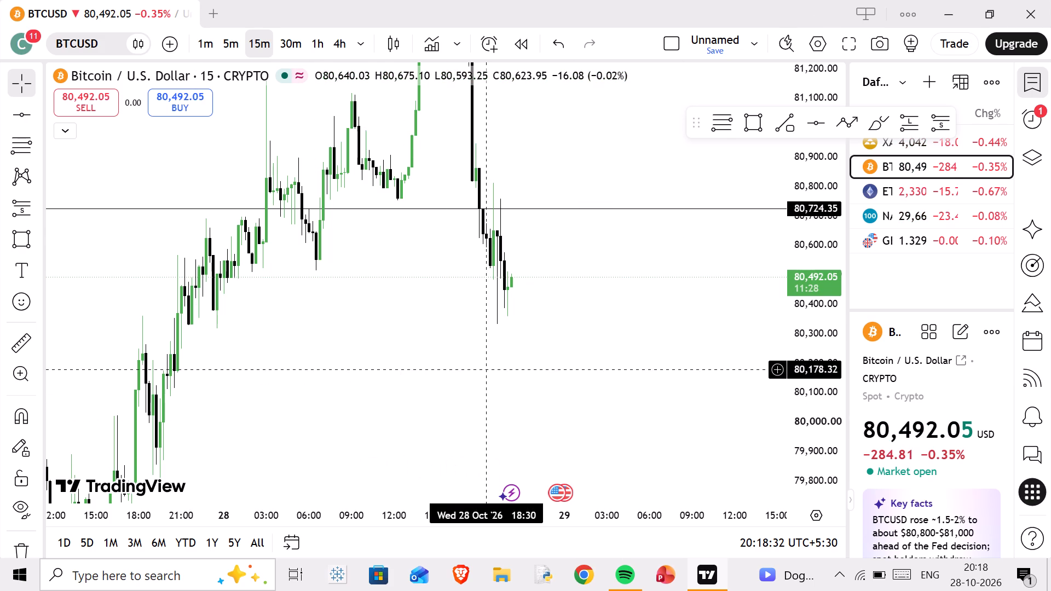
# Return to XAUUSD and, on the 15-minute chart, set the short position's stop to about 4,045.53, just above the red zone.
pyautogui.click(909, 150)
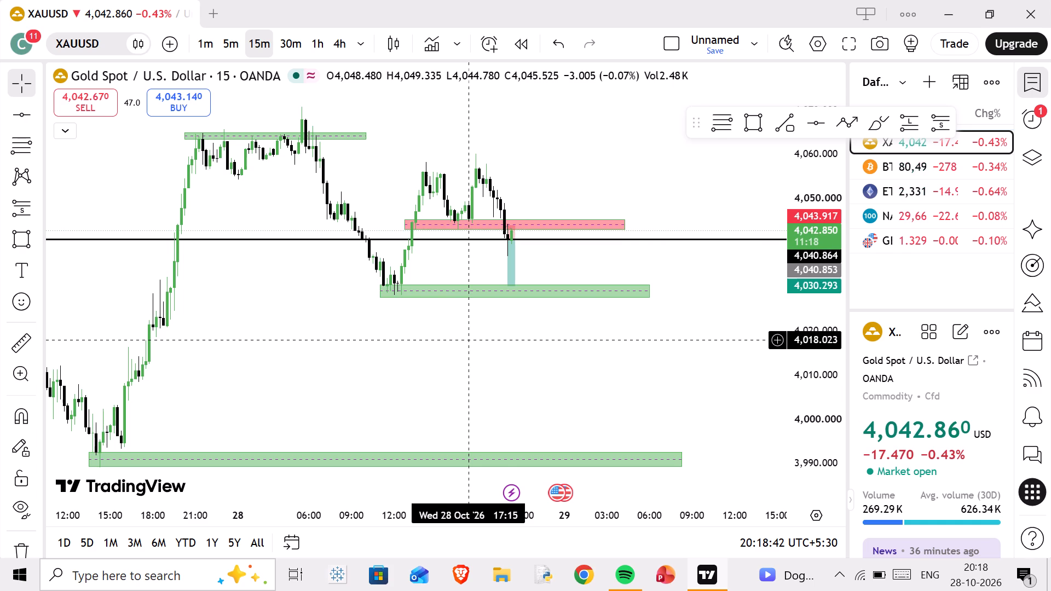
pyautogui.scroll(8, 512, 311)
pyautogui.scroll(3, 782, 374)
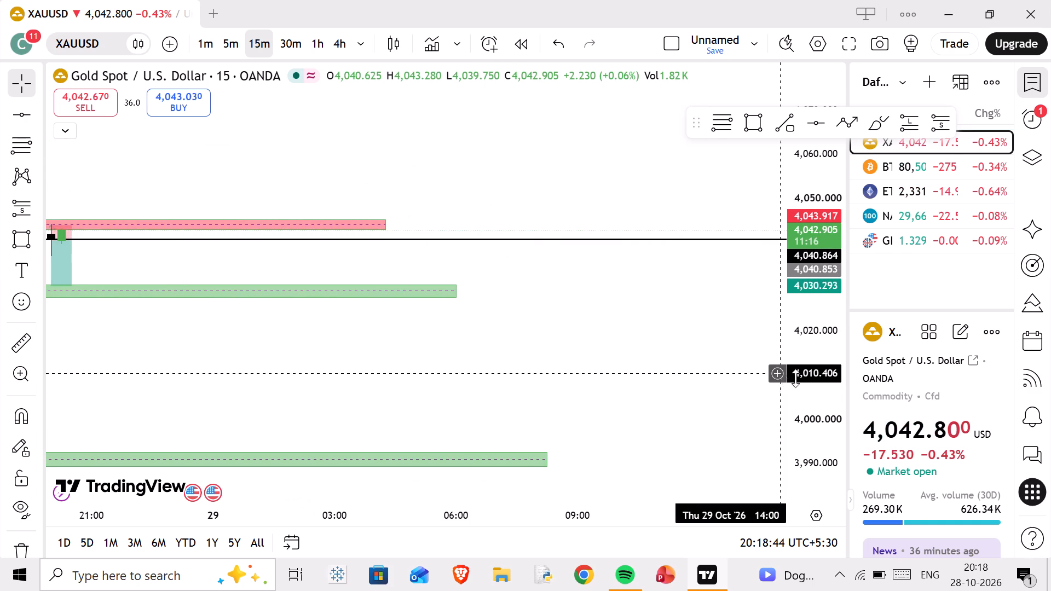
pyautogui.scroll(15, 831, 385)
pyautogui.scroll(-4, 401, 237)
pyautogui.moveTo(418, 231); pyautogui.dragTo(433, 255)
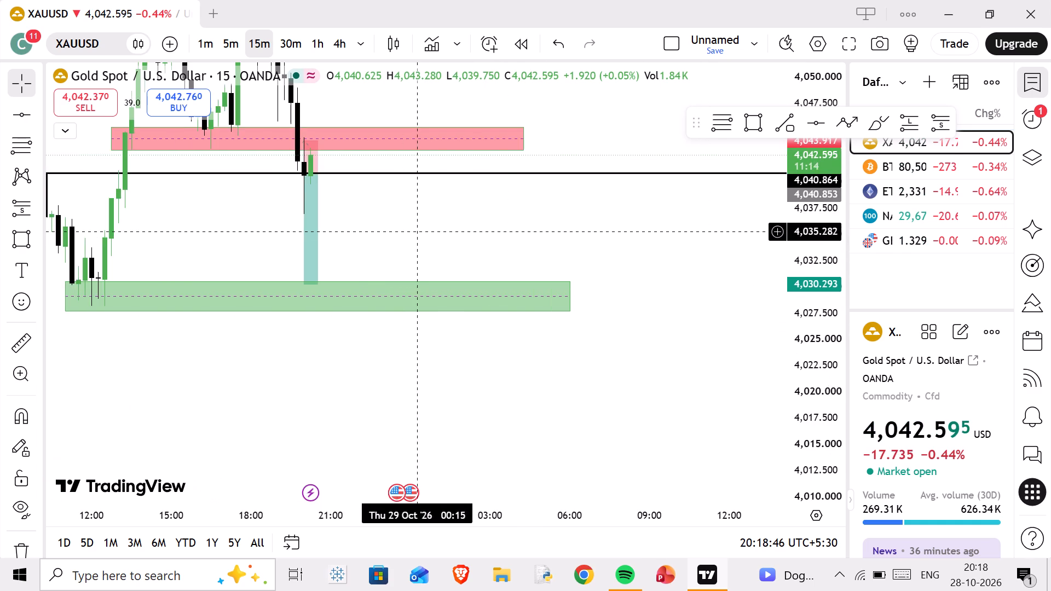
pyautogui.moveTo(433, 255); pyautogui.dragTo(576, 335)
pyautogui.scroll(3, 577, 337)
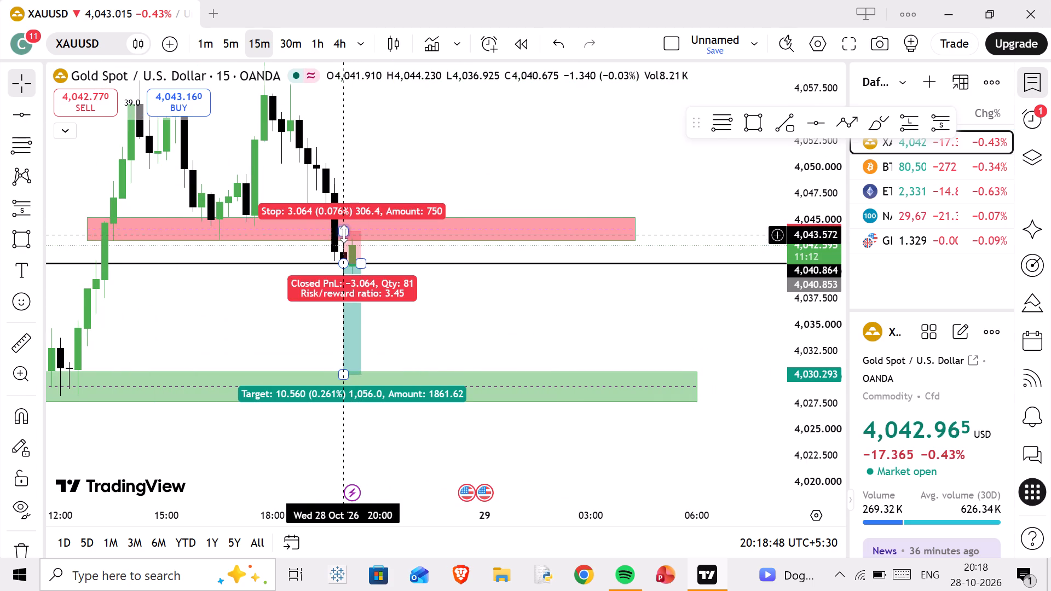
pyautogui.moveTo(344, 234); pyautogui.dragTo(346, 215)
pyautogui.click(469, 177)
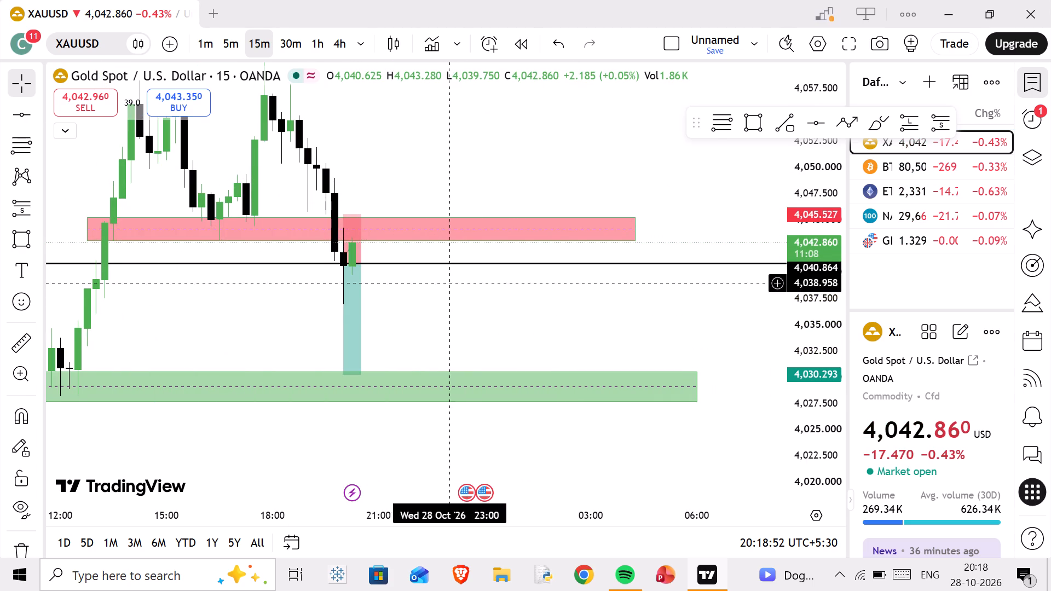
# Examine XAUUSD on the 1-minute timeframe, comparing the latest candles with the short position and the red zone.
pyautogui.moveTo(413, 315); pyautogui.dragTo(581, 304)
pyautogui.click(203, 44)
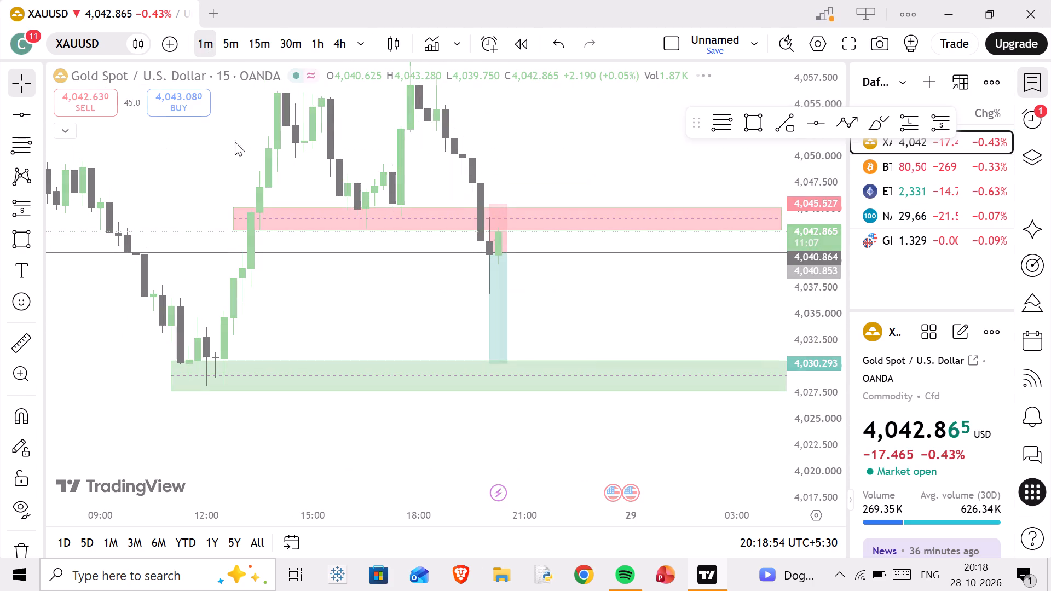
pyautogui.scroll(-2, 476, 259)
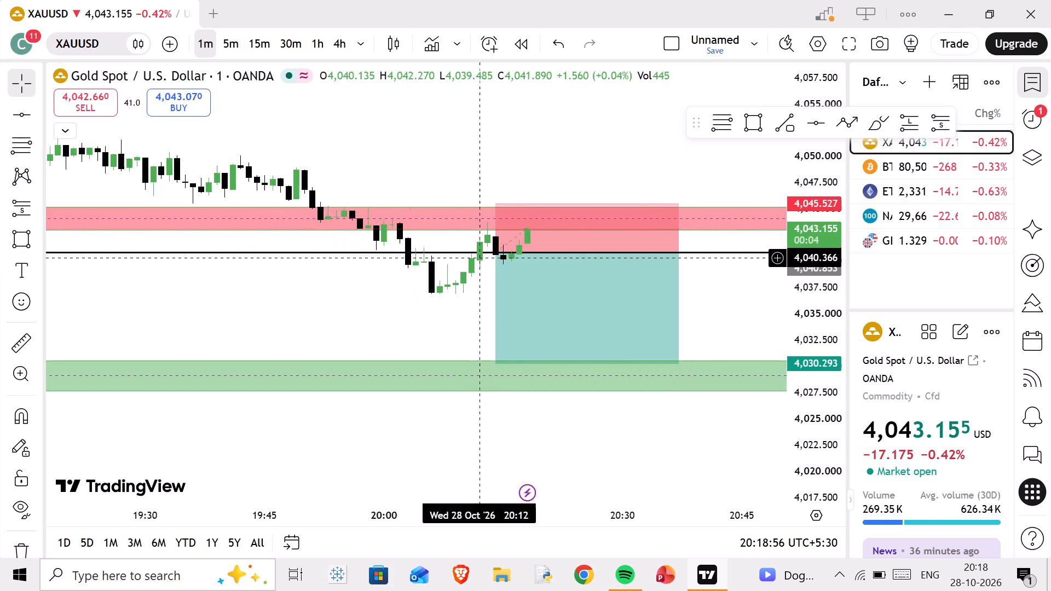
pyautogui.scroll(7, 800, 329)
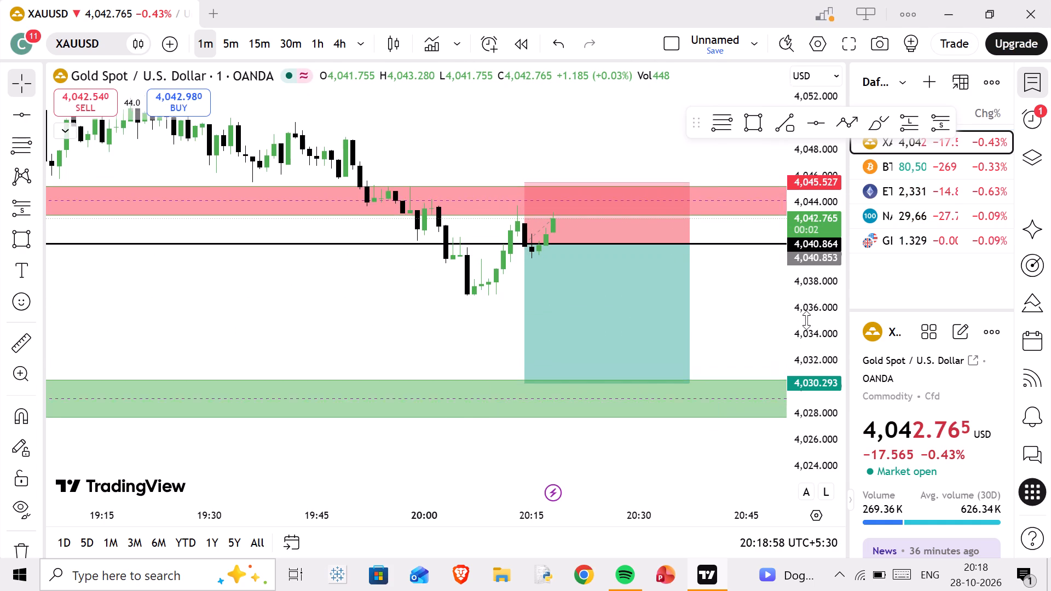
pyautogui.scroll(3, 806, 320)
pyautogui.scroll(-3, 261, 266)
pyautogui.moveTo(351, 282); pyautogui.dragTo(0, 315)
pyautogui.scroll(-1, 138, 306)
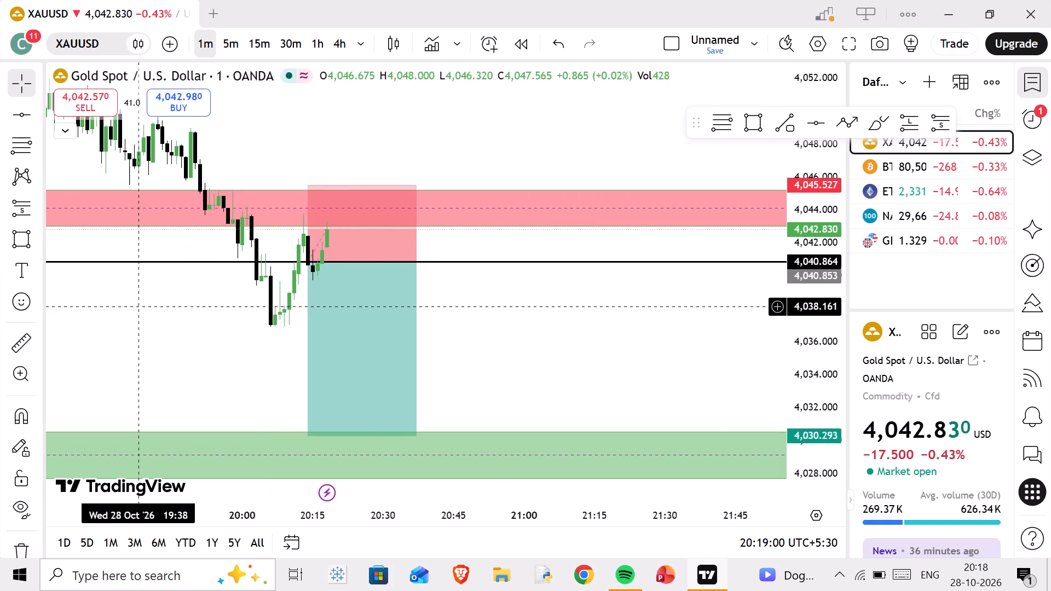
pyautogui.moveTo(480, 325); pyautogui.dragTo(515, 316)
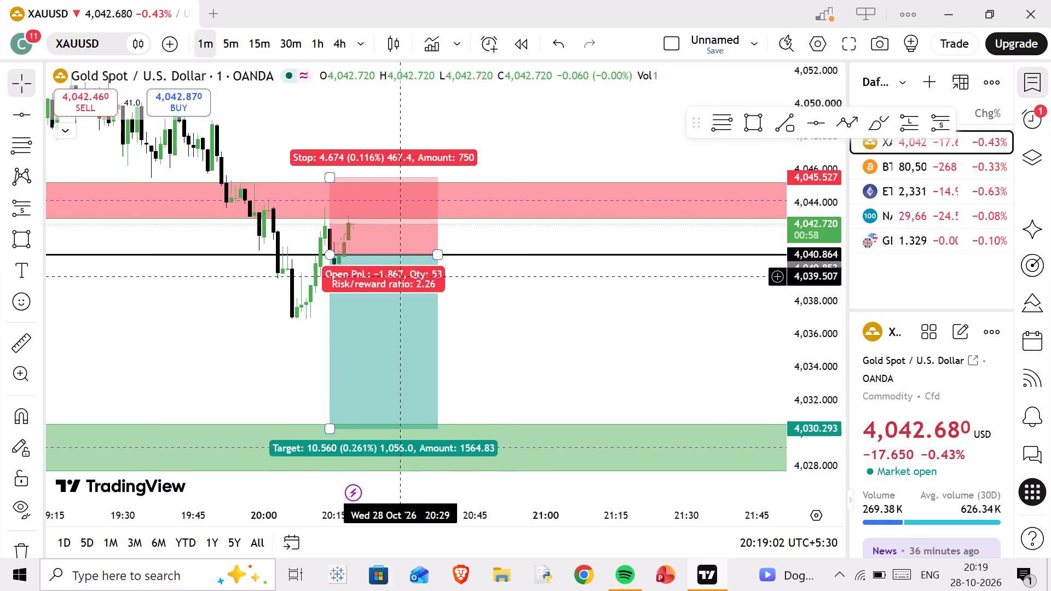
pyautogui.click(585, 314)
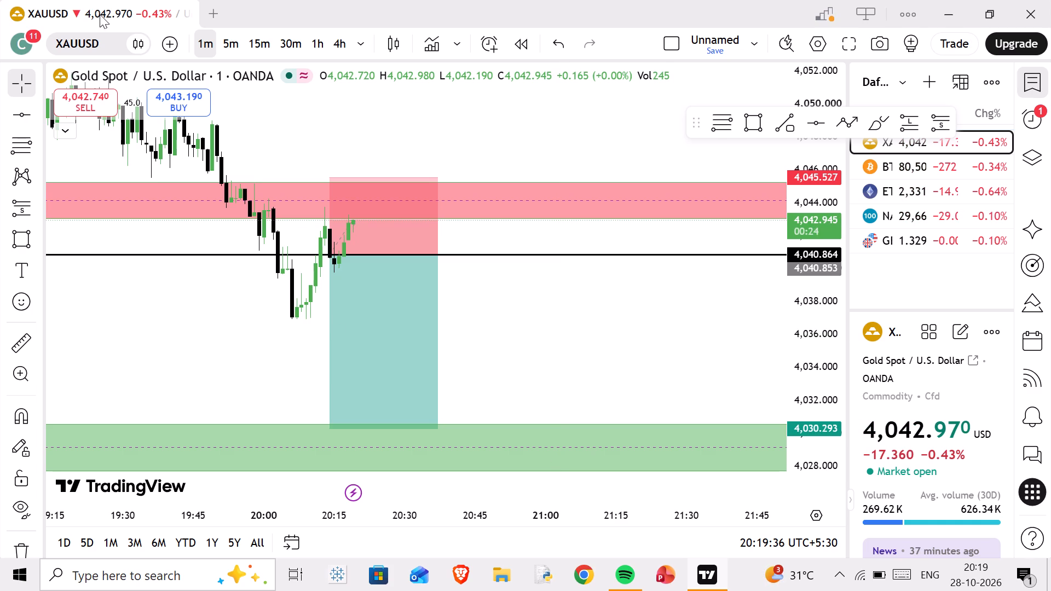
# Examine XAUUSD on the 5-minute timeframe around the short position and the red and green zones.
pyautogui.click(228, 40)
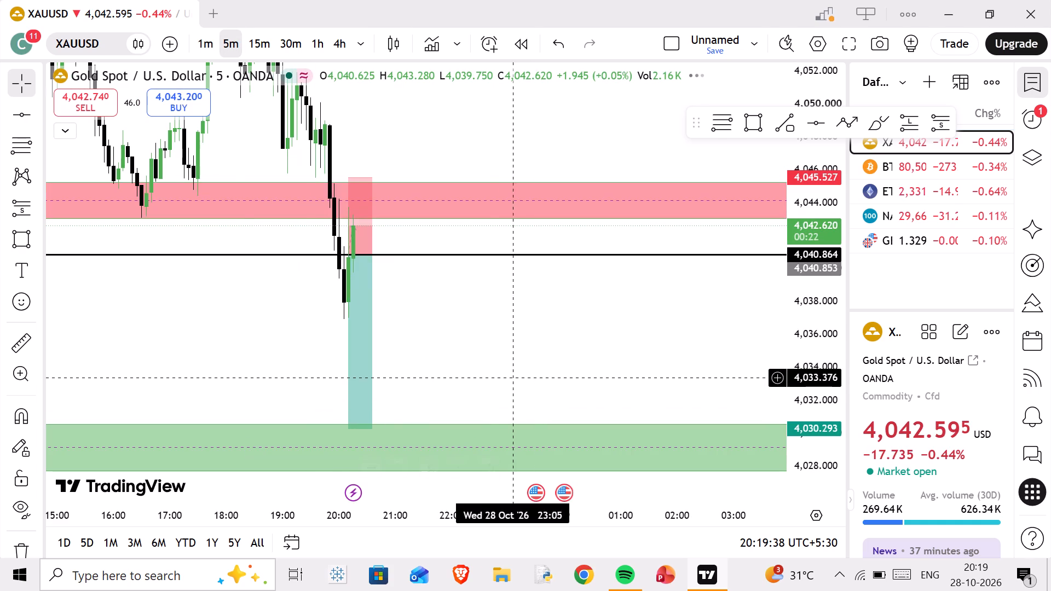
pyautogui.scroll(2, 487, 377)
pyautogui.scroll(-3, 807, 319)
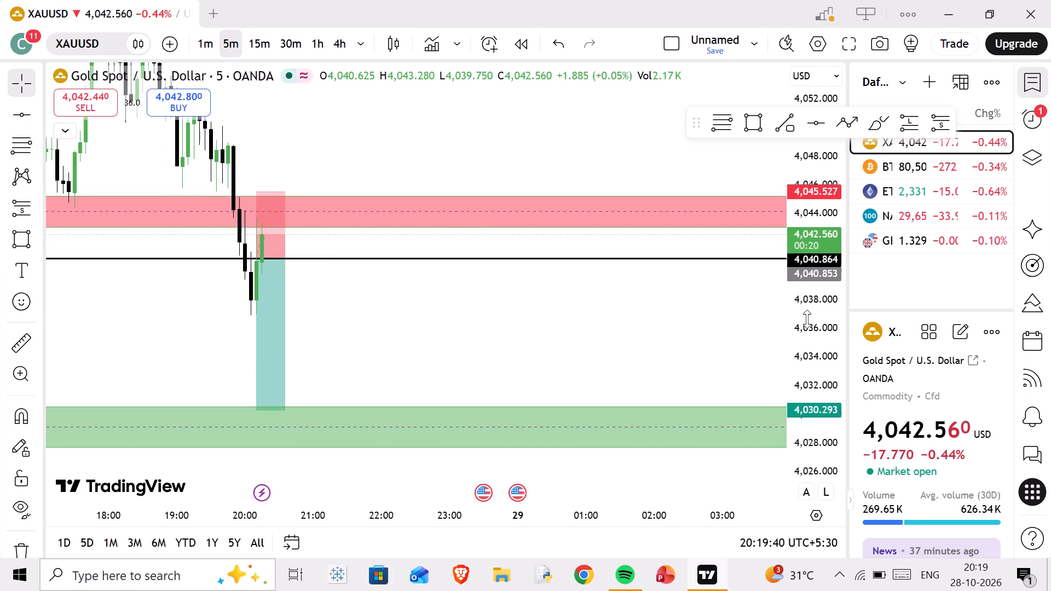
pyautogui.scroll(2, 279, 369)
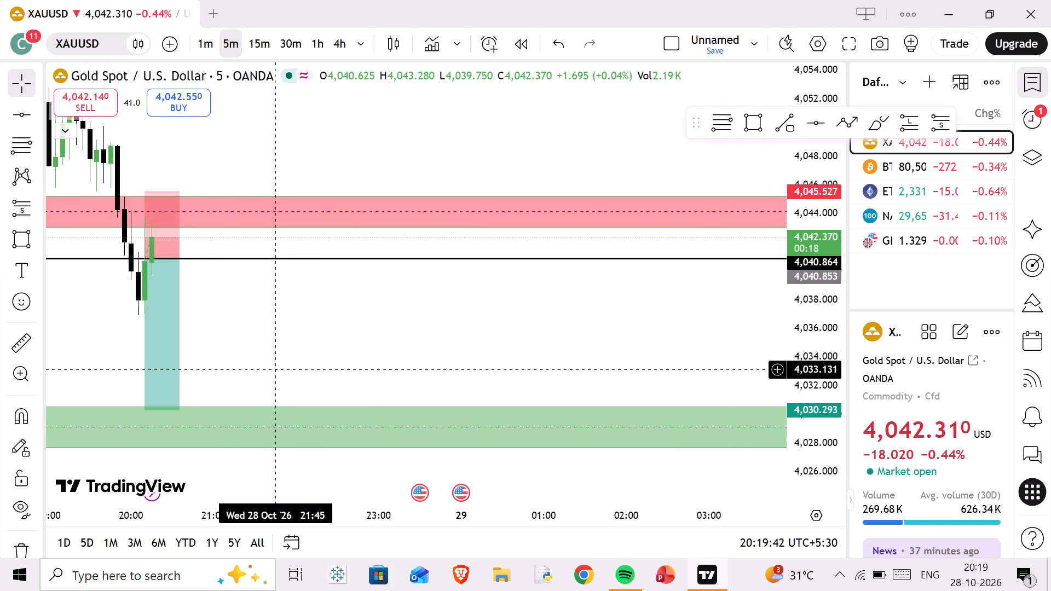
pyautogui.moveTo(252, 346); pyautogui.dragTo(503, 328)
pyautogui.scroll(3, 499, 330)
pyautogui.moveTo(434, 334); pyautogui.dragTo(552, 324)
pyautogui.scroll(1, 541, 327)
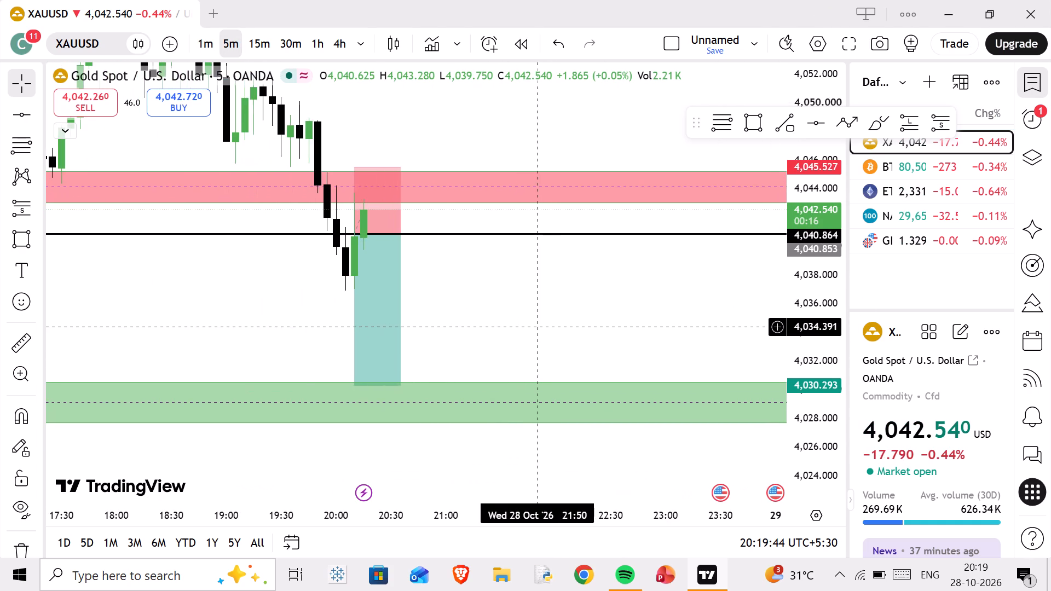
pyautogui.scroll(1, 541, 327)
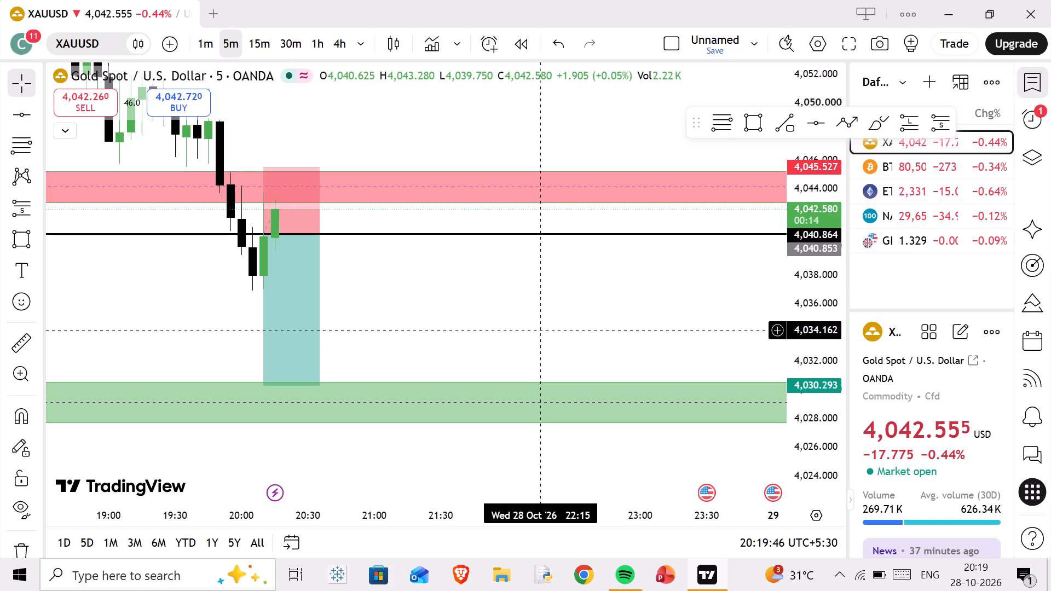
pyautogui.scroll(-1, 538, 330)
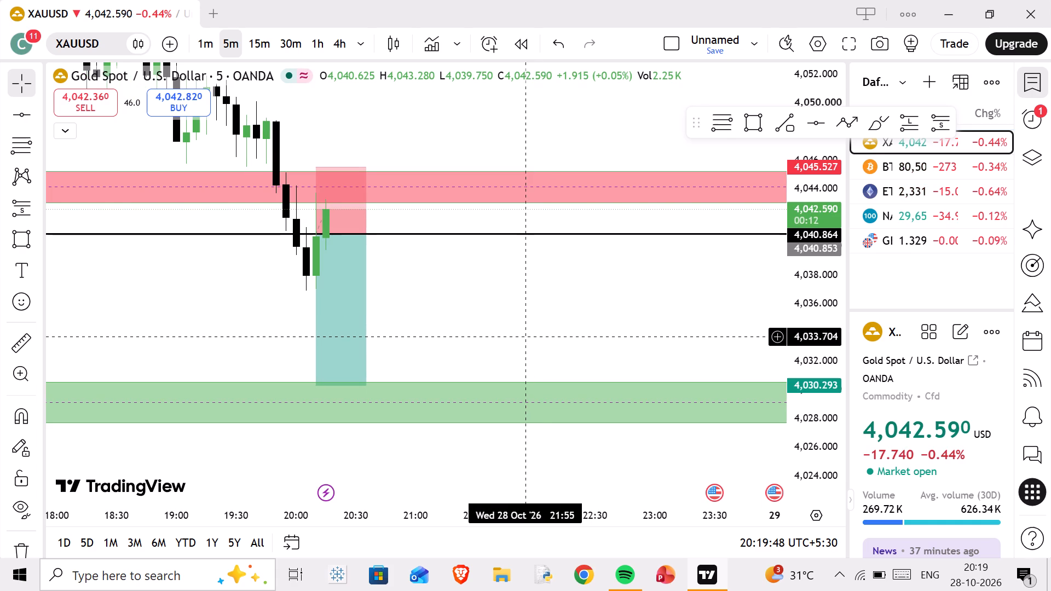
pyautogui.moveTo(533, 324); pyautogui.dragTo(535, 332)
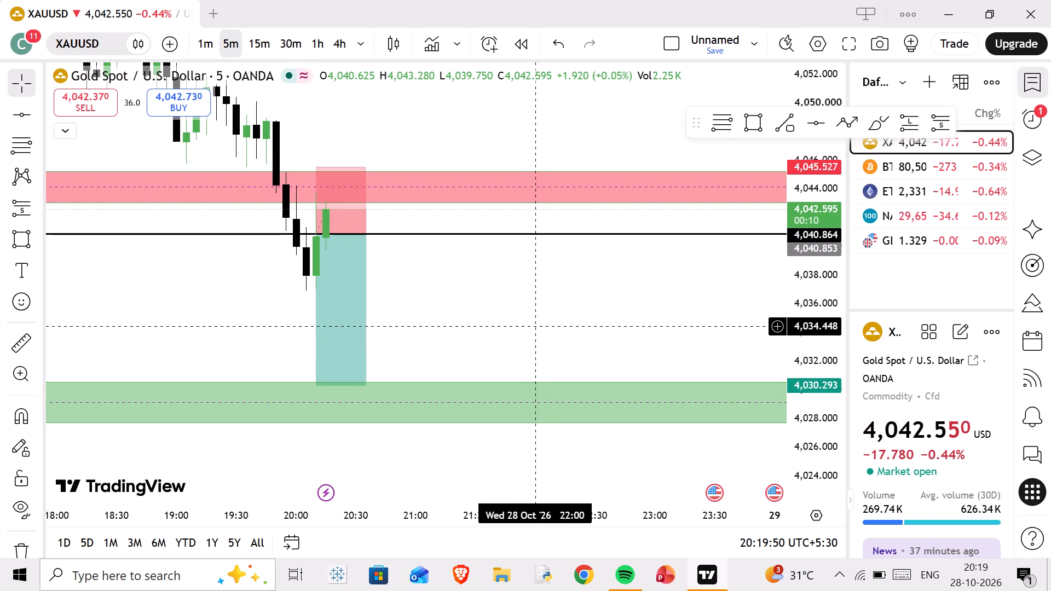
# Examine the latest 5-minute XAUUSD candles against the short position's entry and the red zone.
pyautogui.moveTo(535, 332); pyautogui.dragTo(535, 350)
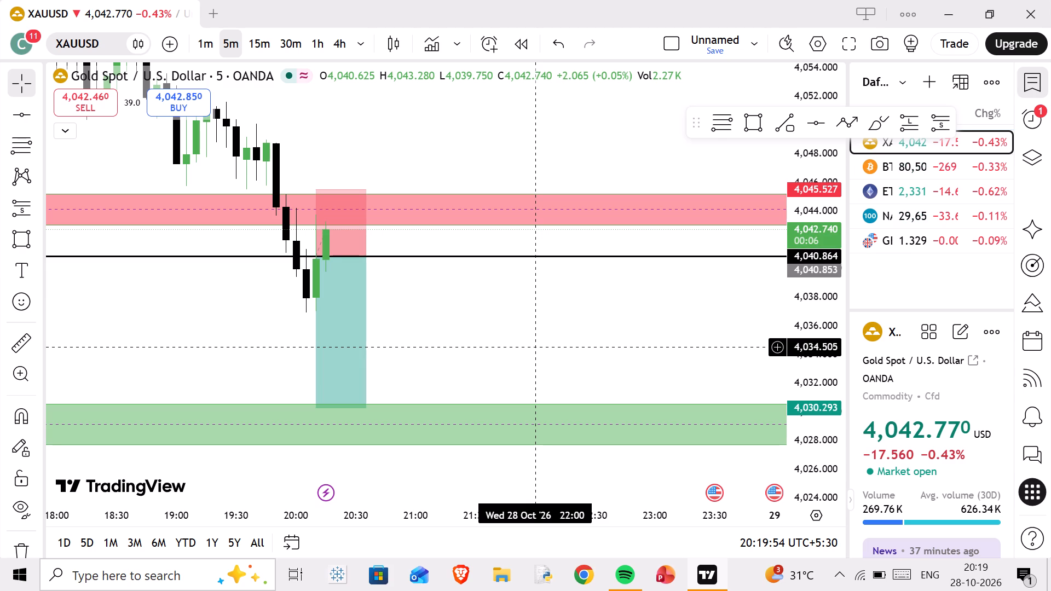
pyautogui.scroll(4, 473, 317)
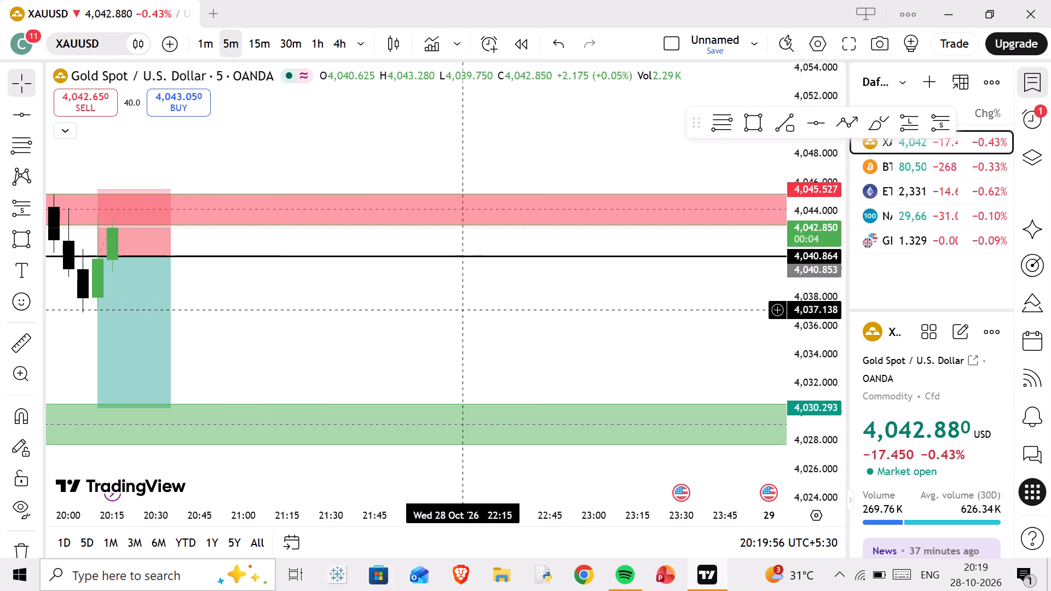
pyautogui.moveTo(261, 241); pyautogui.dragTo(566, 251)
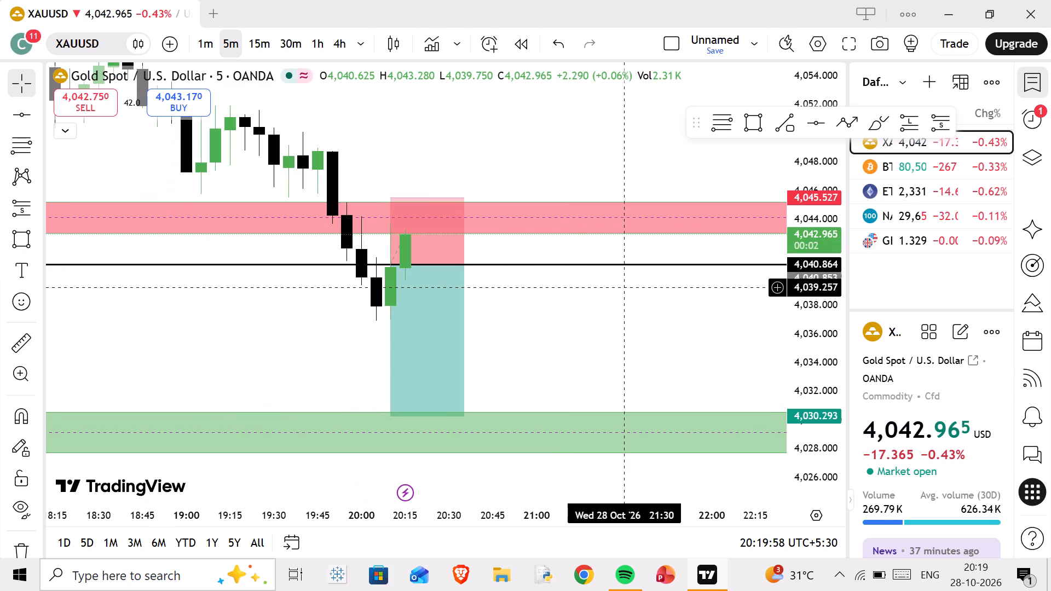
pyautogui.scroll(2, 822, 355)
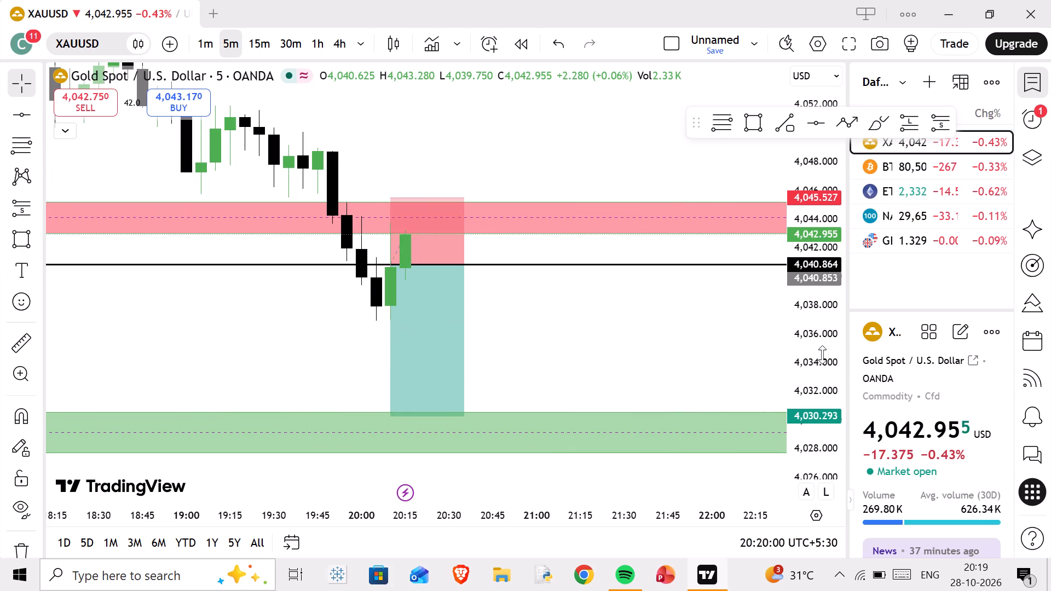
pyautogui.scroll(14, 822, 355)
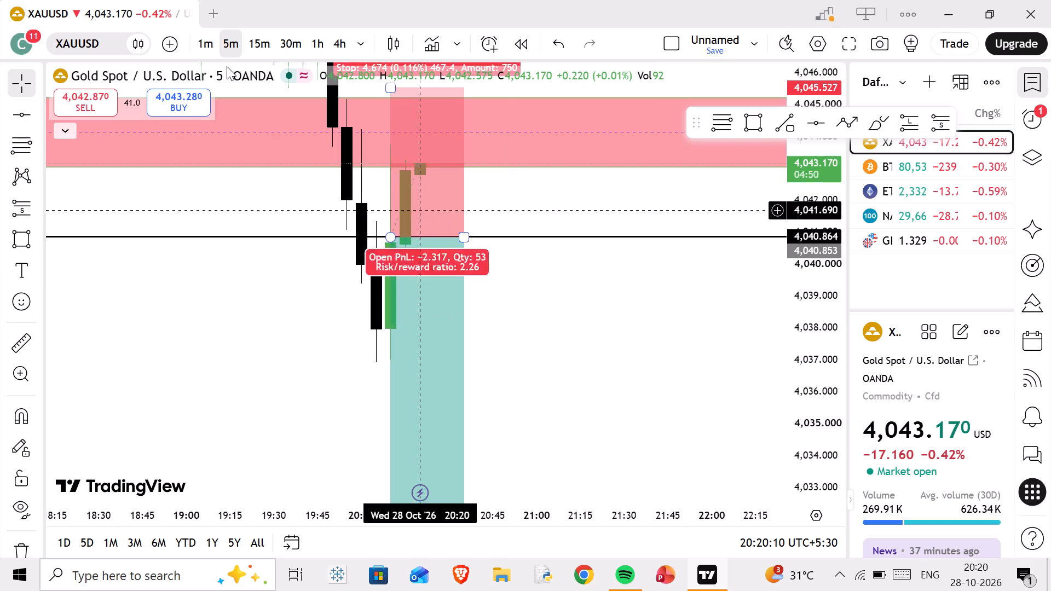
# Switch XAUUSD to the 1-minute timeframe and examine the recent candles around the short position's entry.
pyautogui.click(203, 42)
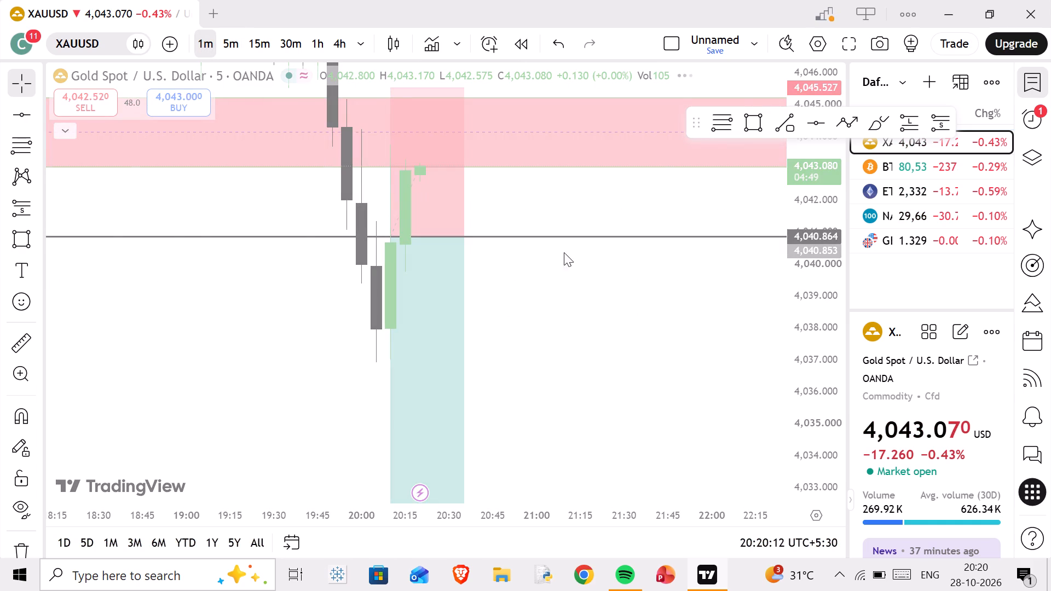
pyautogui.scroll(-3, 593, 286)
pyautogui.scroll(-4, 396, 342)
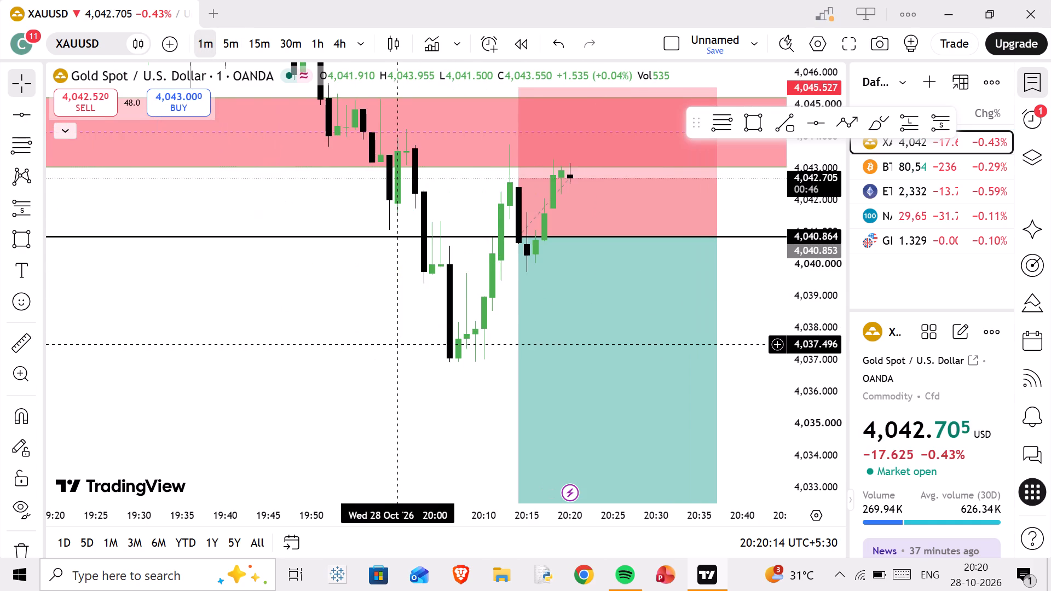
pyautogui.moveTo(336, 313); pyautogui.dragTo(99, 316)
pyautogui.scroll(-5, 187, 308)
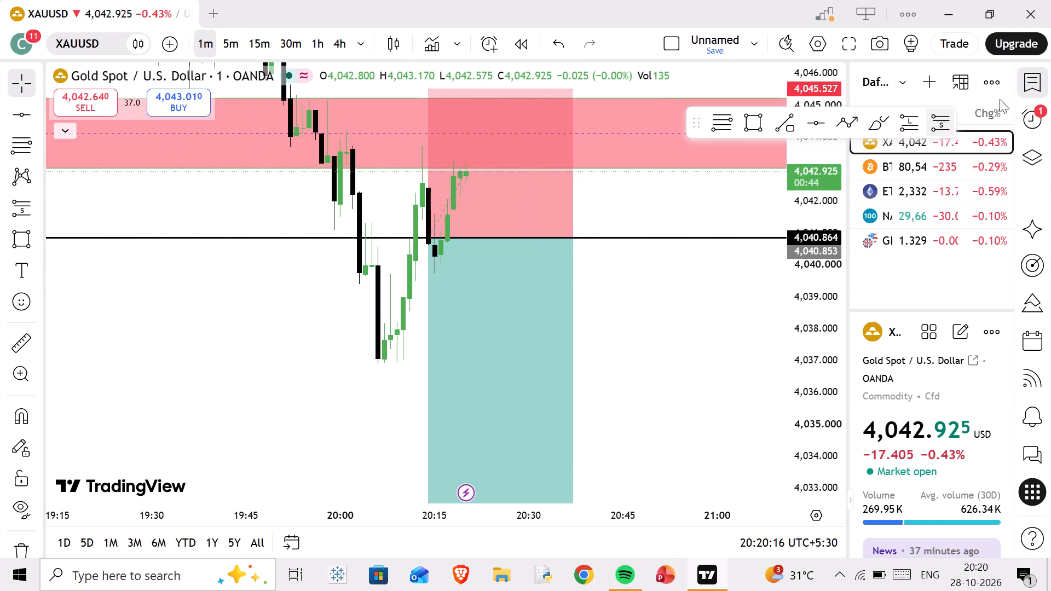
# Hide the watchlist and symbol details to widen the chart.
pyautogui.click(1026, 81)
# Examine the widened 1-minute XAUUSD chart, with the short position framed between the red zone and the green target zone.
pyautogui.scroll(3, 848, 294)
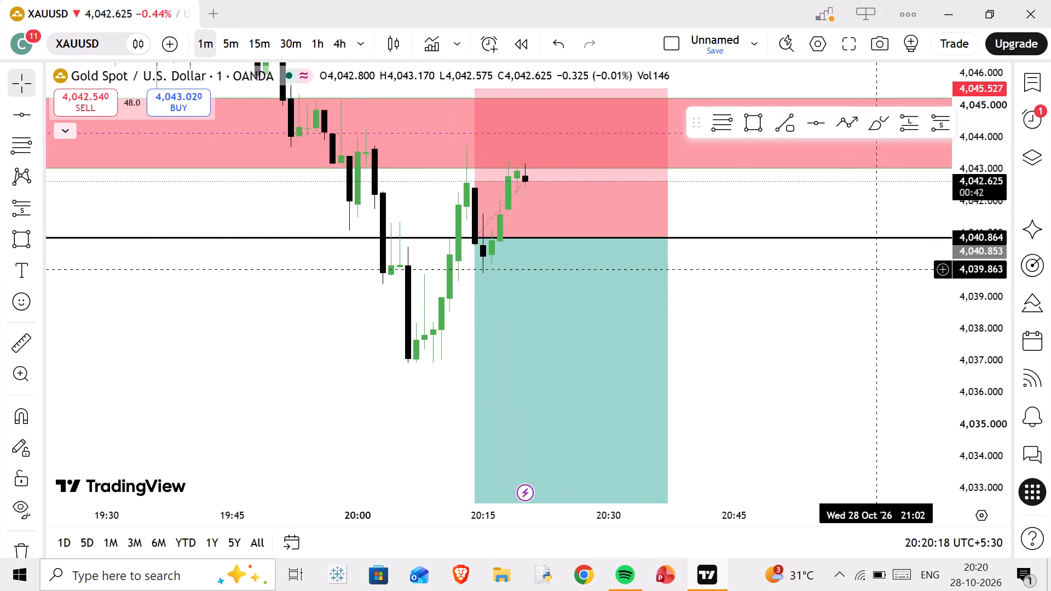
pyautogui.scroll(-4, 971, 270)
pyautogui.scroll(-2, 819, 317)
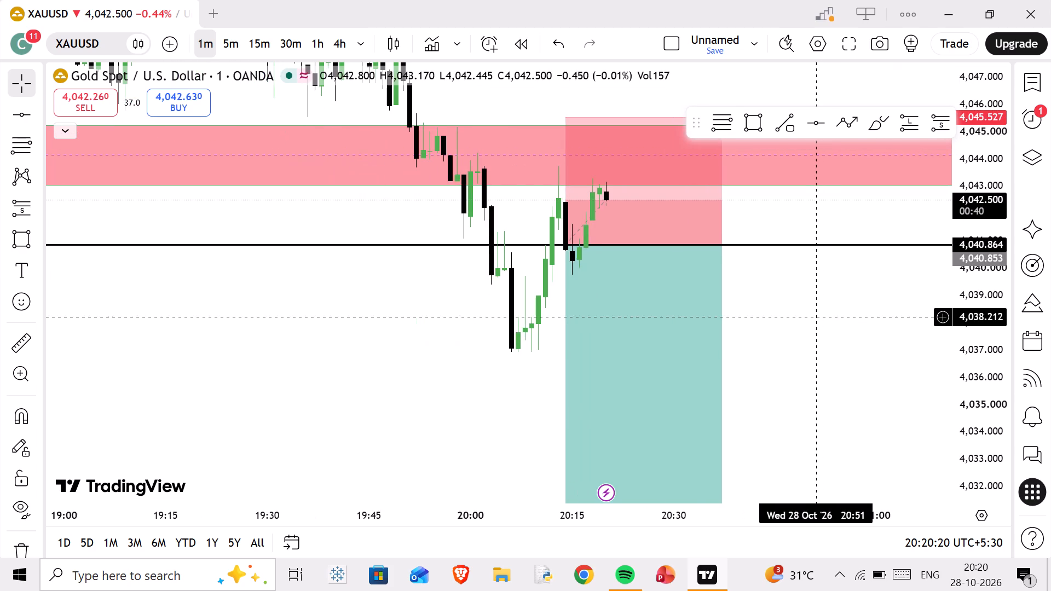
pyautogui.moveTo(819, 317); pyautogui.dragTo(655, 354)
pyautogui.scroll(-2, 651, 351)
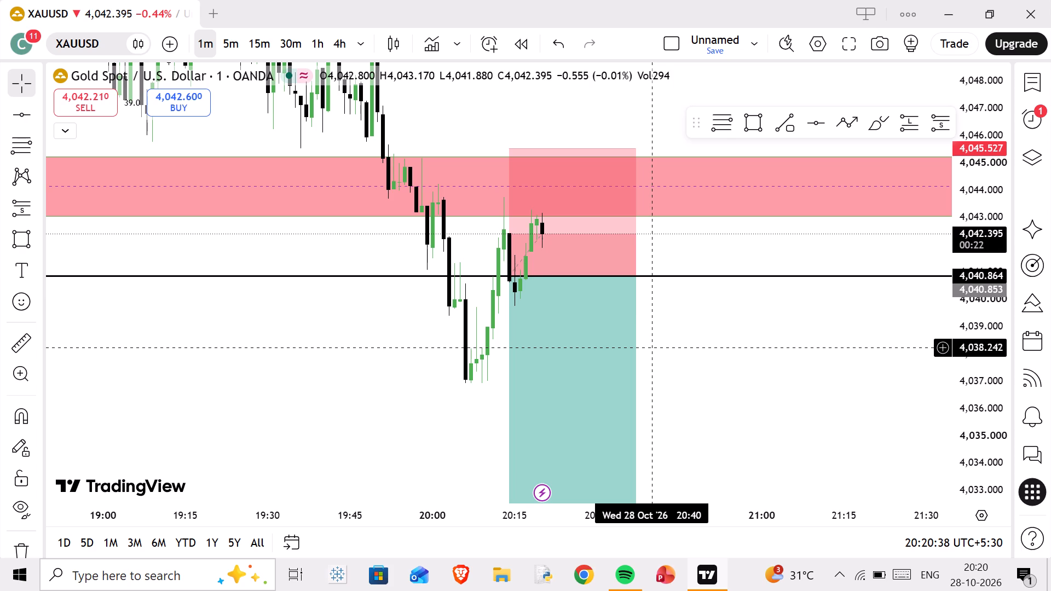
pyautogui.moveTo(691, 349); pyautogui.dragTo(684, 247)
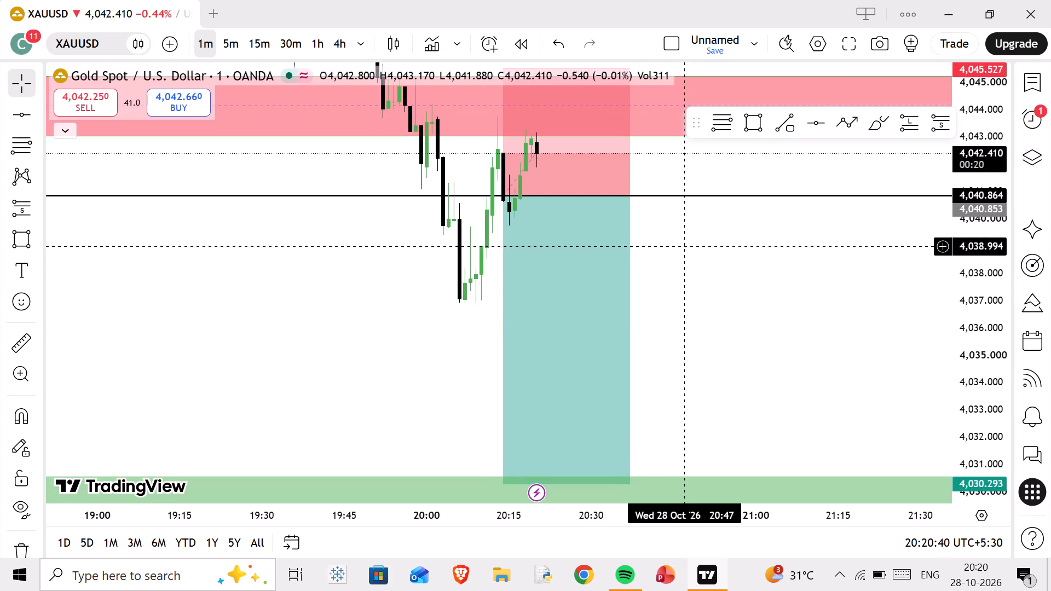
pyautogui.scroll(-6, 997, 295)
pyautogui.scroll(-2, 842, 318)
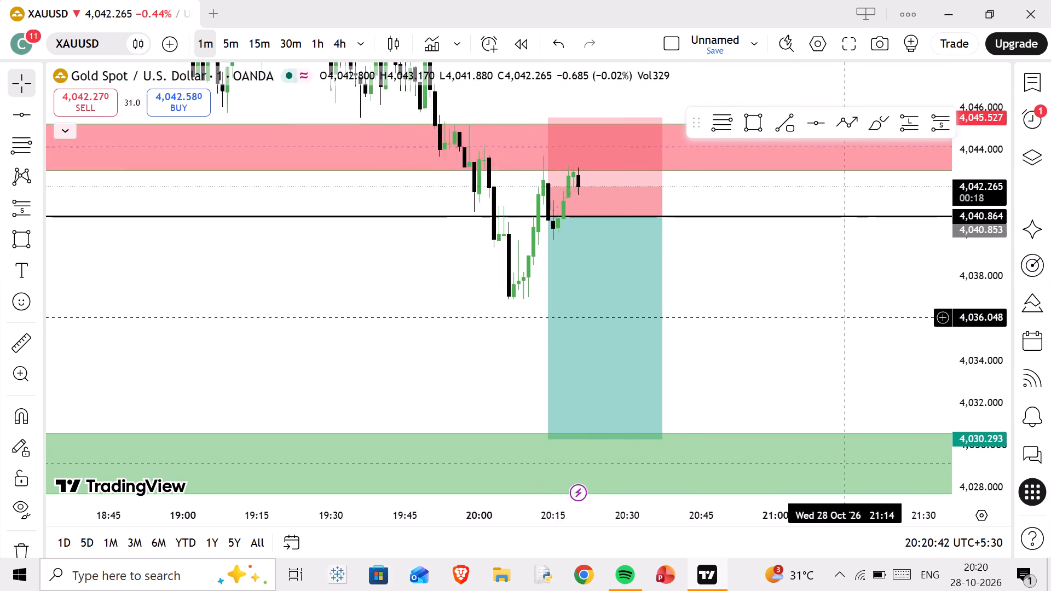
pyautogui.moveTo(814, 322); pyautogui.dragTo(712, 292)
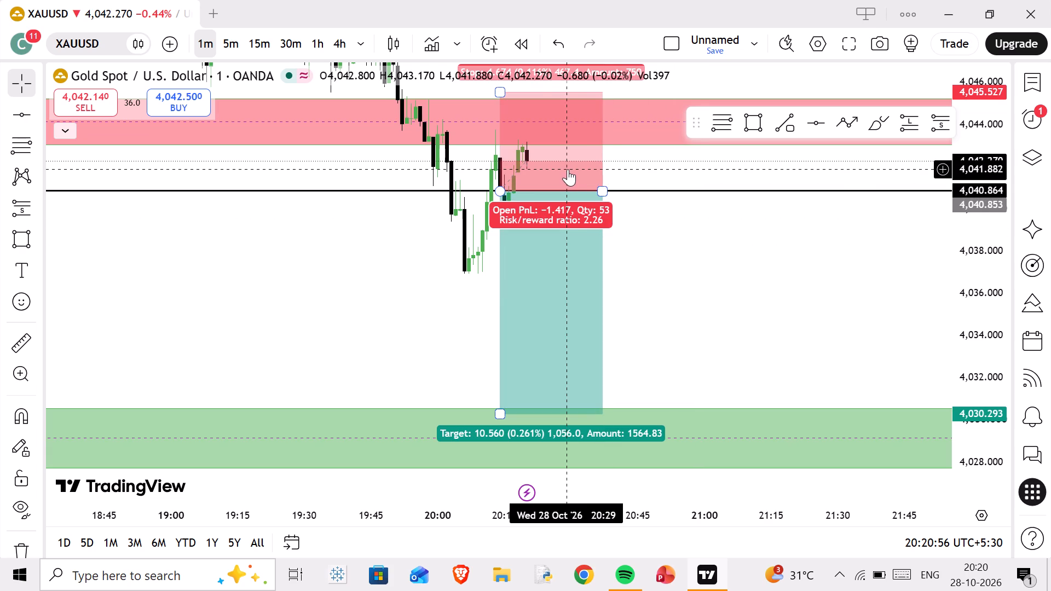
pyautogui.click(653, 268)
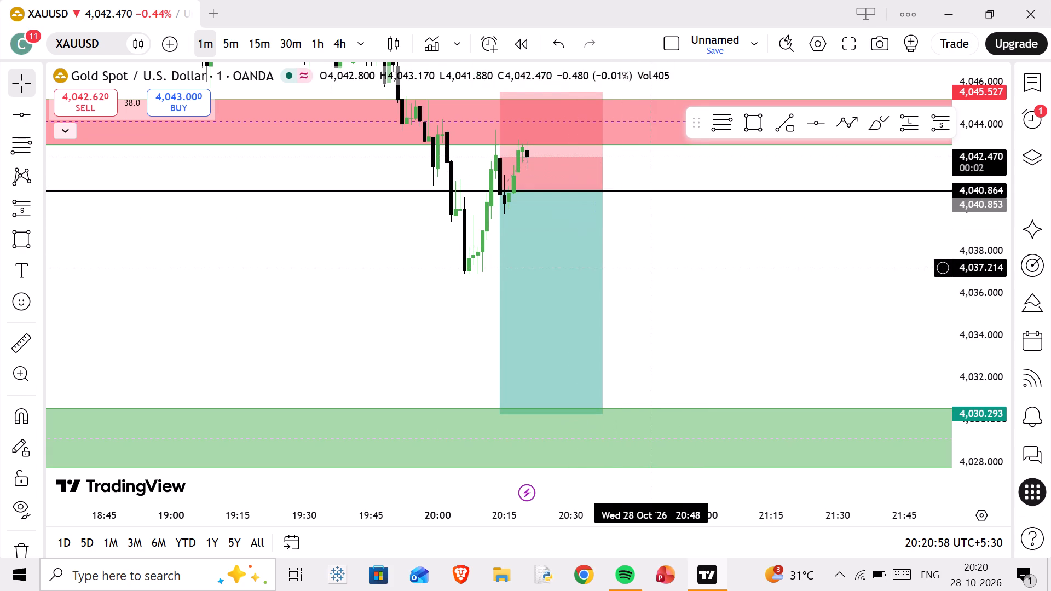
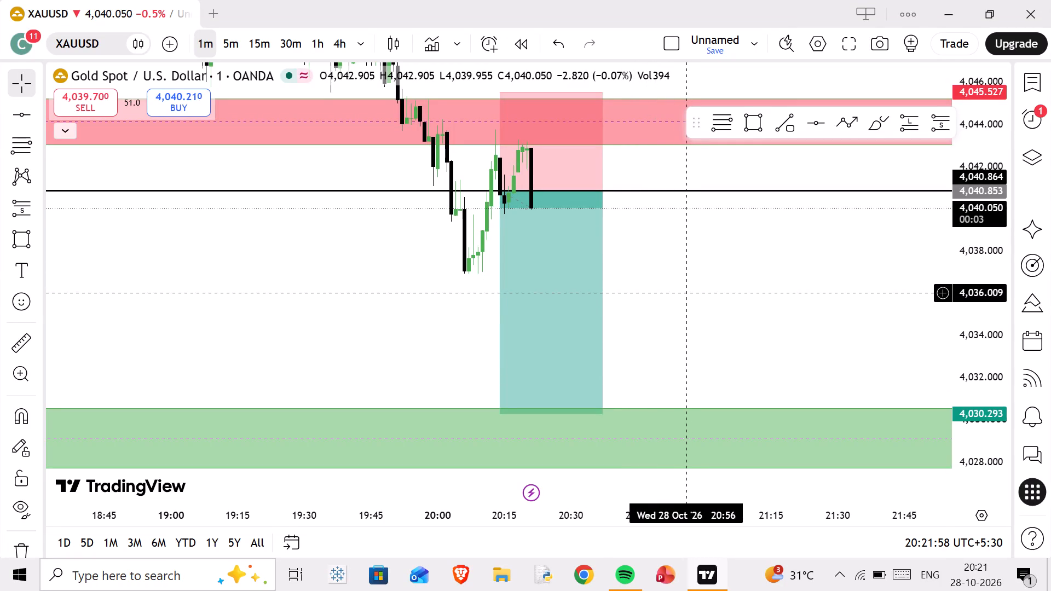
# Dismiss the advertisement covering the lower part of the 1-minute XAUUSD chart.
pyautogui.moveTo(681, 290); pyautogui.dragTo(679, 326)
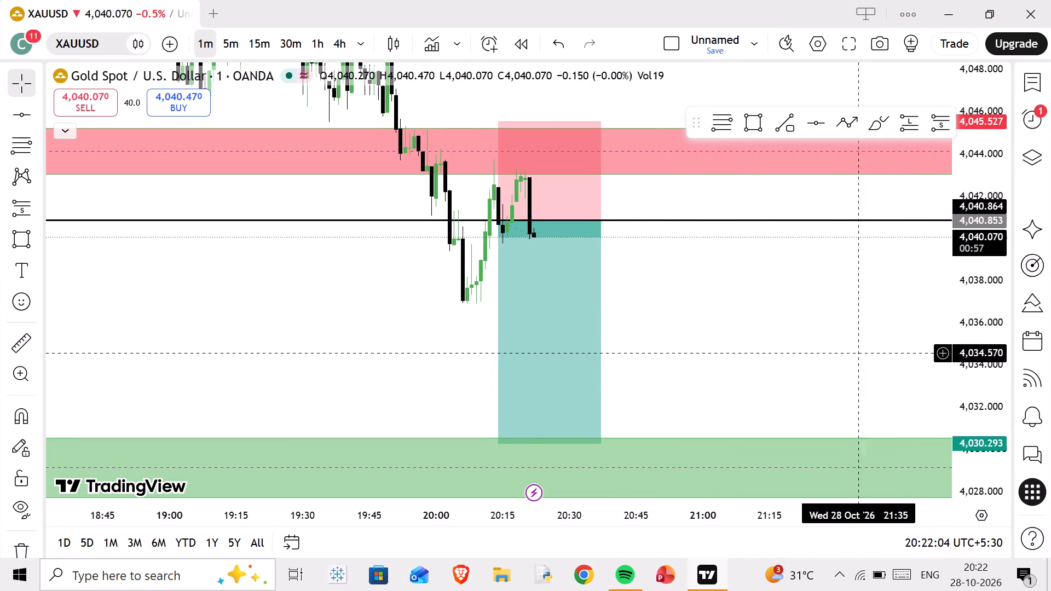
pyautogui.scroll(-2, 834, 353)
pyautogui.moveTo(811, 347); pyautogui.dragTo(675, 276)
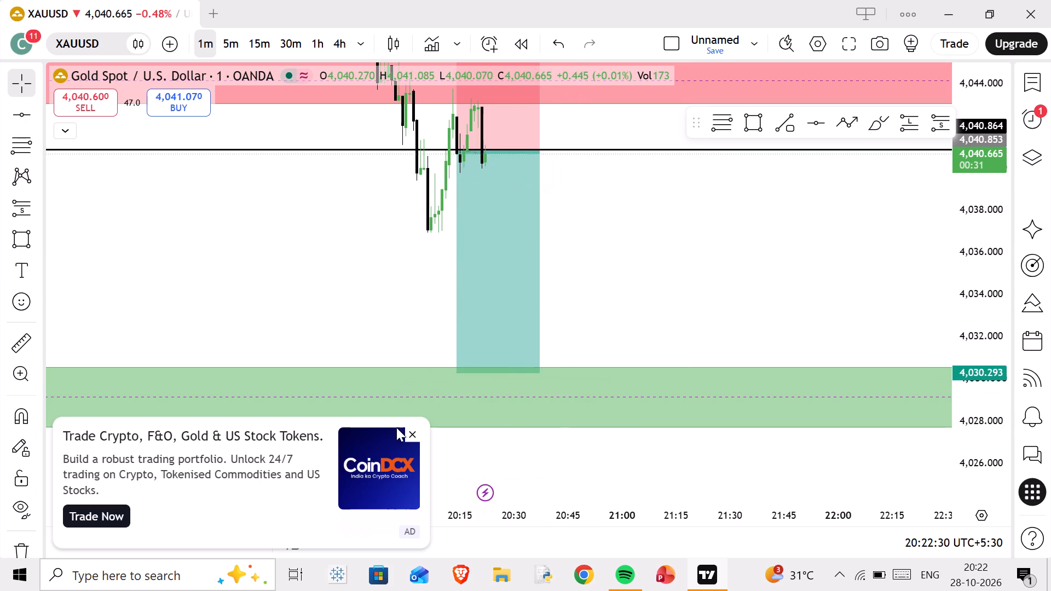
pyautogui.click(412, 430)
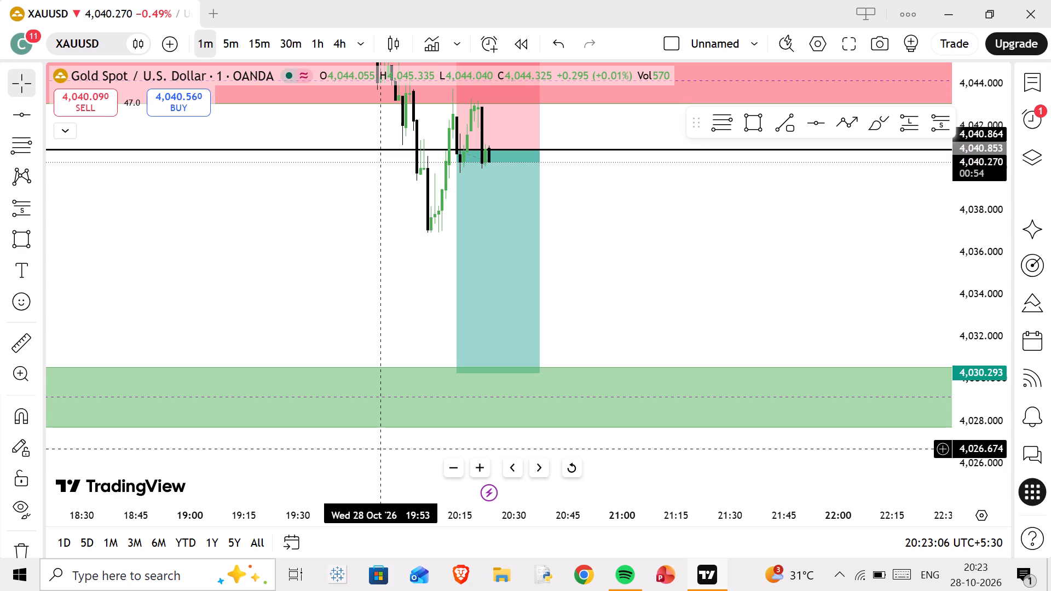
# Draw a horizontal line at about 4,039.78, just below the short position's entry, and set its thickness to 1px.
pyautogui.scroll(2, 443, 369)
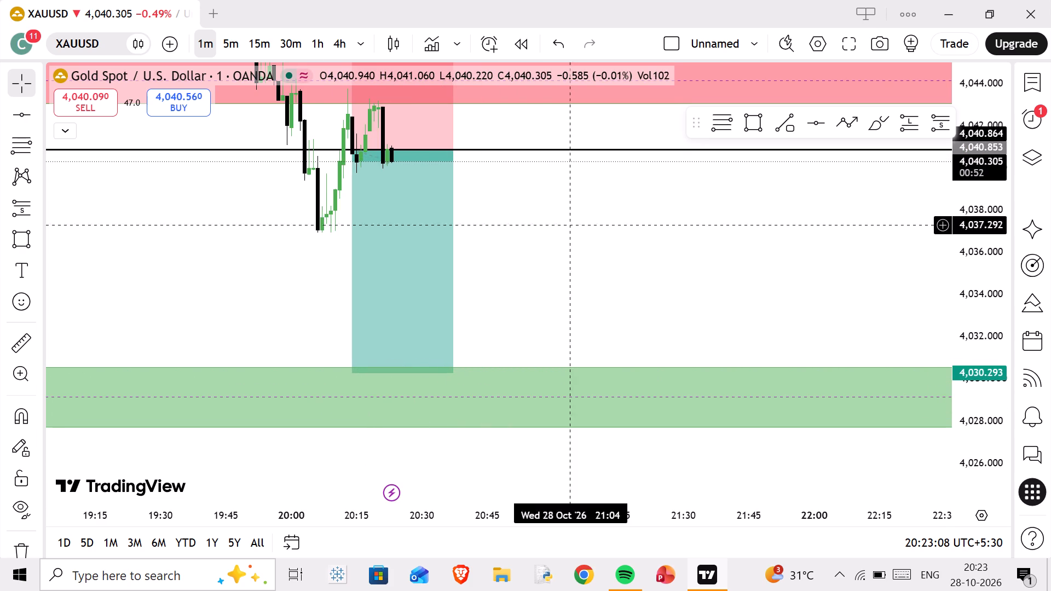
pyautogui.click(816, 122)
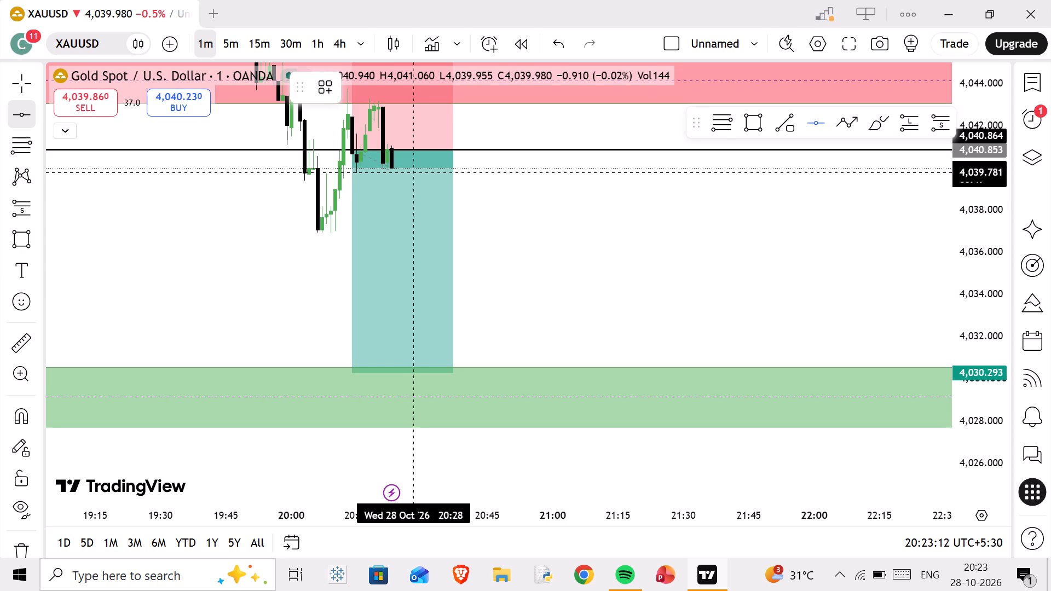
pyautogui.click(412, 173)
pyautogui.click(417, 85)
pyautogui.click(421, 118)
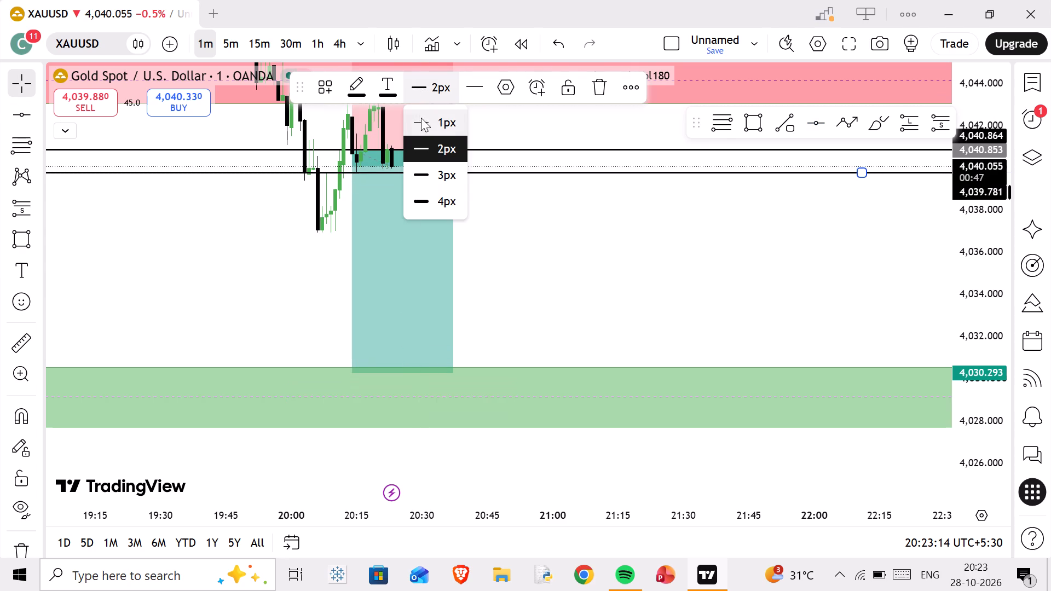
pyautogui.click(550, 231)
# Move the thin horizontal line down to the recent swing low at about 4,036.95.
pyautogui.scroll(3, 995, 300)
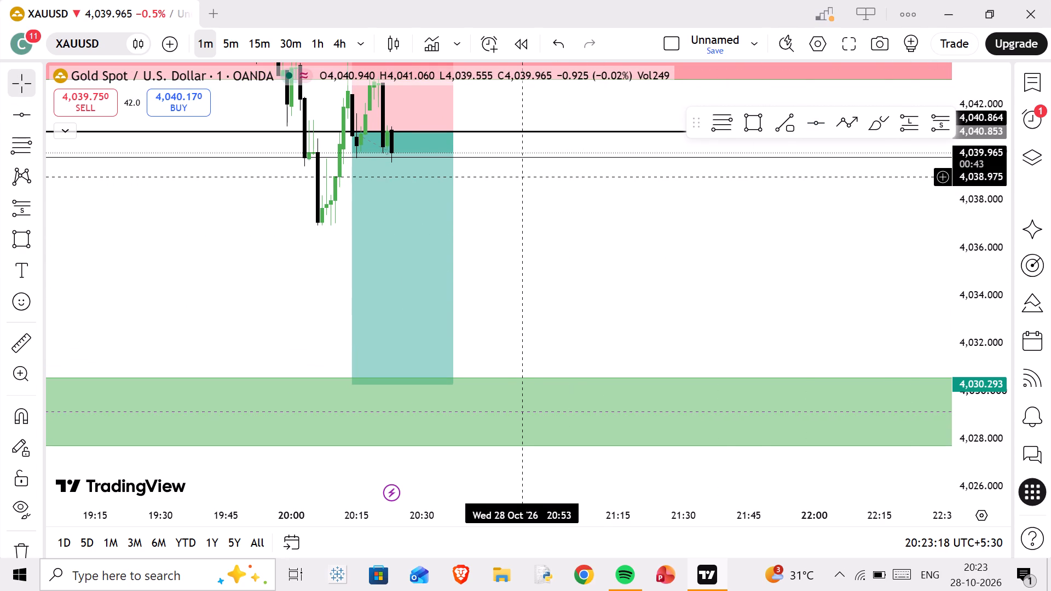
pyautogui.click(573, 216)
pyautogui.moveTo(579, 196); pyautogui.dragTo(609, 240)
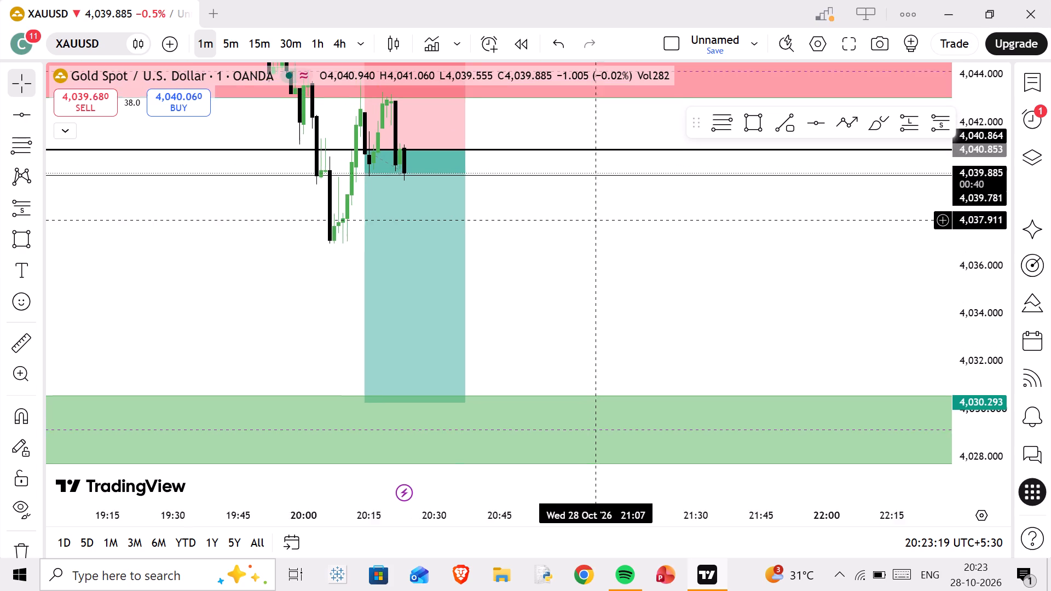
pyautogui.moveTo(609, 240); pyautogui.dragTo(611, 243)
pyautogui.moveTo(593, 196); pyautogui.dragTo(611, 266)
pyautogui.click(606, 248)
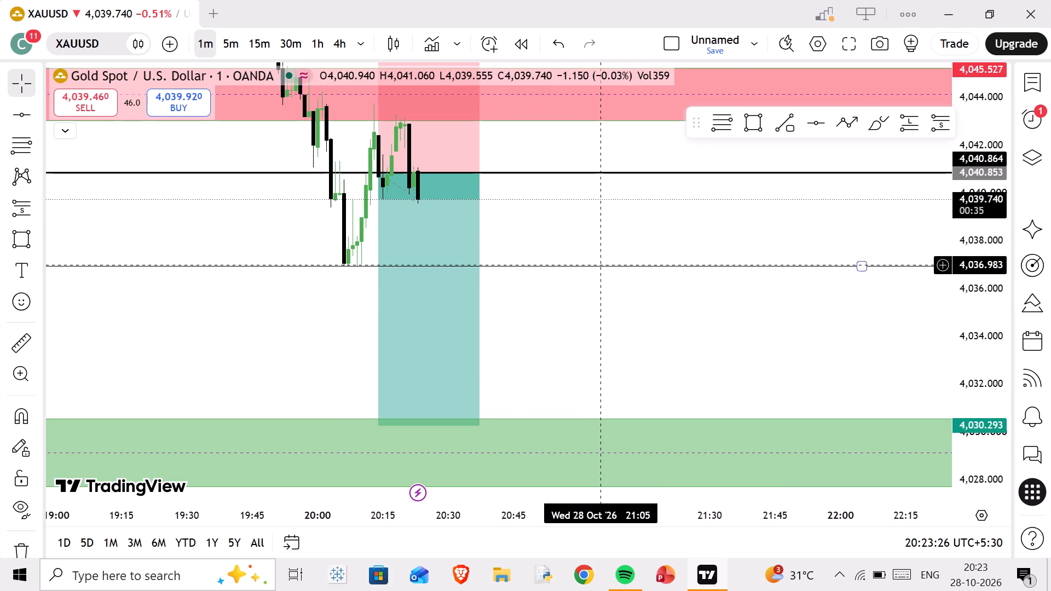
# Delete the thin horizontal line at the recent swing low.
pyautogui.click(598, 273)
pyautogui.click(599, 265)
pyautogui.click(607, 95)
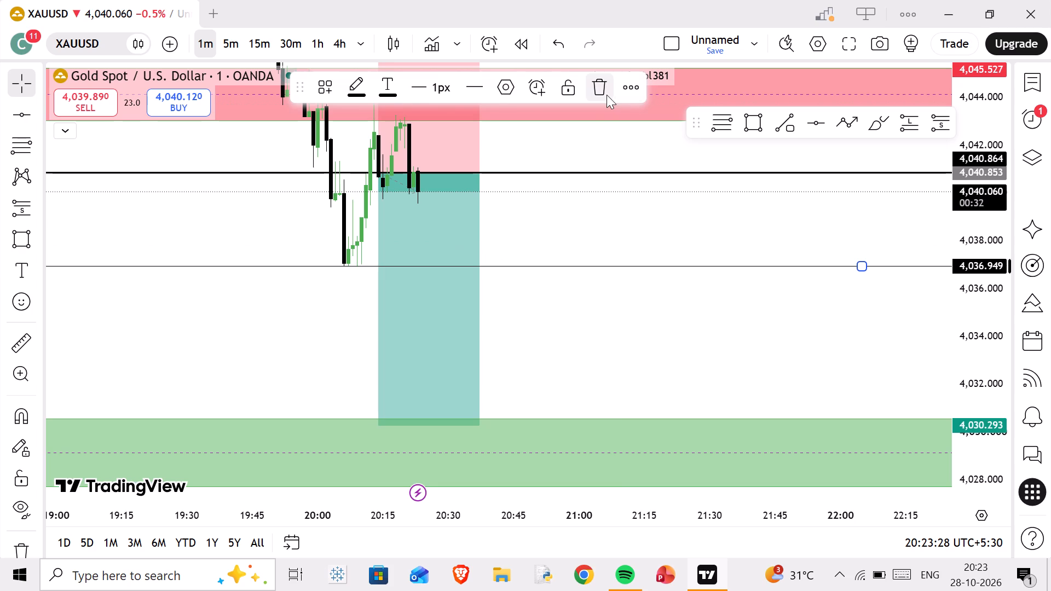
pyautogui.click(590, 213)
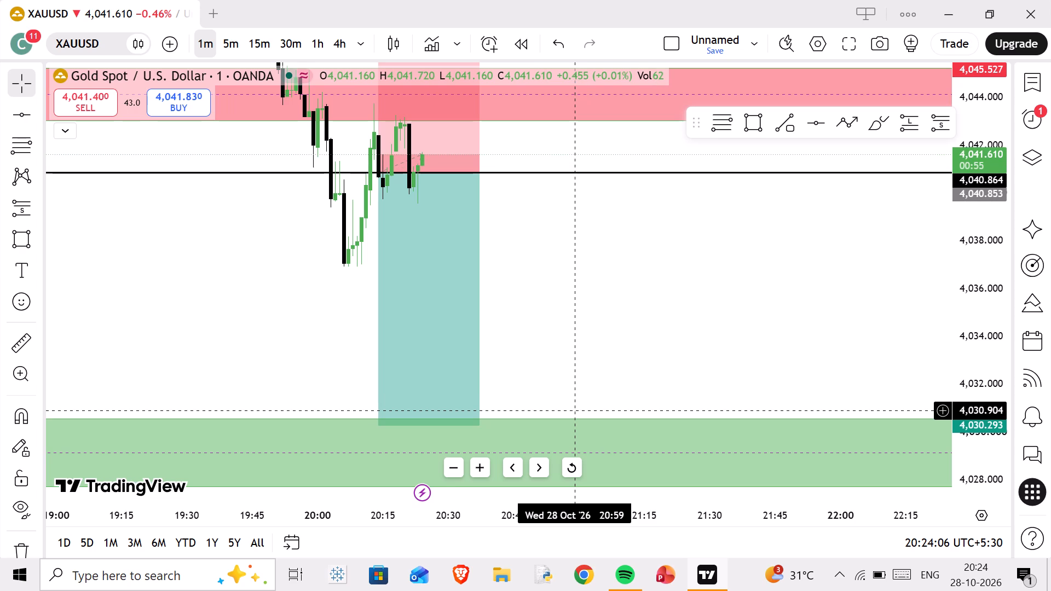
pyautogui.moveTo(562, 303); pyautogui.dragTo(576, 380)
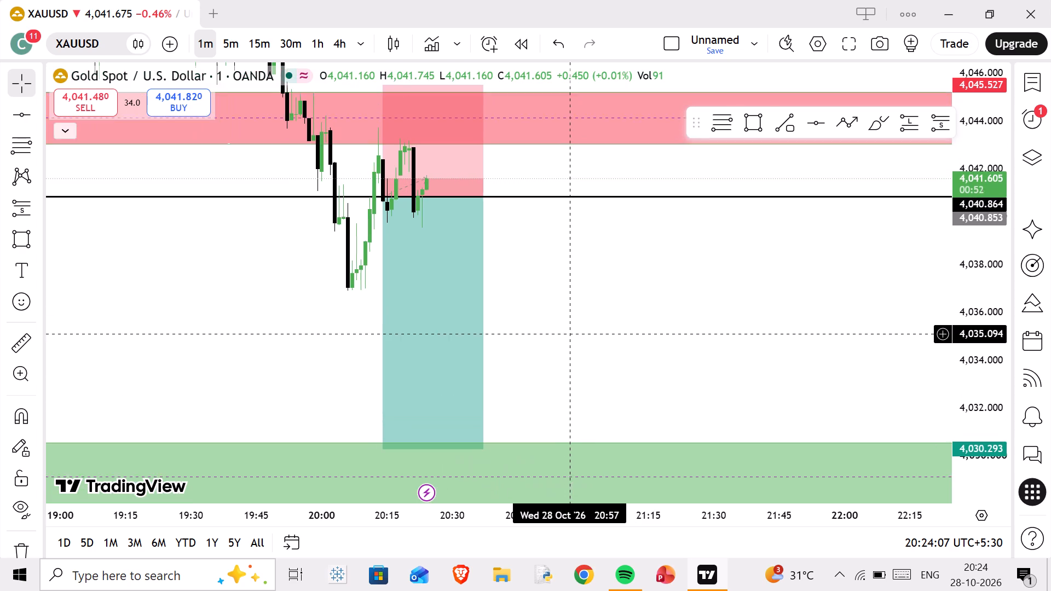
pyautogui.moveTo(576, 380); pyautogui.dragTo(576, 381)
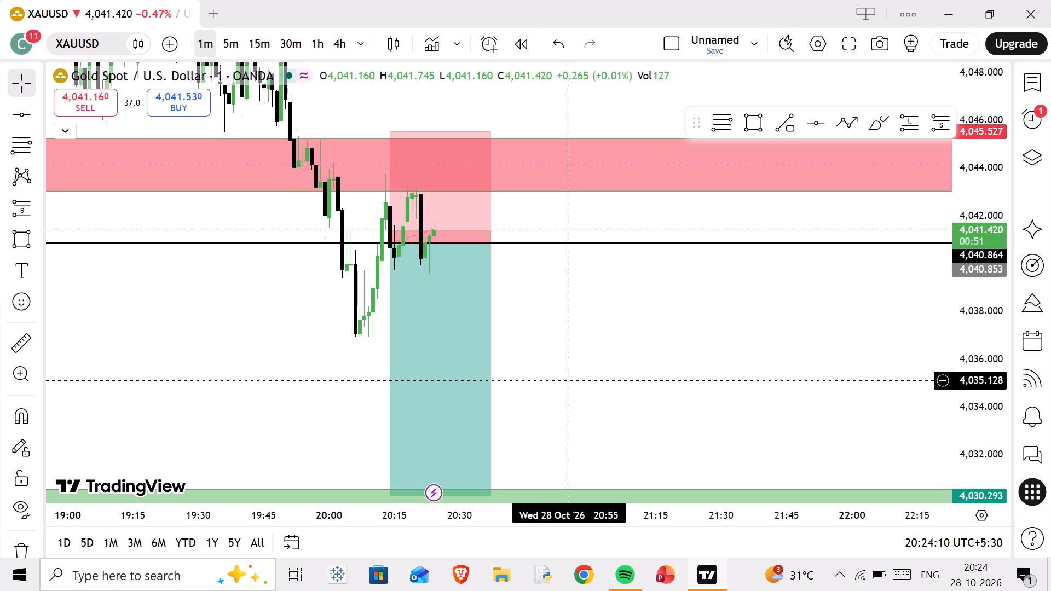
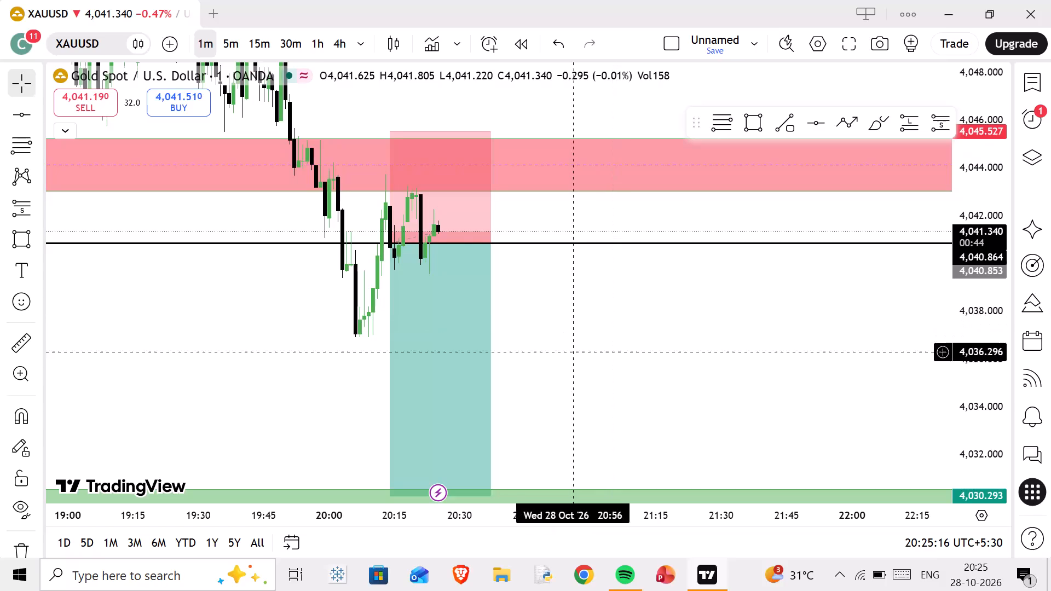
# Open the GBPUSD chart from the watchlist, examine its recent 1-minute price action, and switch it to the 15-minute timeframe.
pyautogui.click(605, 297)
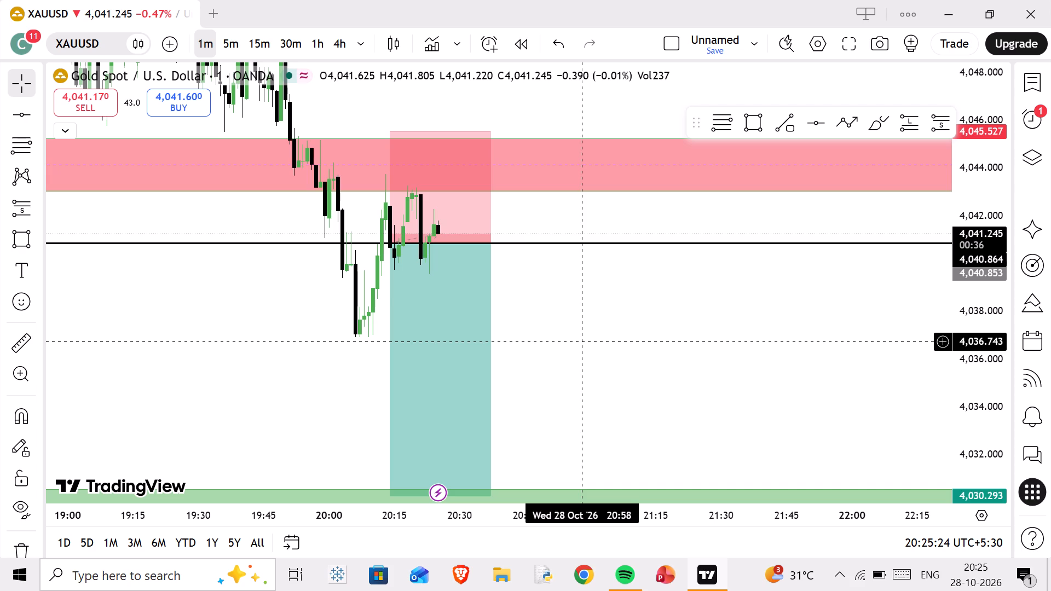
pyautogui.click(1029, 76)
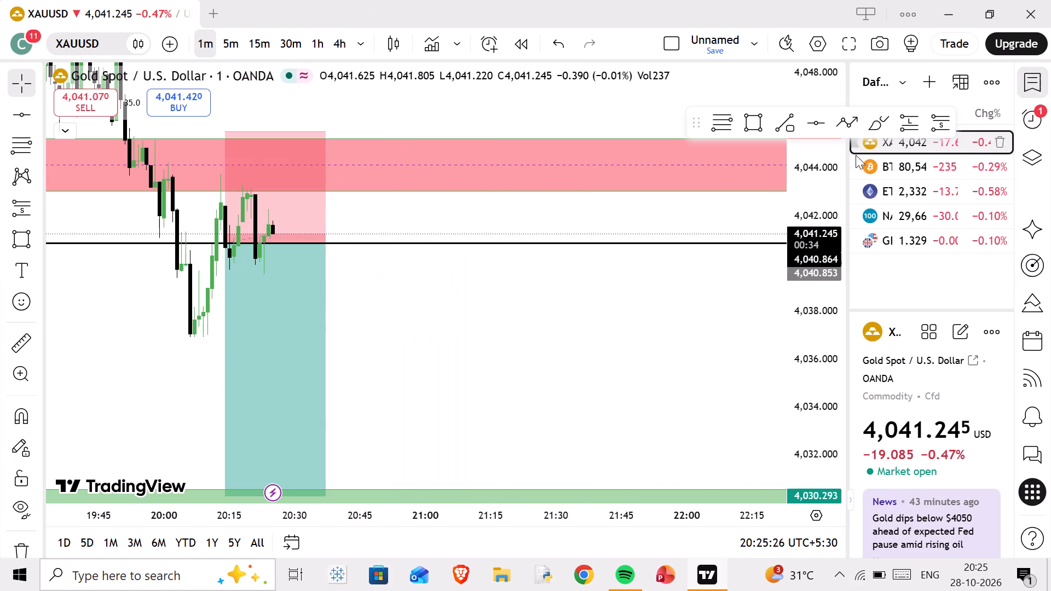
pyautogui.click(897, 231)
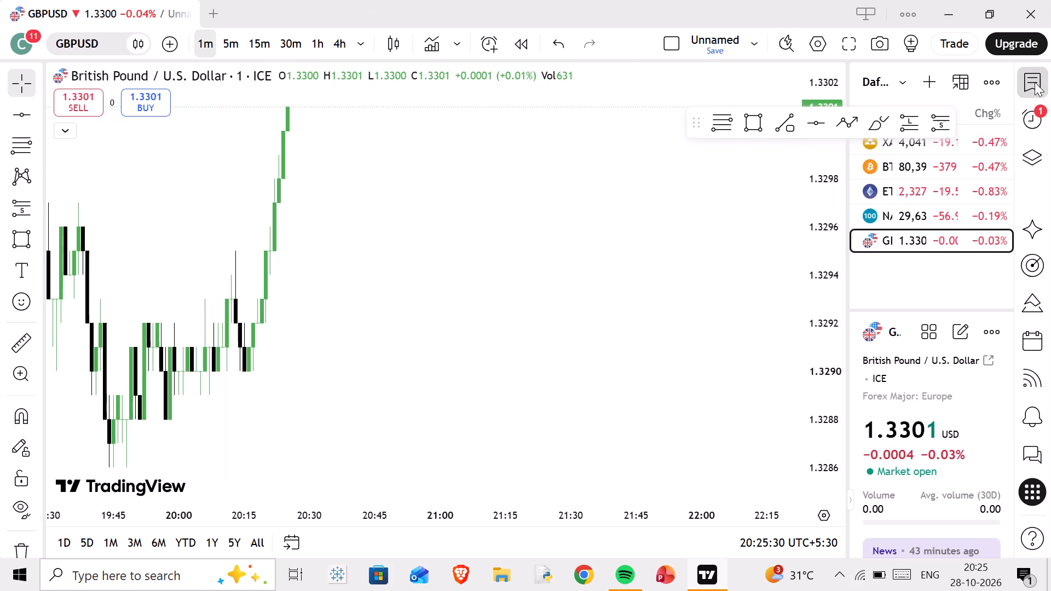
pyautogui.click(1035, 82)
pyautogui.scroll(-4, 668, 228)
pyautogui.moveTo(847, 213); pyautogui.dragTo(804, 296)
pyautogui.scroll(-12, 981, 267)
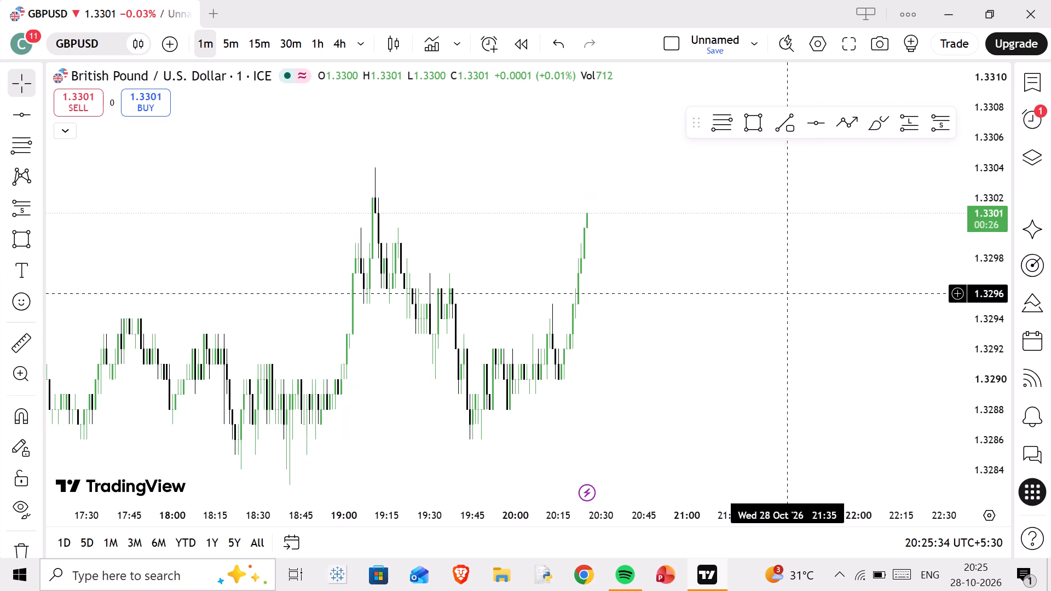
pyautogui.scroll(2, 760, 302)
pyautogui.click(235, 42)
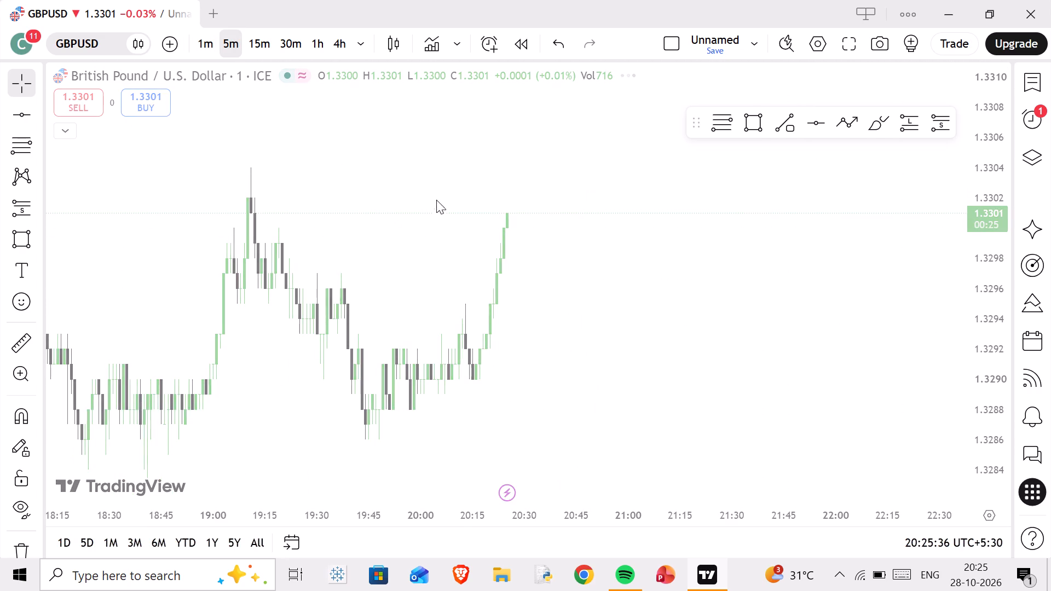
pyautogui.click(251, 30)
# Switch to the NASDAQ chart from the watchlist and examine its 15-minute price action across the recent rally and pullback.
pyautogui.click(1025, 86)
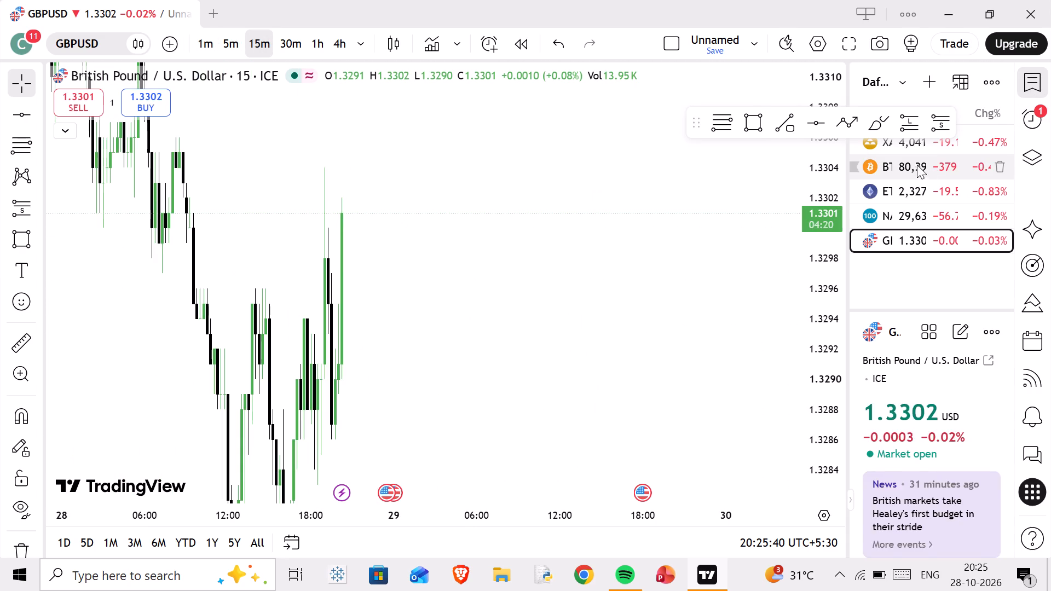
pyautogui.click(896, 210)
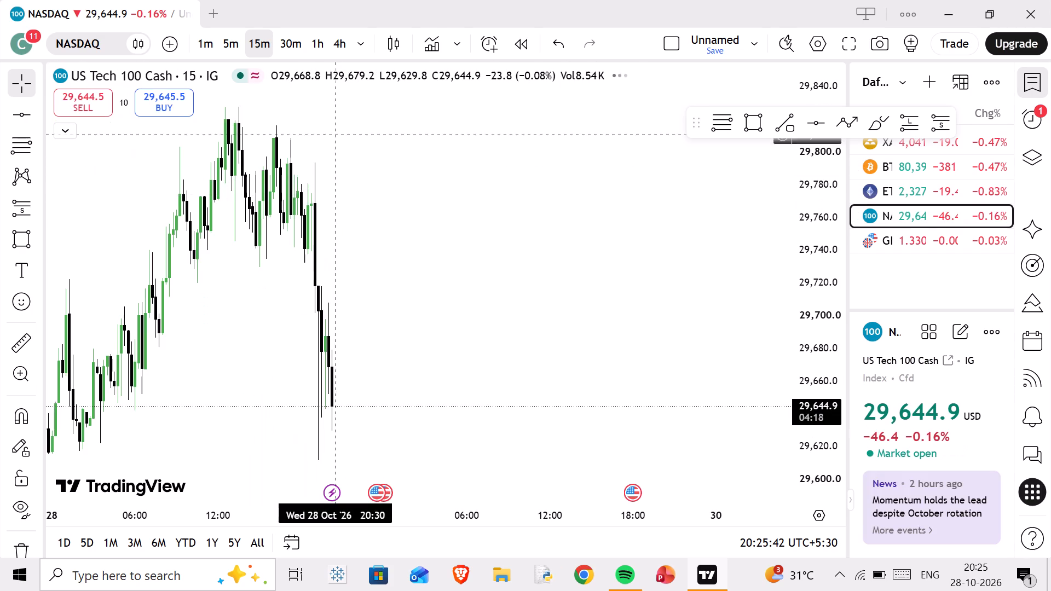
pyautogui.moveTo(339, 193); pyautogui.dragTo(647, 137)
pyautogui.scroll(-4, 602, 147)
pyautogui.scroll(4, 646, 228)
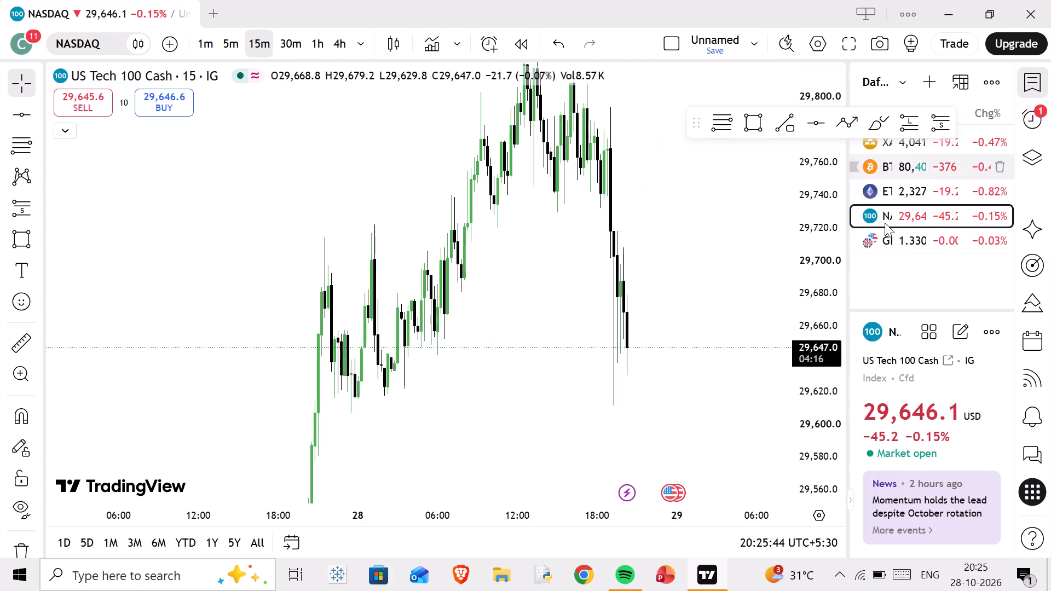
pyautogui.scroll(-13, 821, 285)
pyautogui.scroll(-3, 411, 331)
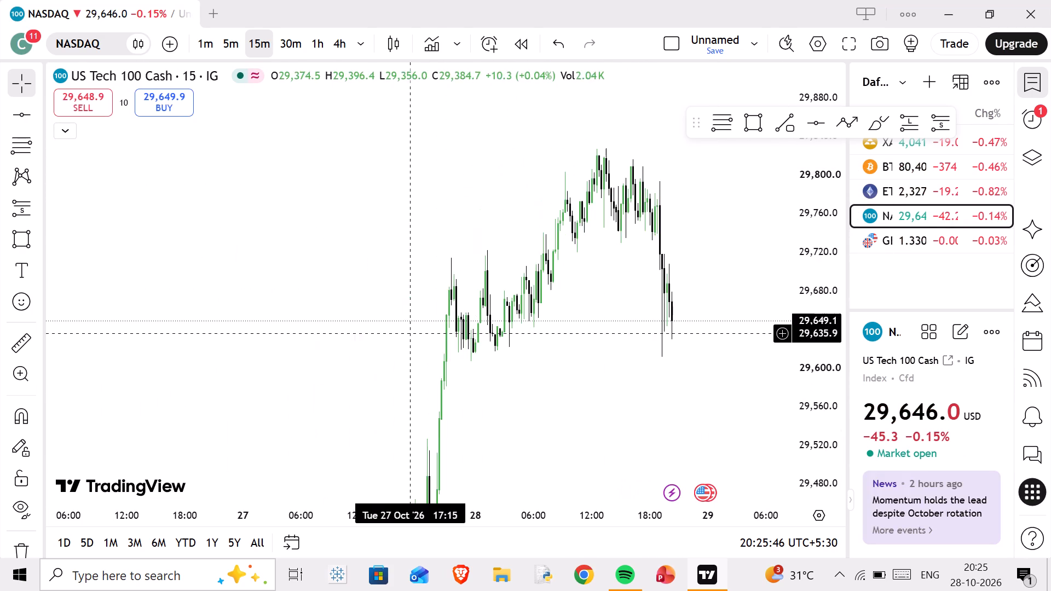
pyautogui.moveTo(446, 344); pyautogui.dragTo(481, 204)
pyautogui.scroll(3, 495, 304)
pyautogui.moveTo(518, 287); pyautogui.dragTo(428, 158)
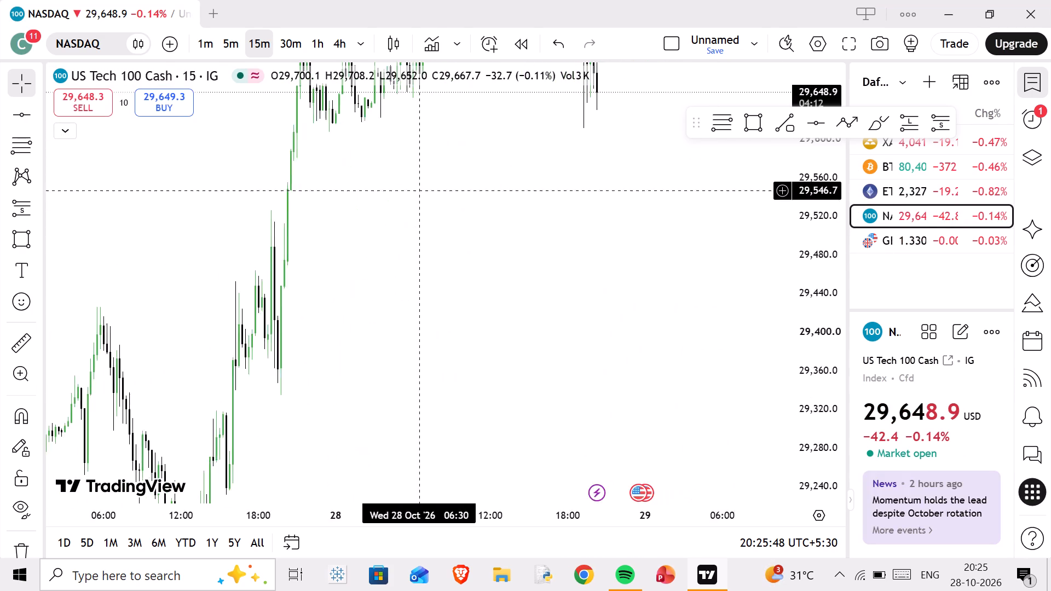
pyautogui.moveTo(428, 158); pyautogui.dragTo(496, 181)
pyautogui.scroll(2, 507, 199)
pyautogui.moveTo(470, 205); pyautogui.dragTo(749, 42)
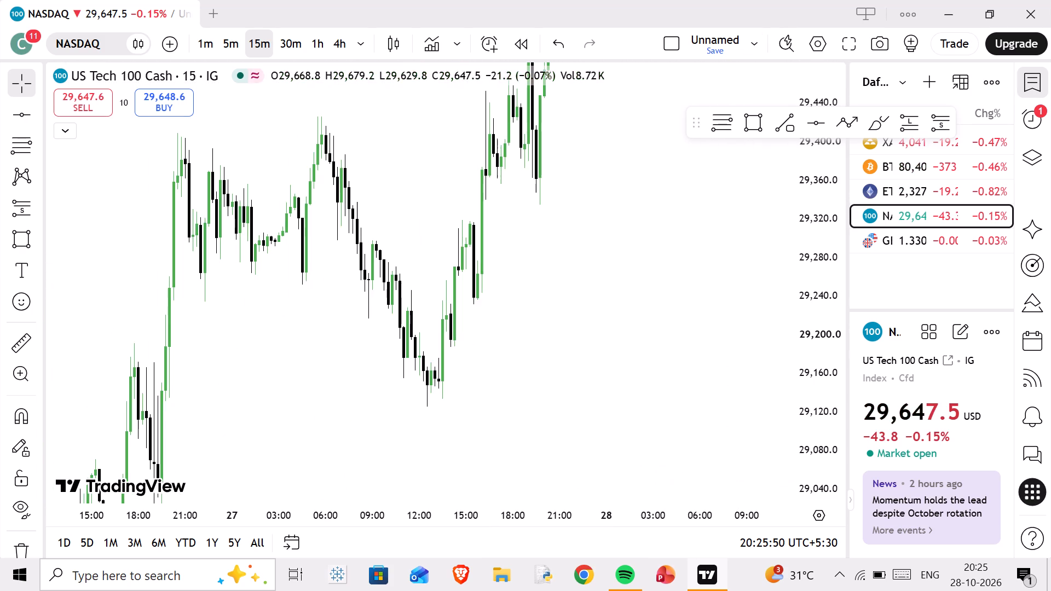
pyautogui.click(1034, 79)
pyautogui.moveTo(821, 201); pyautogui.dragTo(818, 212)
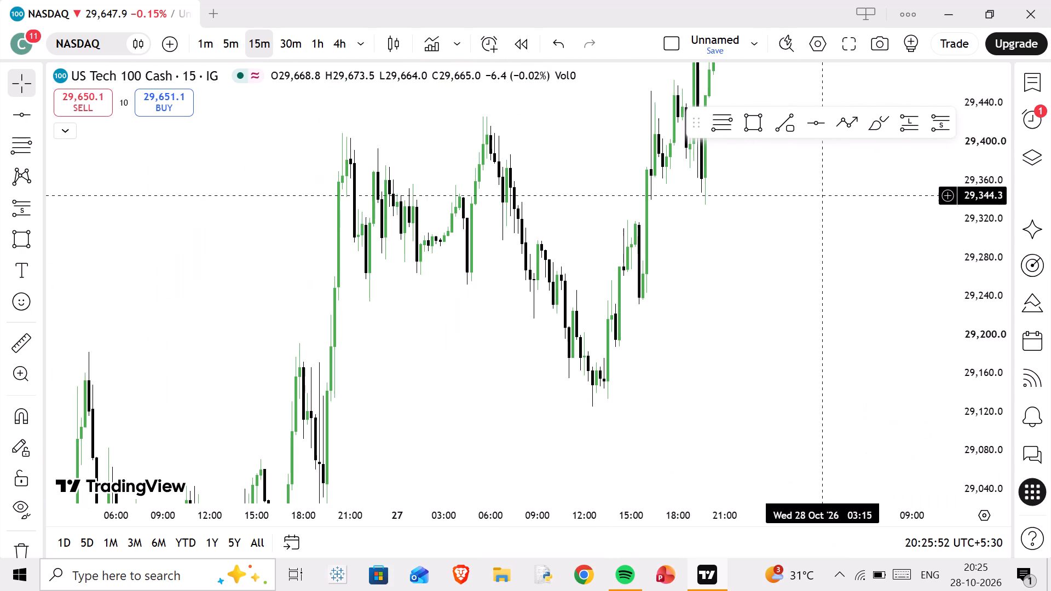
pyautogui.moveTo(818, 212); pyautogui.dragTo(611, 335)
pyautogui.scroll(-19, 983, 233)
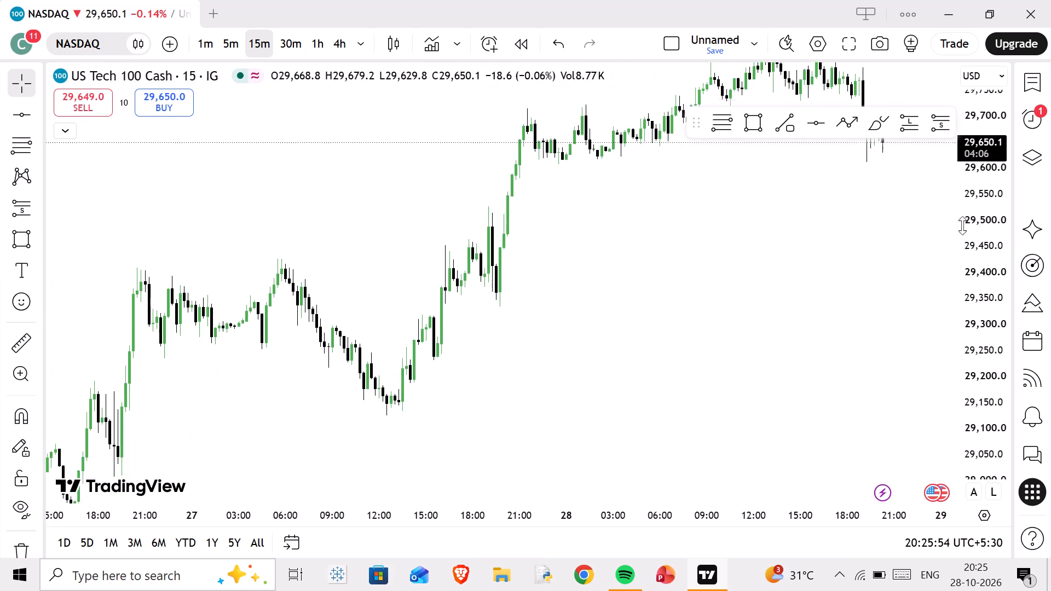
pyautogui.moveTo(778, 196); pyautogui.dragTo(563, 317)
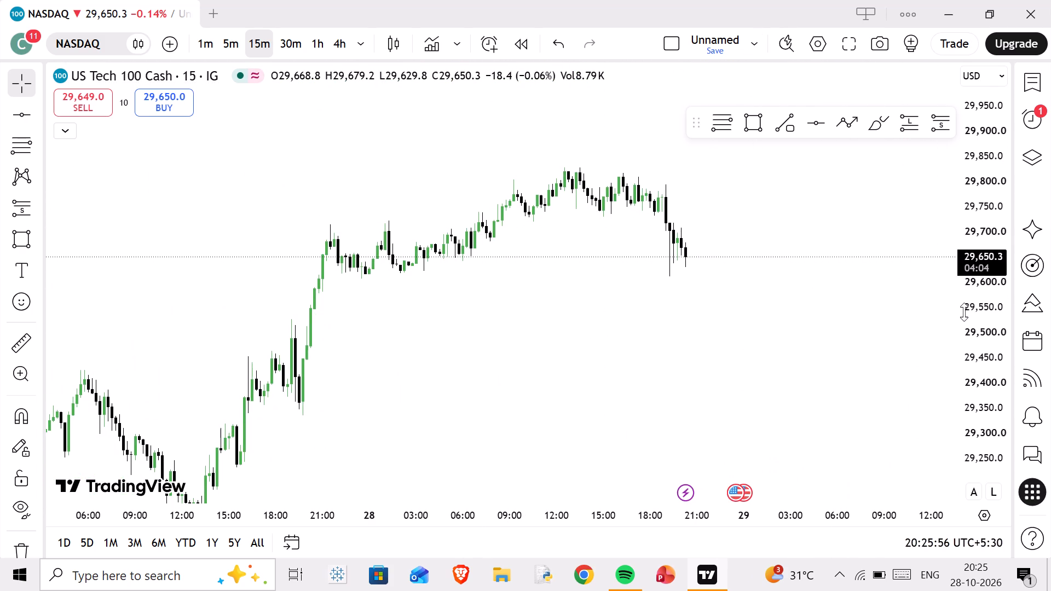
pyautogui.scroll(17, 964, 312)
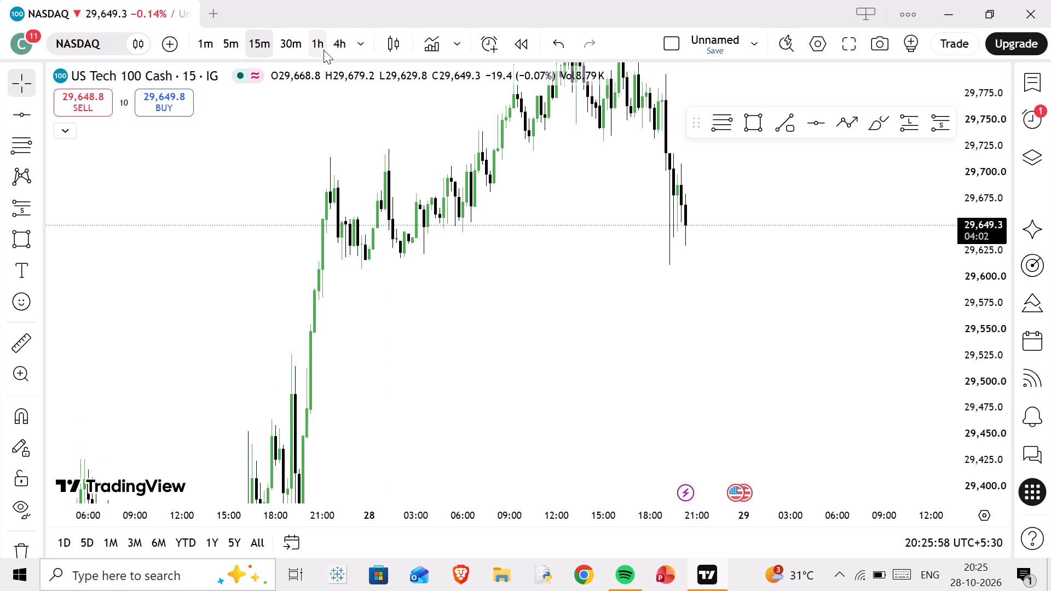
# Check the NASDAQ price swings on the 1-hour timeframe and return to the 15-minute chart.
pyautogui.click(324, 50)
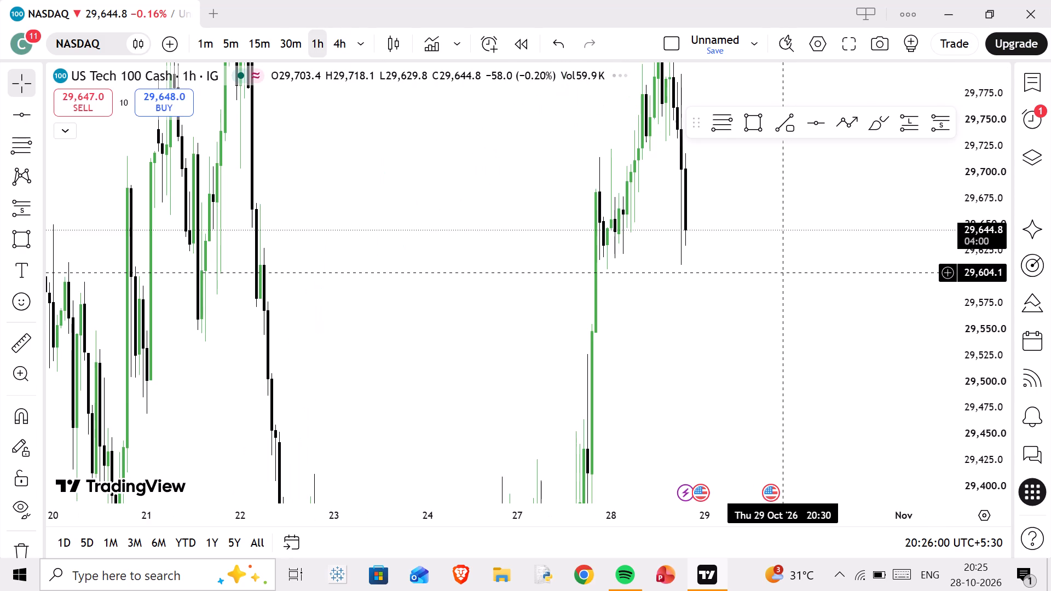
pyautogui.scroll(-4, 975, 296)
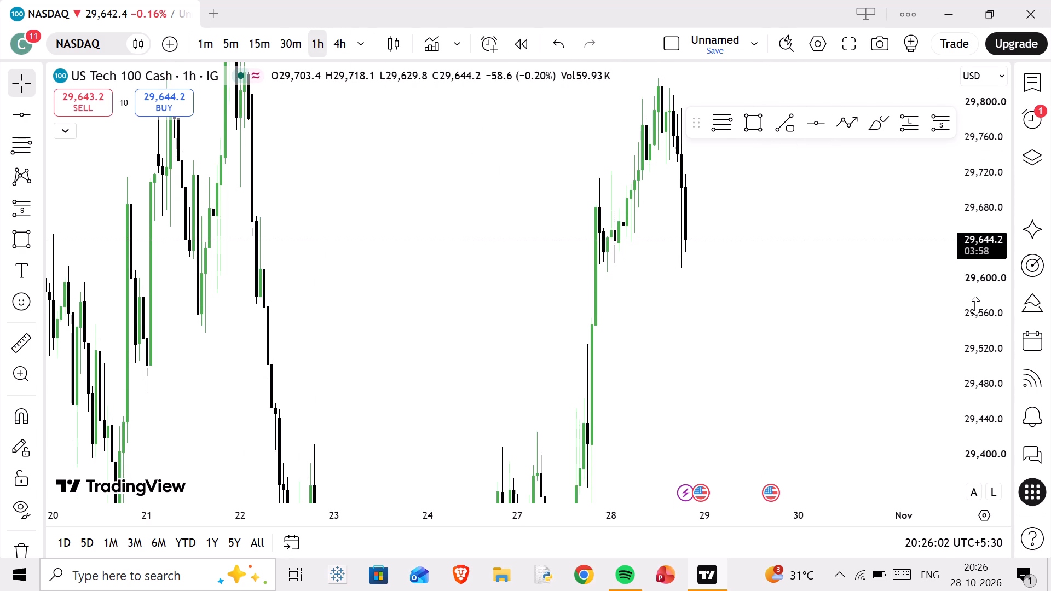
pyautogui.scroll(-3, 975, 310)
pyautogui.moveTo(842, 305); pyautogui.dragTo(643, 135)
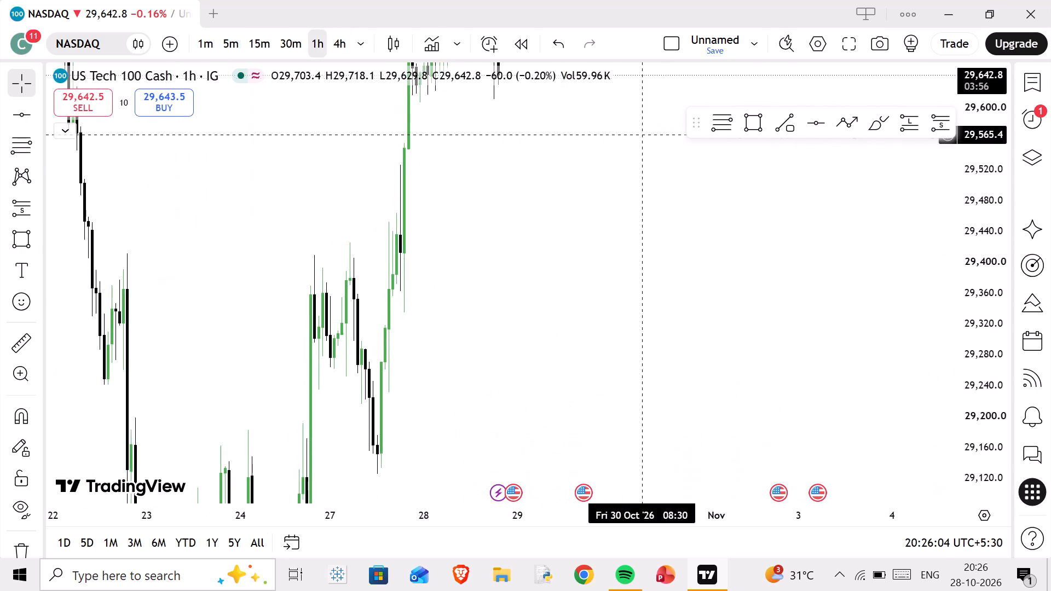
pyautogui.moveTo(643, 135); pyautogui.dragTo(638, 153)
pyautogui.click(251, 39)
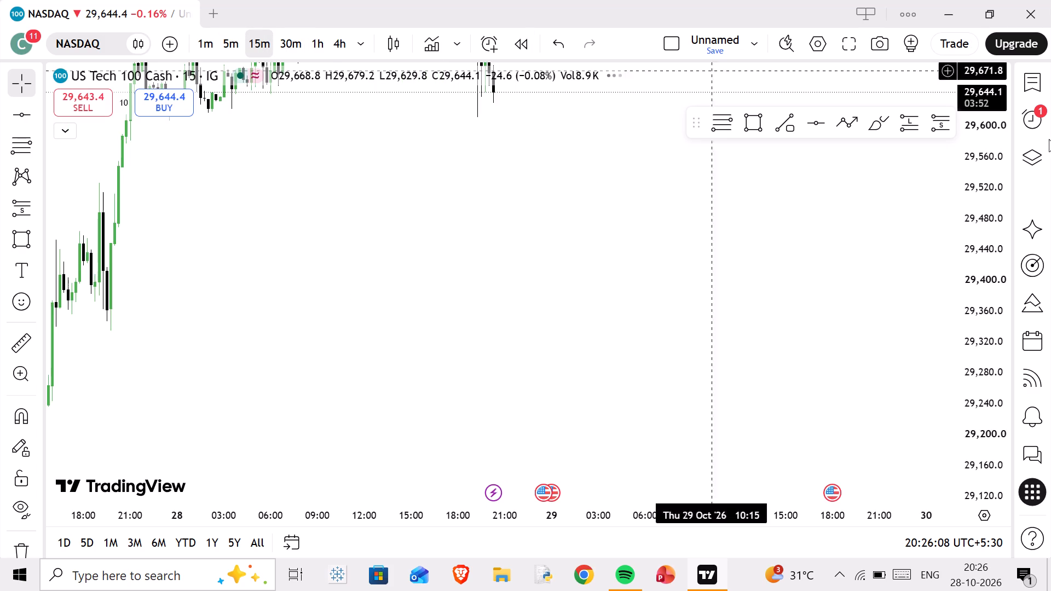
pyautogui.moveTo(314, 156); pyautogui.dragTo(782, 320)
pyautogui.scroll(-2, 758, 316)
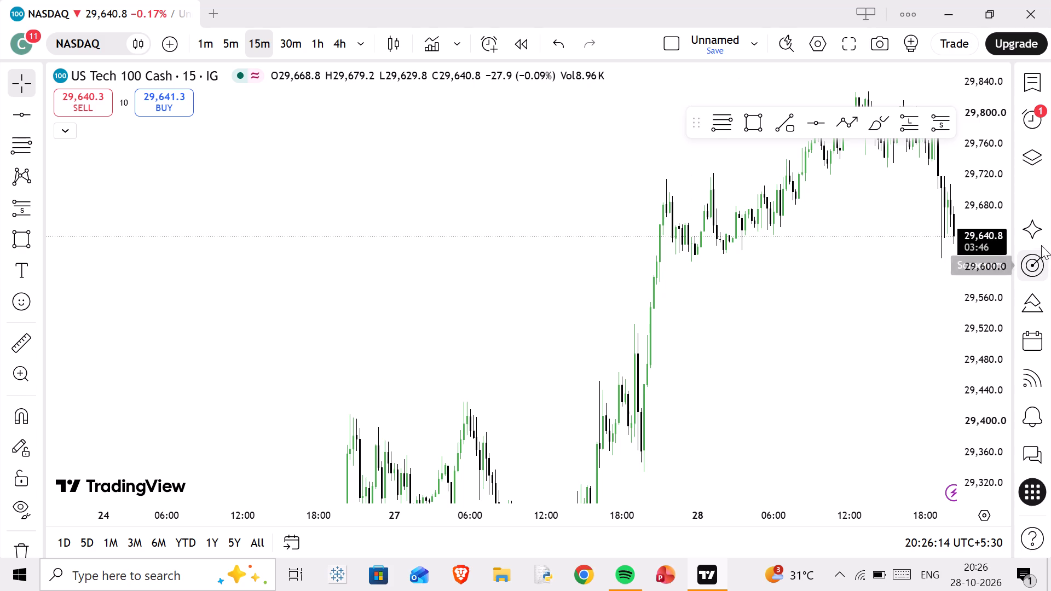
# Return to XAUUSD from the watchlist and review its supply and demand zones on the 15-minute chart.
pyautogui.click(1033, 85)
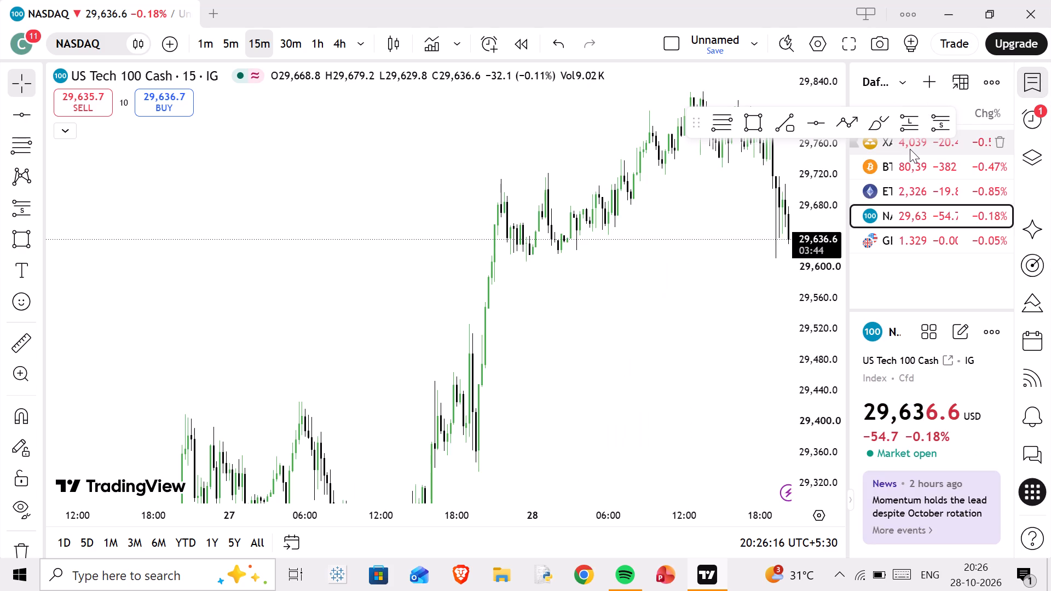
pyautogui.click(910, 149)
pyautogui.moveTo(603, 309); pyautogui.dragTo(573, 310)
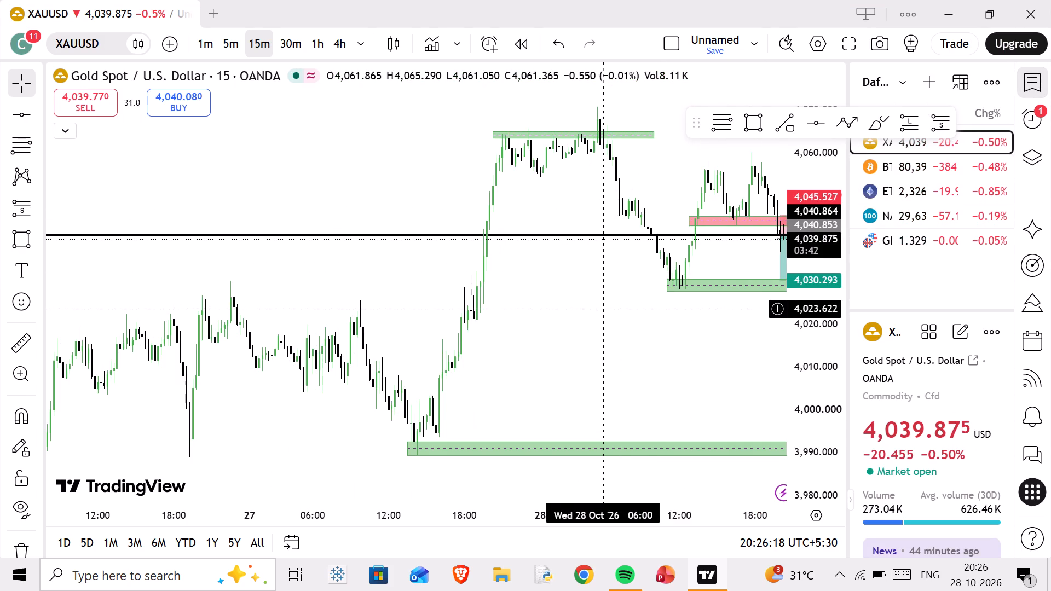
pyautogui.moveTo(573, 310); pyautogui.dragTo(285, 295)
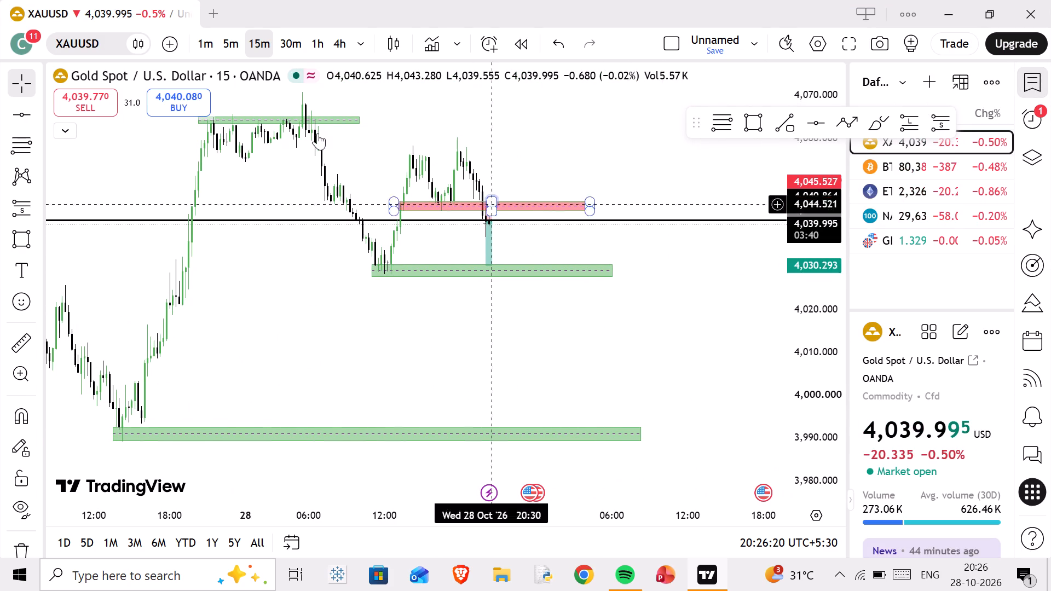
# Switch XAUUSD to the 1-minute timeframe, reset the chart view, and examine price around the planned short and red supply zone.
pyautogui.click(203, 41)
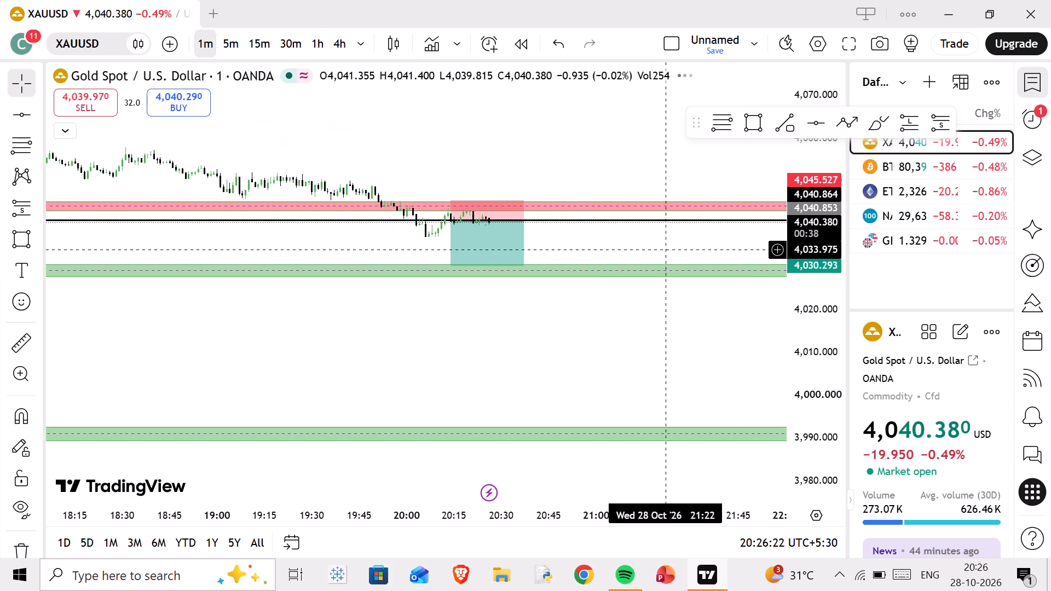
pyautogui.rightClick(589, 149)
pyautogui.click(603, 133)
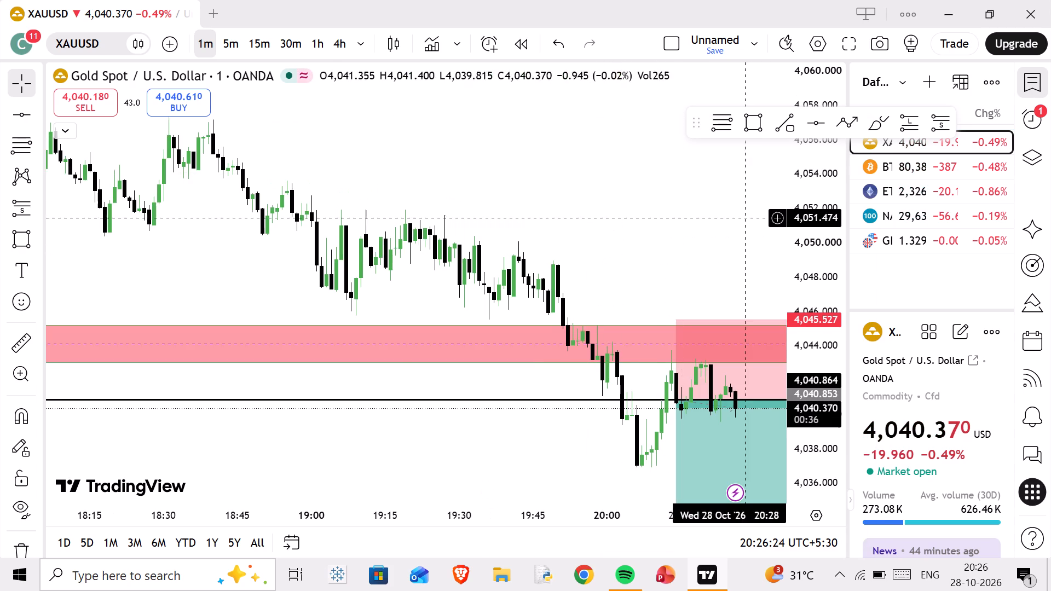
pyautogui.moveTo(704, 229); pyautogui.dragTo(322, 198)
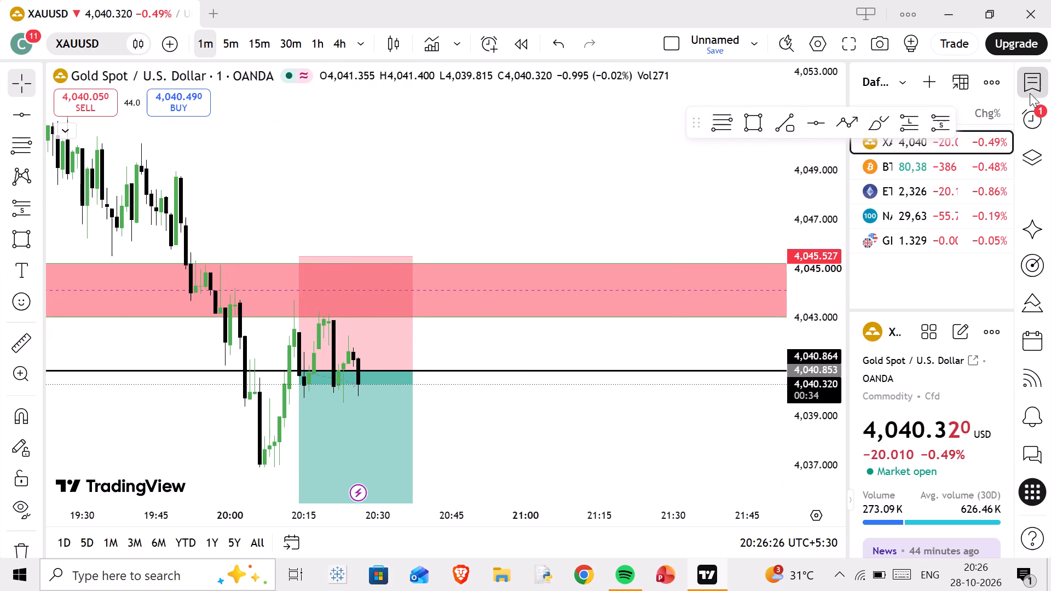
pyautogui.click(1033, 83)
pyautogui.moveTo(726, 197); pyautogui.dragTo(709, 136)
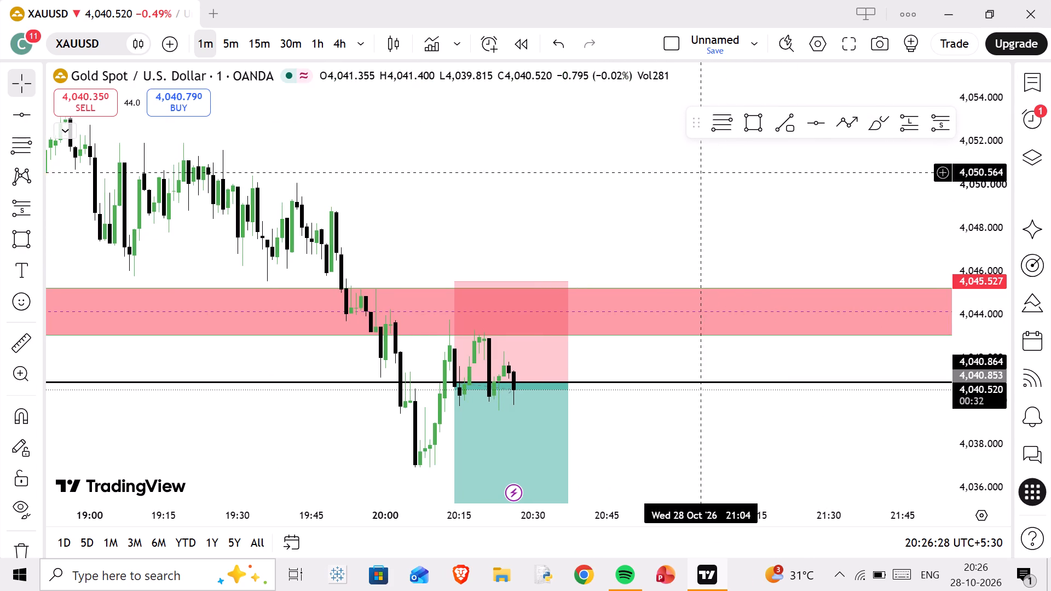
pyautogui.scroll(3, 1009, 395)
pyautogui.moveTo(640, 227); pyautogui.dragTo(639, 206)
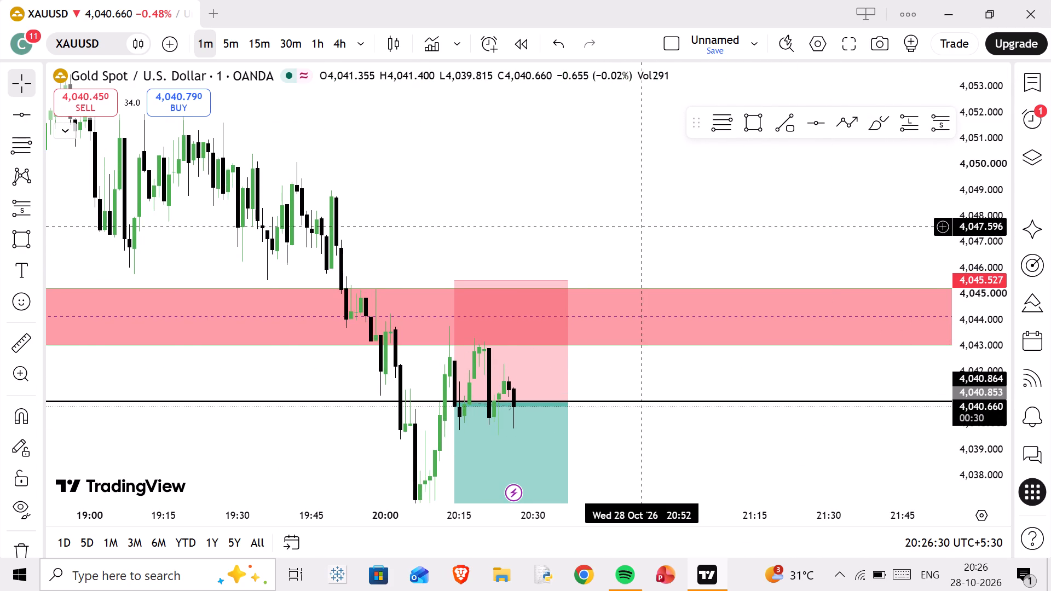
pyautogui.moveTo(639, 206); pyautogui.dragTo(633, 108)
pyautogui.scroll(2, 670, 339)
pyautogui.moveTo(592, 345); pyautogui.dragTo(700, 317)
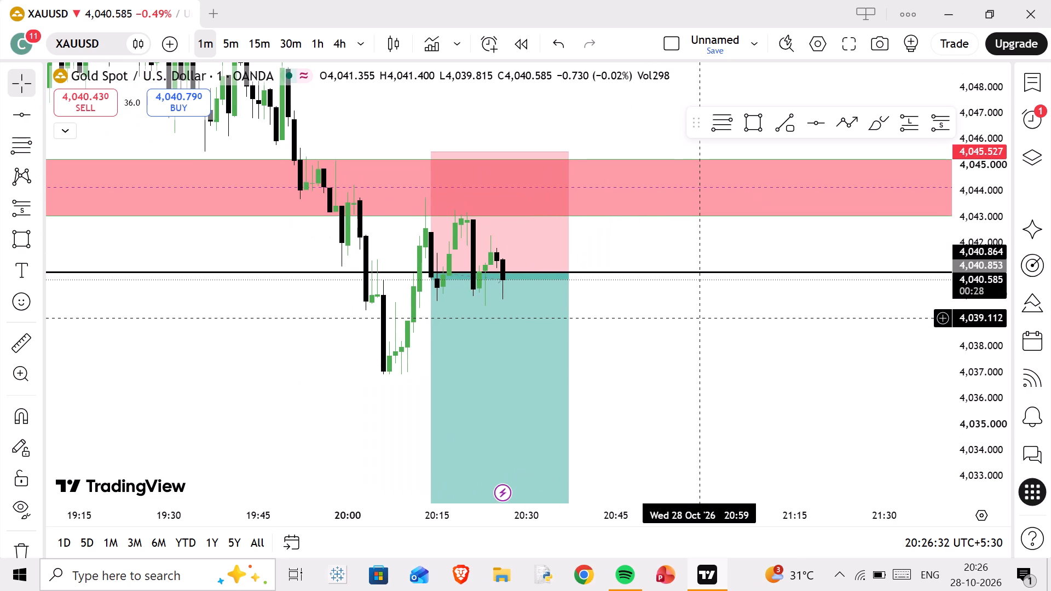
# Draw a horizontal line at about 4,039.75, along the recent lows just below the short position's entry.
pyautogui.click(805, 119)
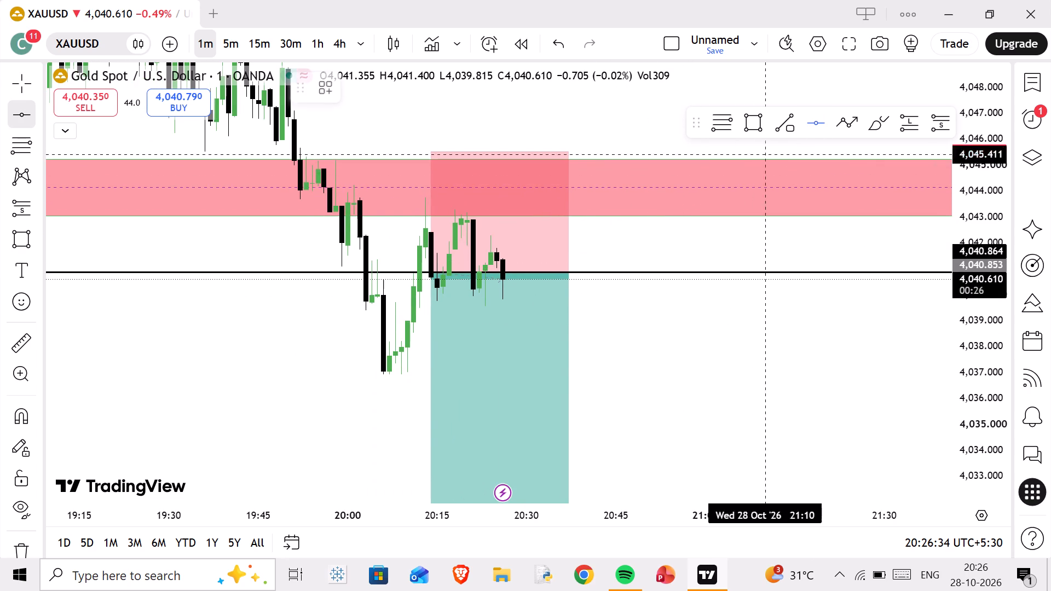
pyautogui.click(401, 302)
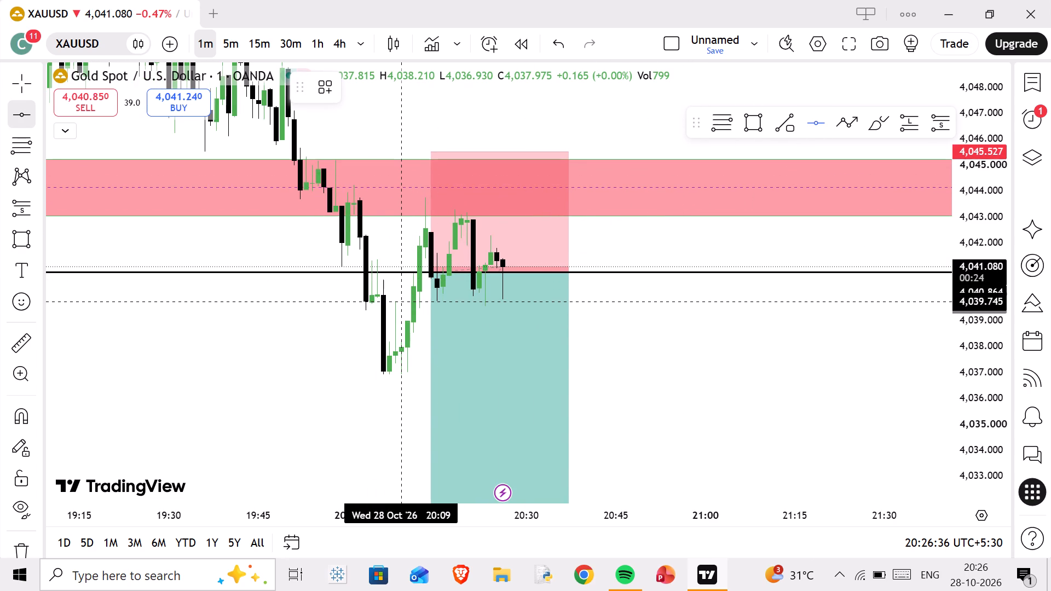
pyautogui.click(747, 392)
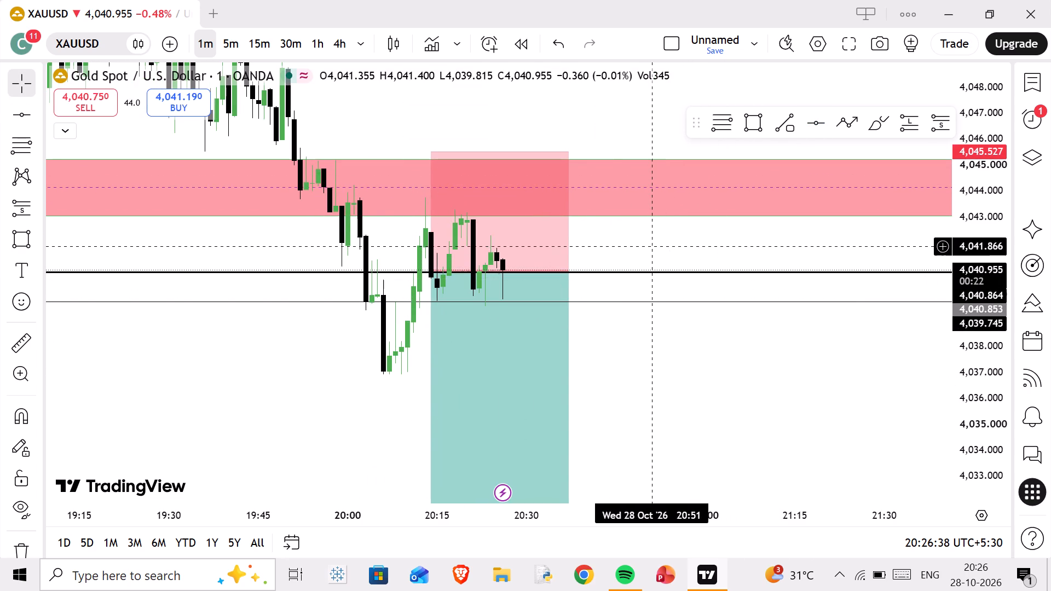
pyautogui.click(651, 248)
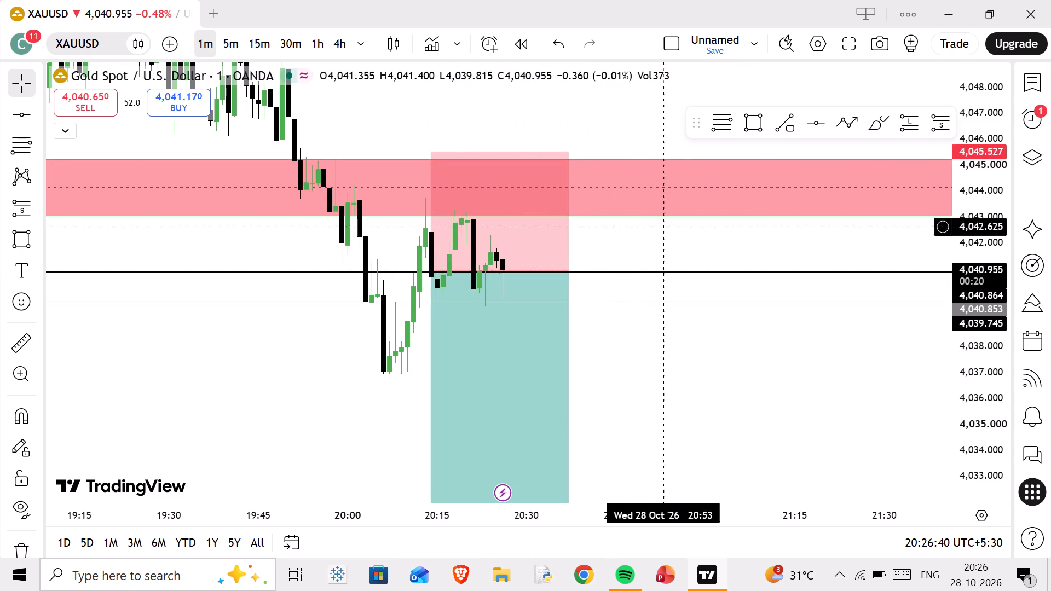
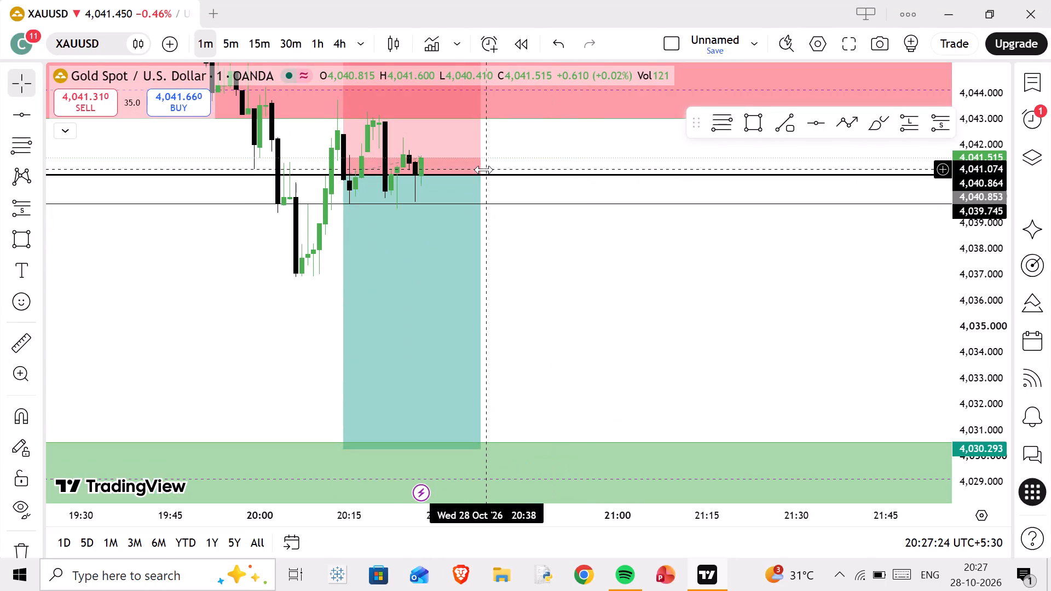
# Extend the short position box forward in time to about 21:12.
pyautogui.moveTo(484, 175); pyautogui.dragTo(691, 195)
pyautogui.click(759, 263)
# Examine the 1-minute candles against the extended short position and the supply and demand zones, and dismiss the advert.
pyautogui.moveTo(759, 263); pyautogui.dragTo(764, 343)
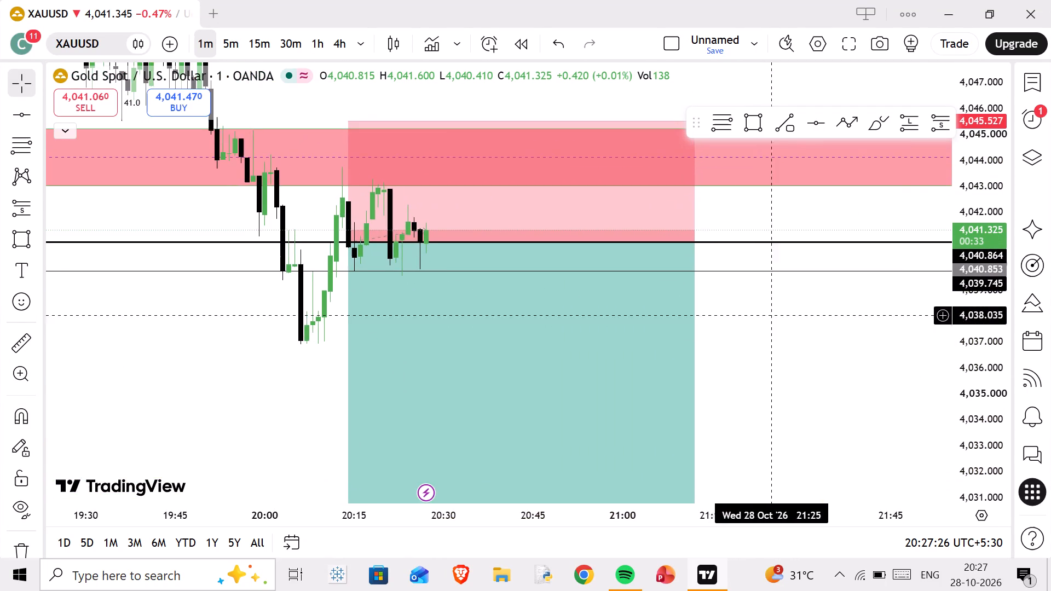
pyautogui.scroll(-4, 912, 264)
pyautogui.scroll(-7, 994, 268)
pyautogui.moveTo(842, 226); pyautogui.dragTo(754, 232)
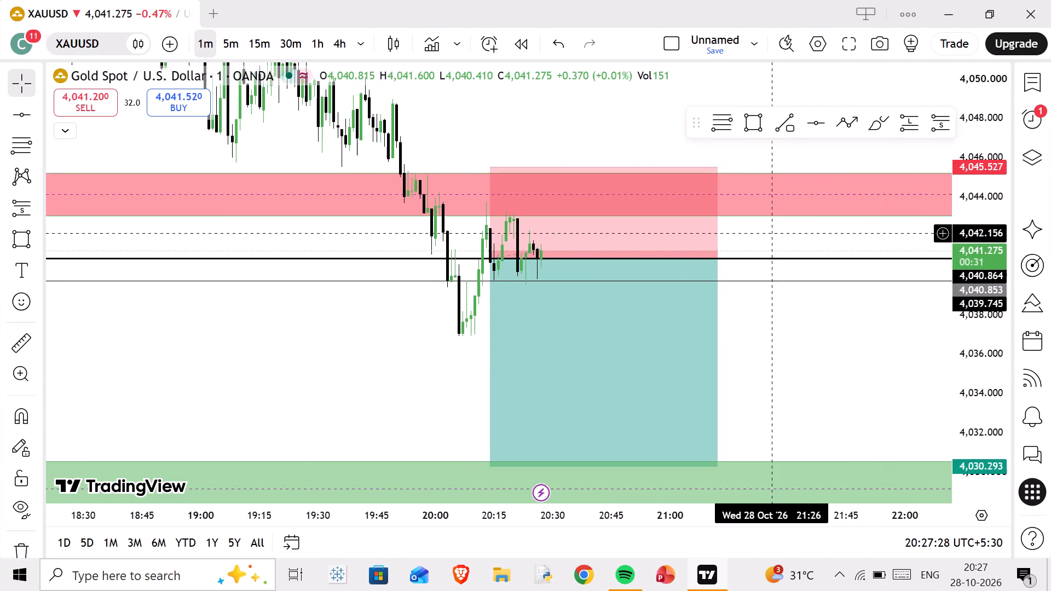
pyautogui.moveTo(754, 232); pyautogui.dragTo(747, 229)
pyautogui.scroll(-2, 744, 229)
pyautogui.moveTo(850, 345); pyautogui.dragTo(764, 281)
pyautogui.scroll(2, 760, 281)
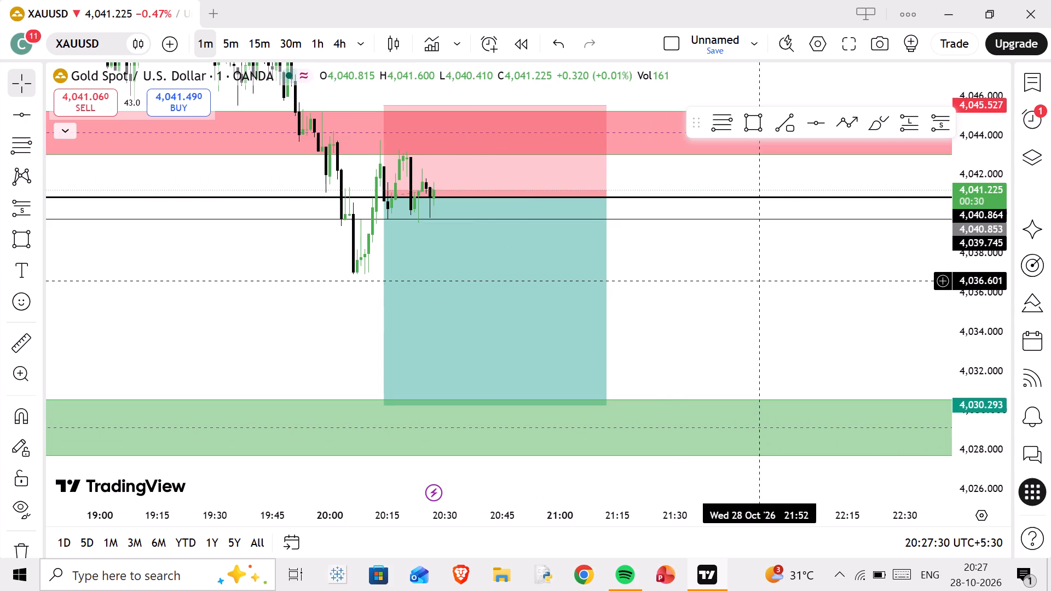
pyautogui.scroll(2, 670, 285)
pyautogui.moveTo(600, 288); pyautogui.dragTo(845, 314)
pyautogui.scroll(6, 974, 320)
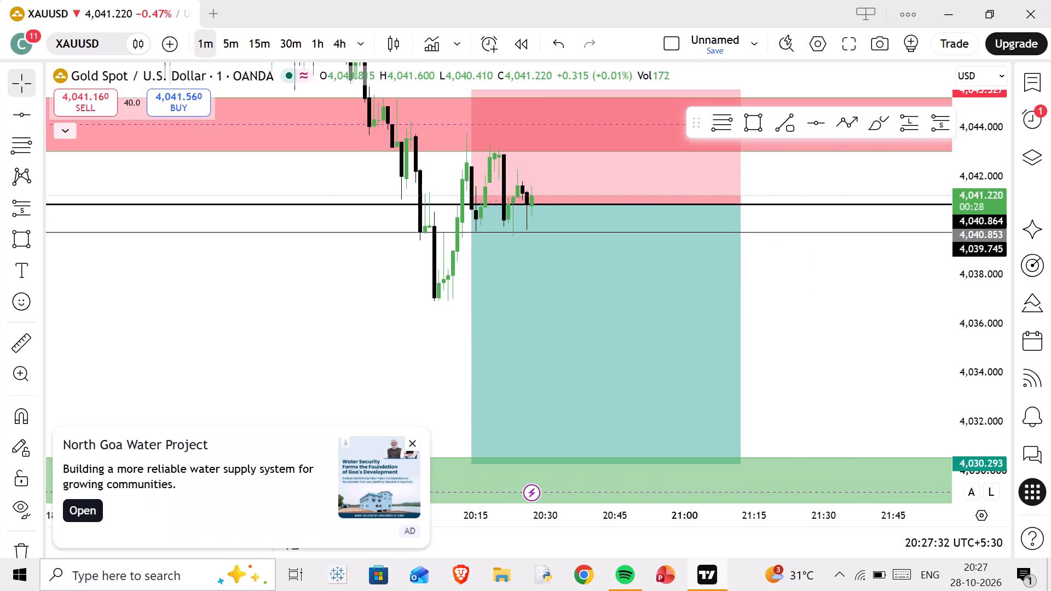
pyautogui.scroll(2, 920, 330)
pyautogui.moveTo(775, 308); pyautogui.dragTo(888, 311)
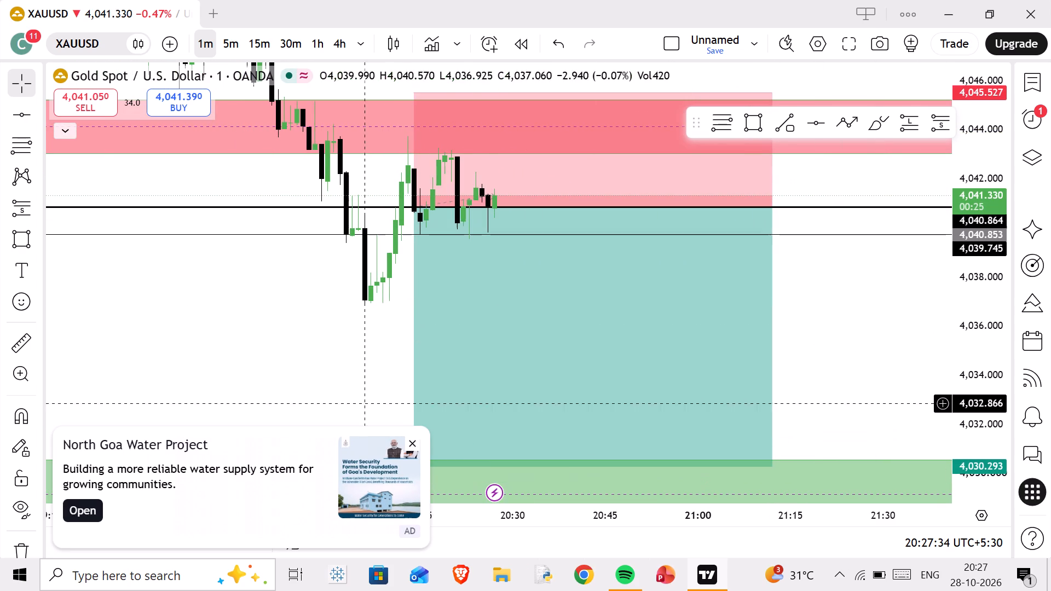
pyautogui.click(411, 444)
pyautogui.click(263, 360)
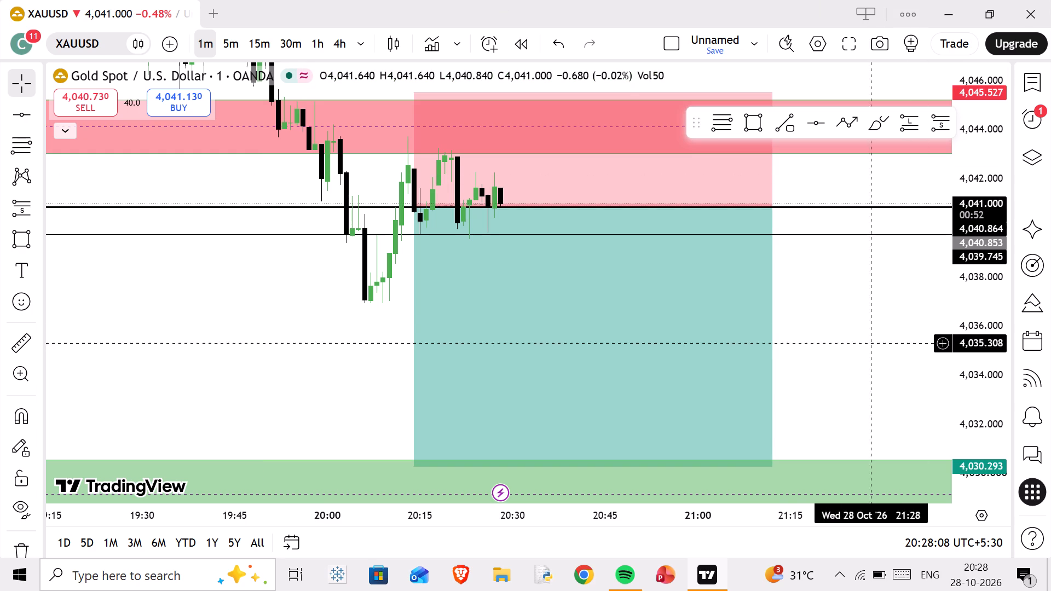
# Monitor the latest 1-minute XAUUSD candles around the short's entry and check the distance to the green demand zone.
pyautogui.moveTo(848, 309); pyautogui.dragTo(767, 344)
pyautogui.scroll(-1, 765, 347)
pyautogui.moveTo(835, 356); pyautogui.dragTo(755, 357)
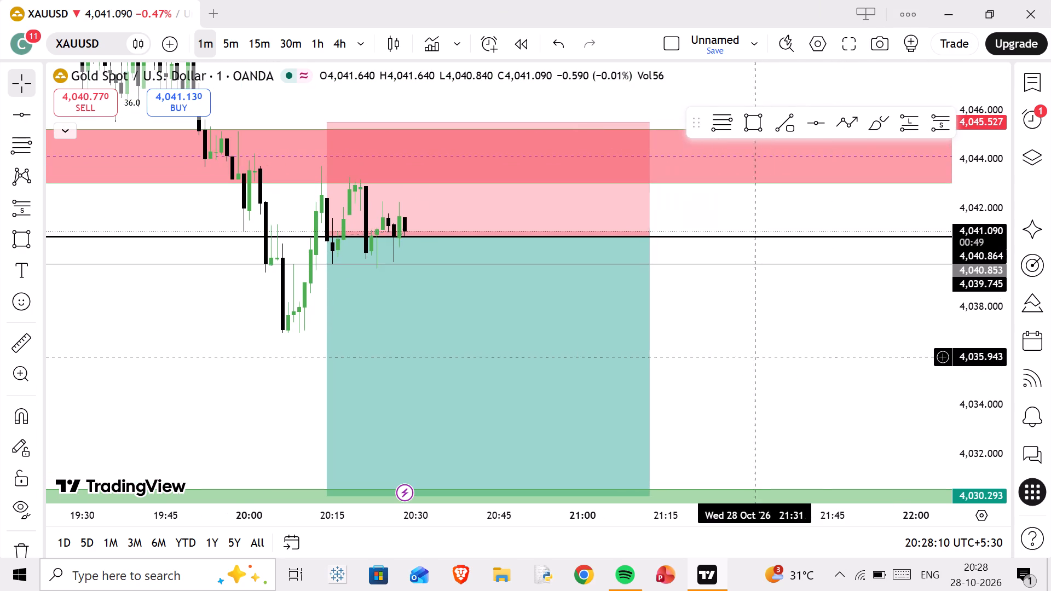
pyautogui.scroll(-2, 980, 290)
pyautogui.scroll(-2, 915, 360)
pyautogui.scroll(1, 836, 377)
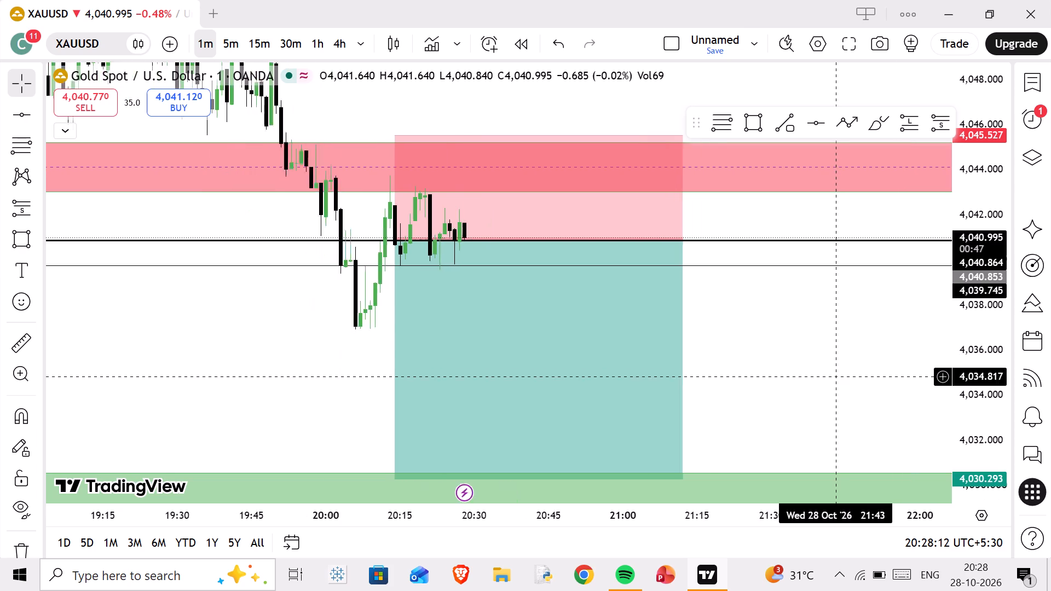
pyautogui.scroll(2, 836, 377)
pyautogui.moveTo(829, 350); pyautogui.dragTo(724, 353)
pyautogui.scroll(-1, 726, 355)
pyautogui.moveTo(747, 367); pyautogui.dragTo(747, 363)
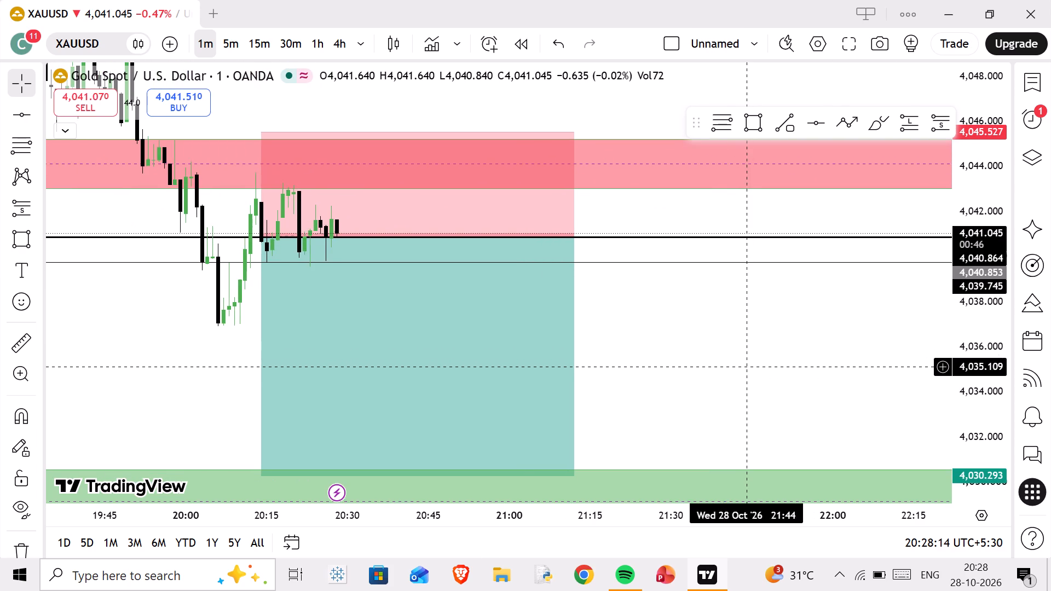
pyautogui.moveTo(747, 363); pyautogui.dragTo(763, 311)
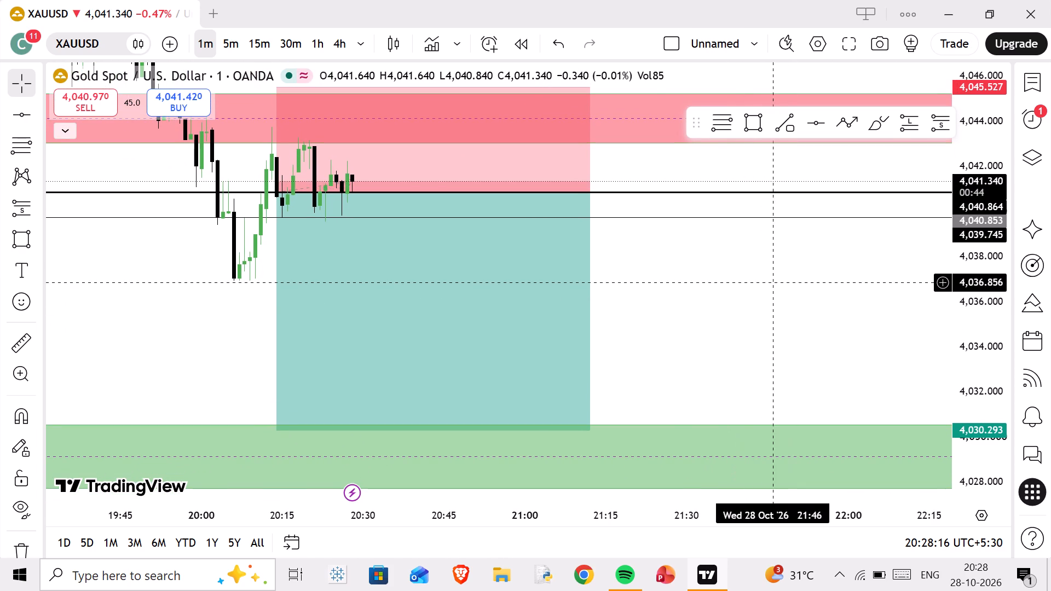
pyautogui.moveTo(685, 327); pyautogui.dragTo(767, 278)
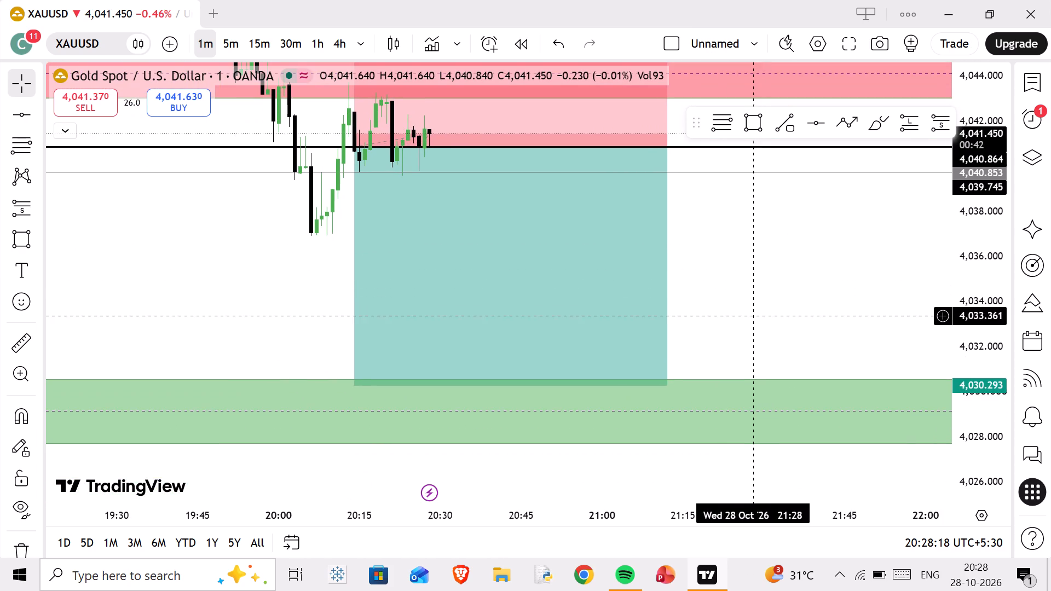
pyautogui.moveTo(741, 283); pyautogui.dragTo(740, 296)
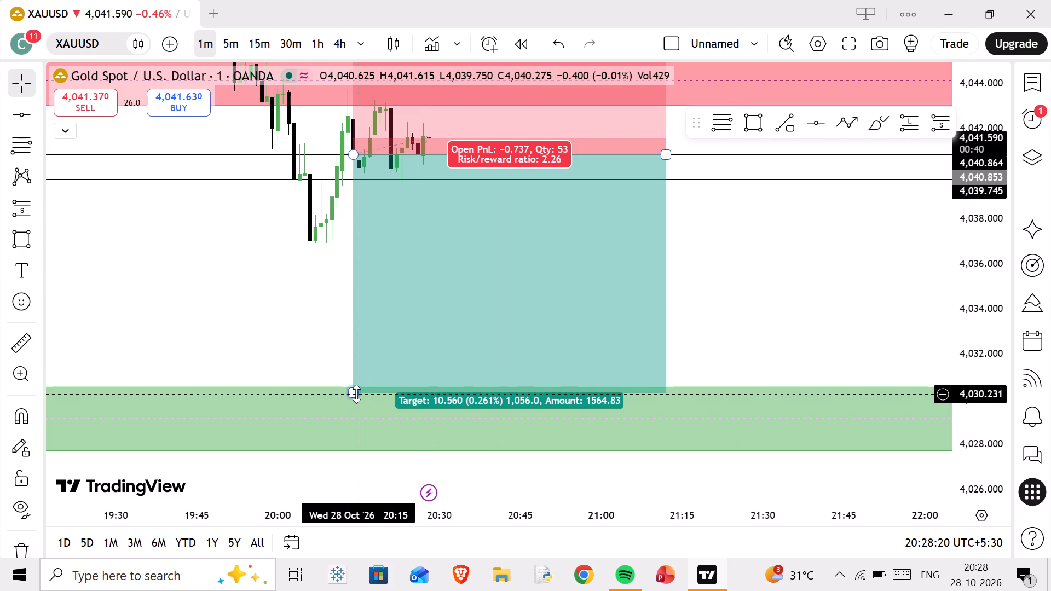
# Move the short position's target to 4,030.522, at the upper edge of the green demand zone.
pyautogui.moveTo(354, 393); pyautogui.dragTo(357, 388)
pyautogui.click(291, 335)
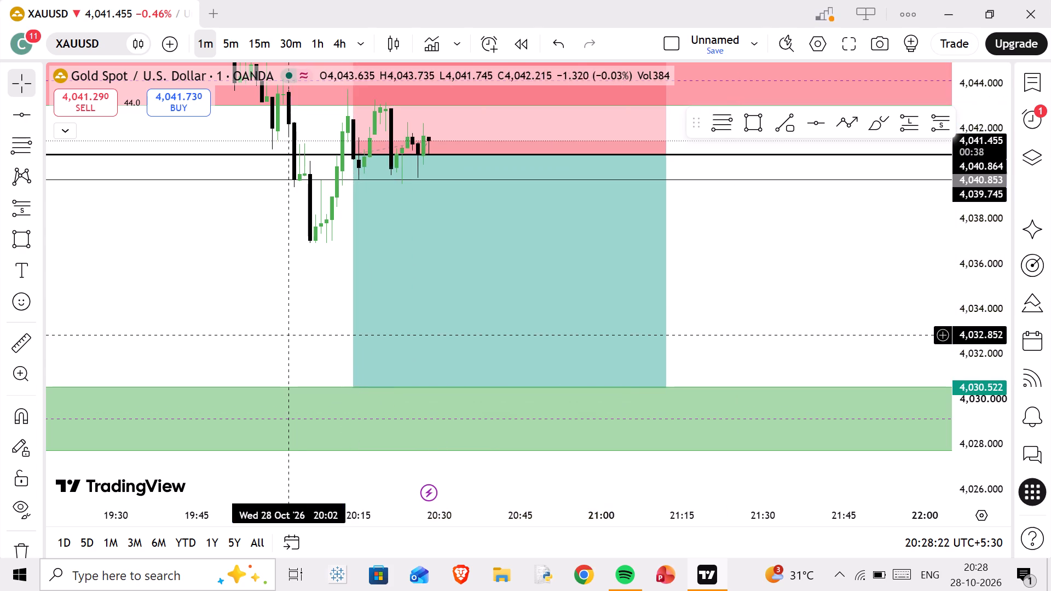
# Review 1-minute price action between the short's entry line and the red supply zone with the adjusted target.
pyautogui.moveTo(734, 228); pyautogui.dragTo(771, 289)
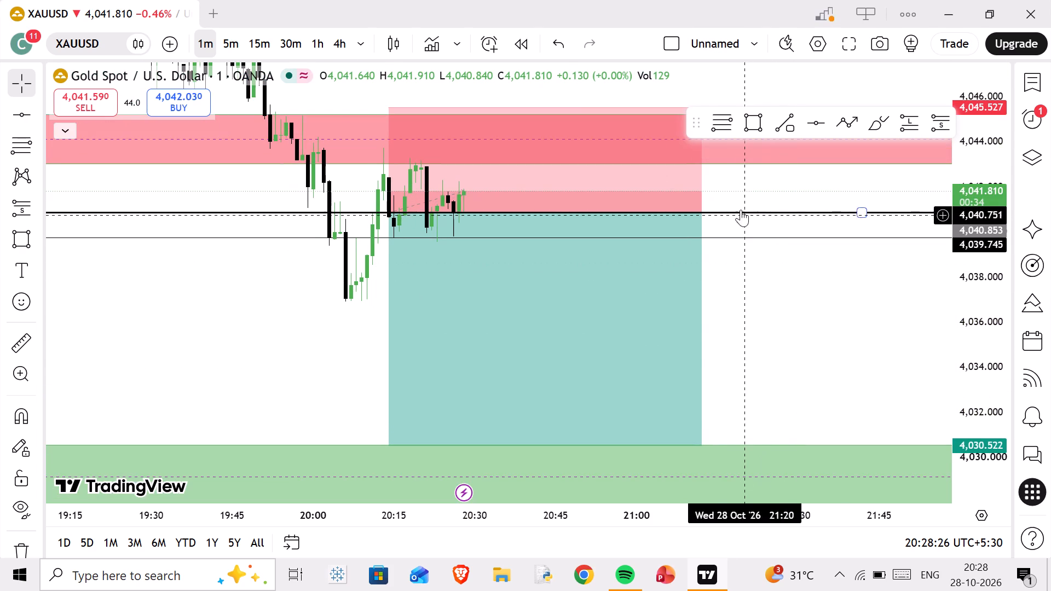
pyautogui.click(726, 183)
pyautogui.click(737, 269)
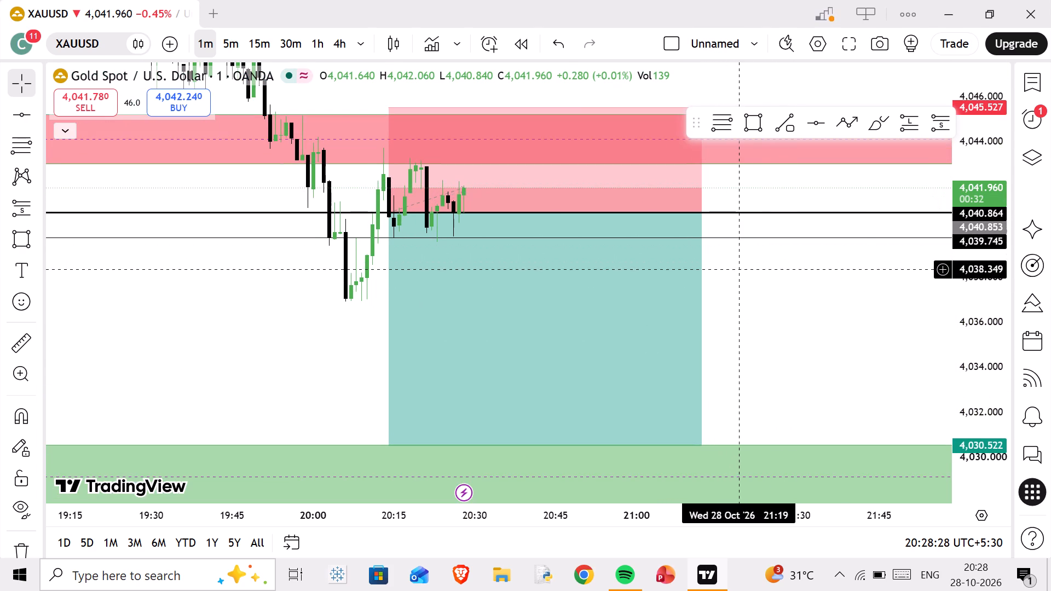
pyautogui.moveTo(747, 297); pyautogui.dragTo(750, 303)
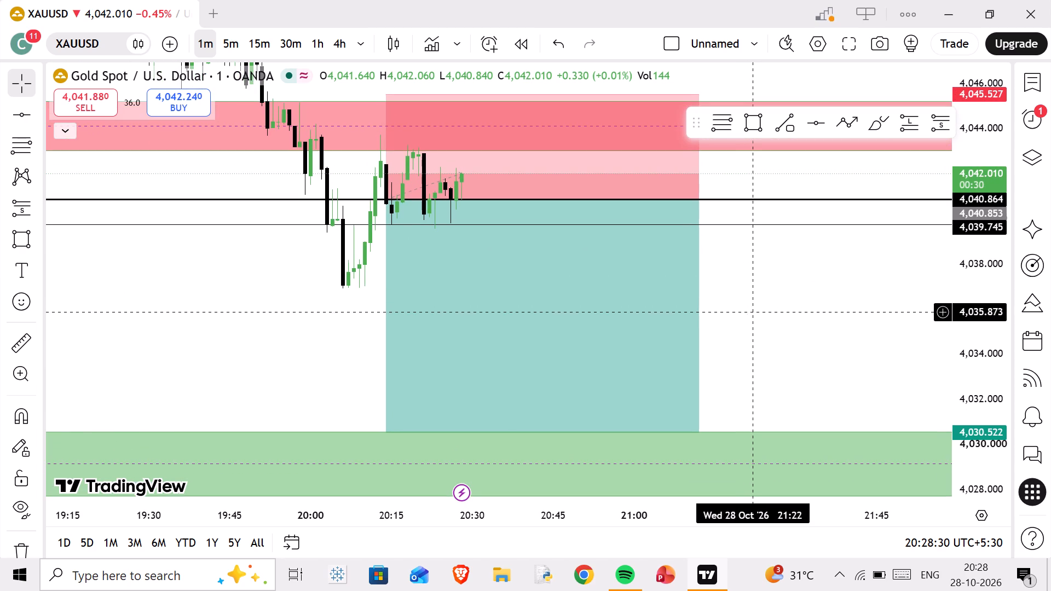
pyautogui.moveTo(767, 306); pyautogui.dragTo(660, 354)
pyautogui.click(670, 216)
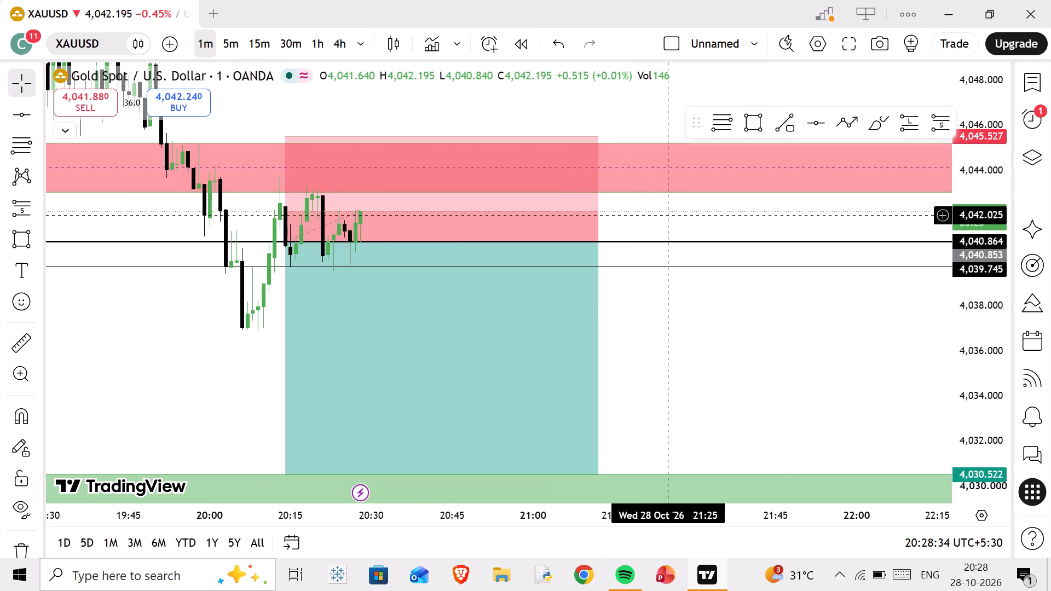
pyautogui.moveTo(694, 298); pyautogui.dragTo(736, 265)
pyautogui.scroll(-1, 809, 280)
pyautogui.moveTo(743, 332); pyautogui.dragTo(743, 265)
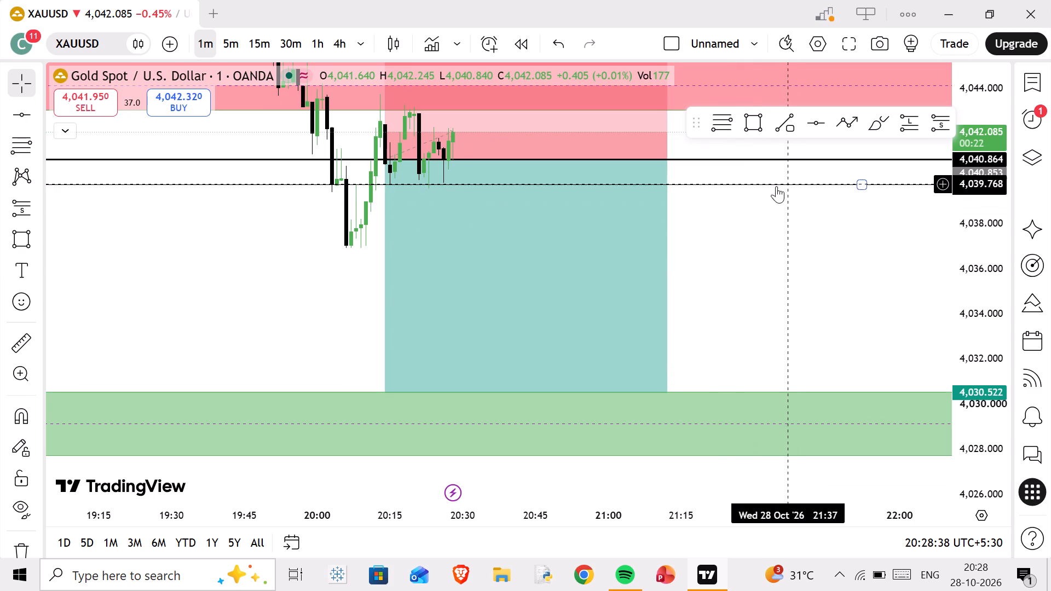
pyautogui.moveTo(747, 248); pyautogui.dragTo(751, 260)
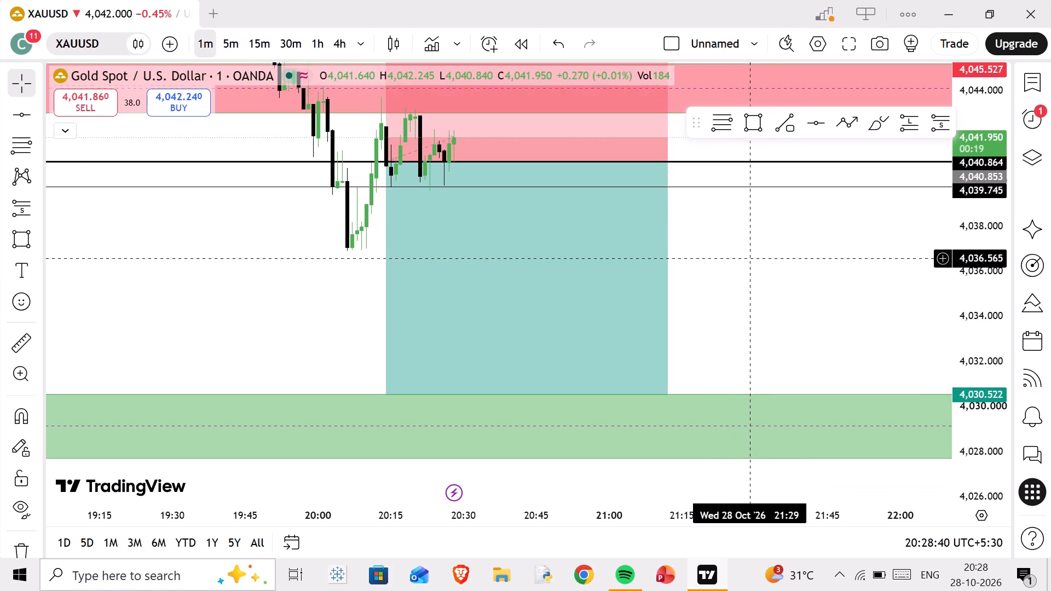
pyautogui.moveTo(751, 260); pyautogui.dragTo(763, 291)
pyautogui.moveTo(761, 164); pyautogui.dragTo(767, 207)
pyautogui.scroll(2, 767, 208)
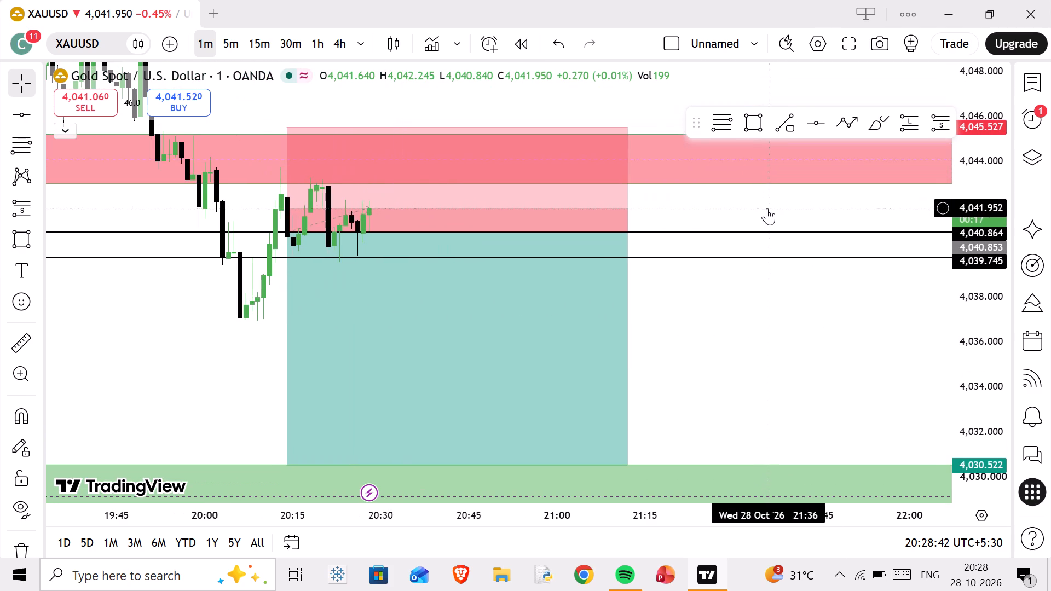
# Examine how the current 1-minute candle closes relative to the short's entry and the two horizontal lines.
pyautogui.click(703, 280)
pyautogui.scroll(-1, 696, 314)
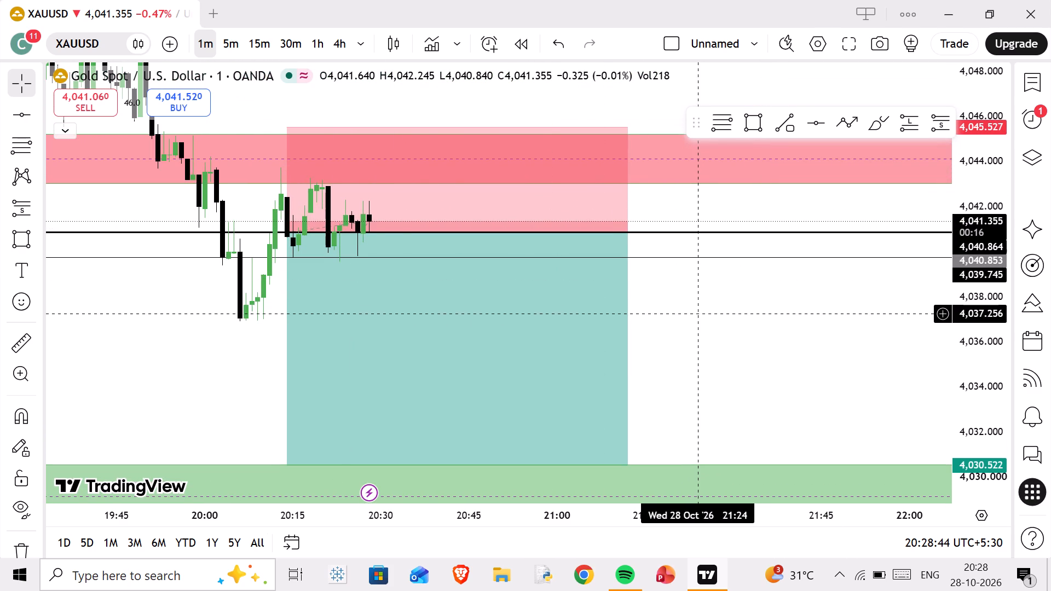
pyautogui.moveTo(773, 319); pyautogui.dragTo(785, 254)
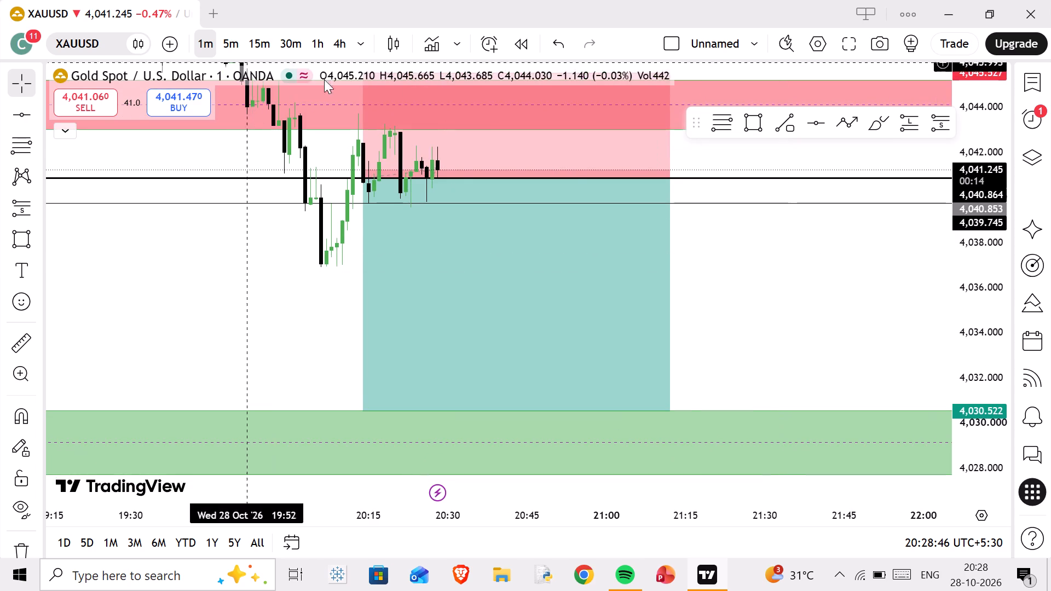
pyautogui.moveTo(755, 245); pyautogui.dragTo(737, 277)
pyautogui.scroll(1, 733, 279)
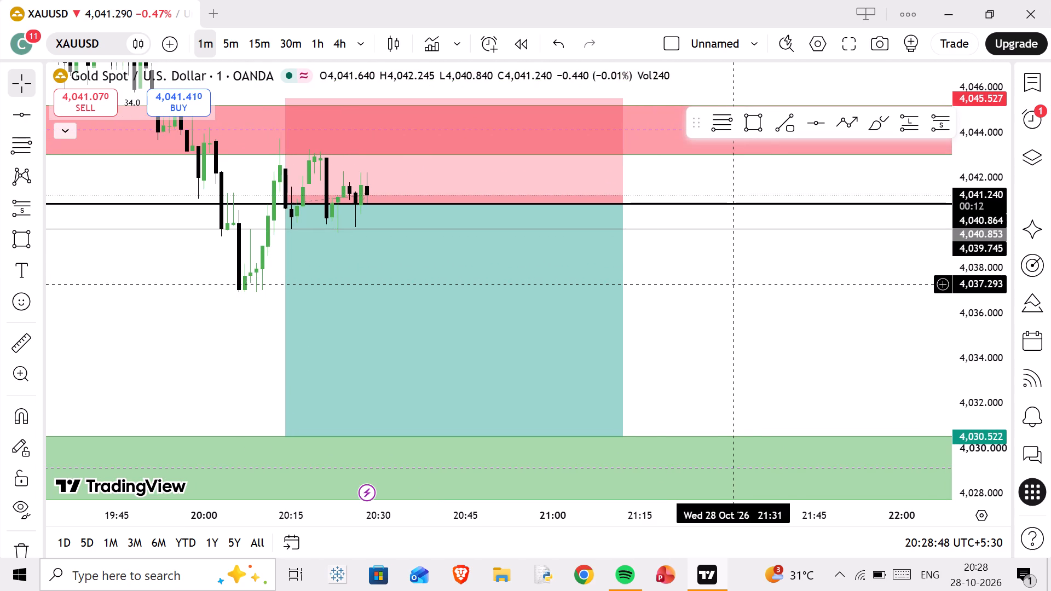
pyautogui.click(781, 257)
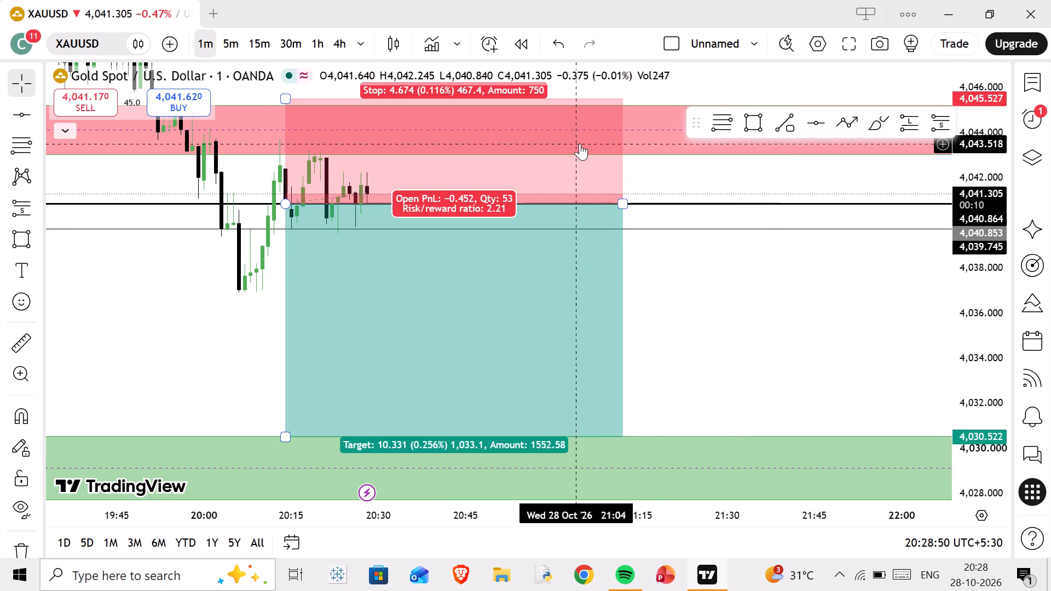
pyautogui.click(692, 177)
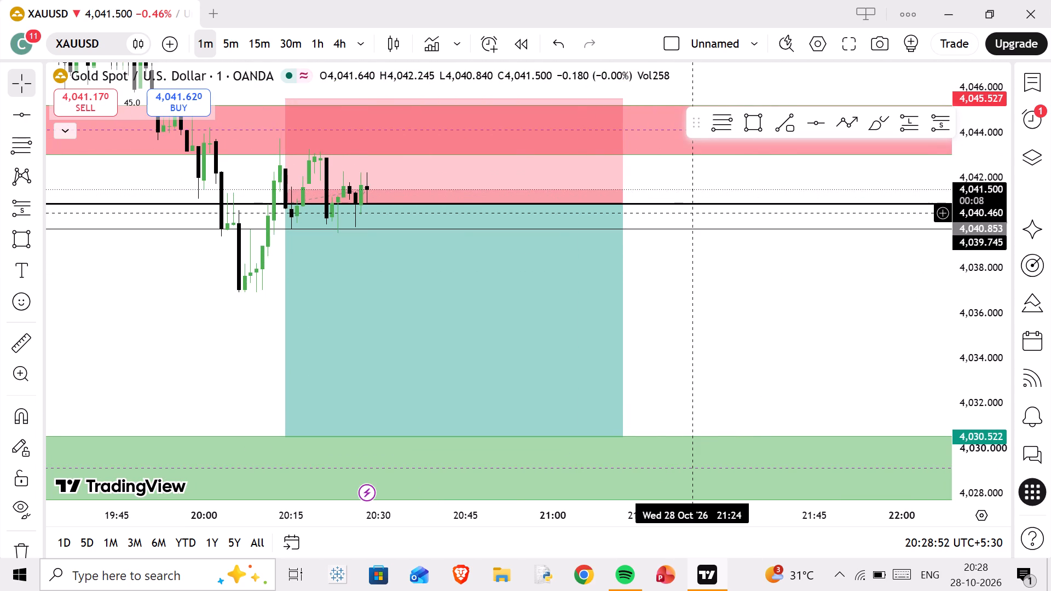
pyautogui.moveTo(698, 262); pyautogui.dragTo(761, 257)
pyautogui.scroll(-2, 761, 254)
pyautogui.scroll(2, 761, 262)
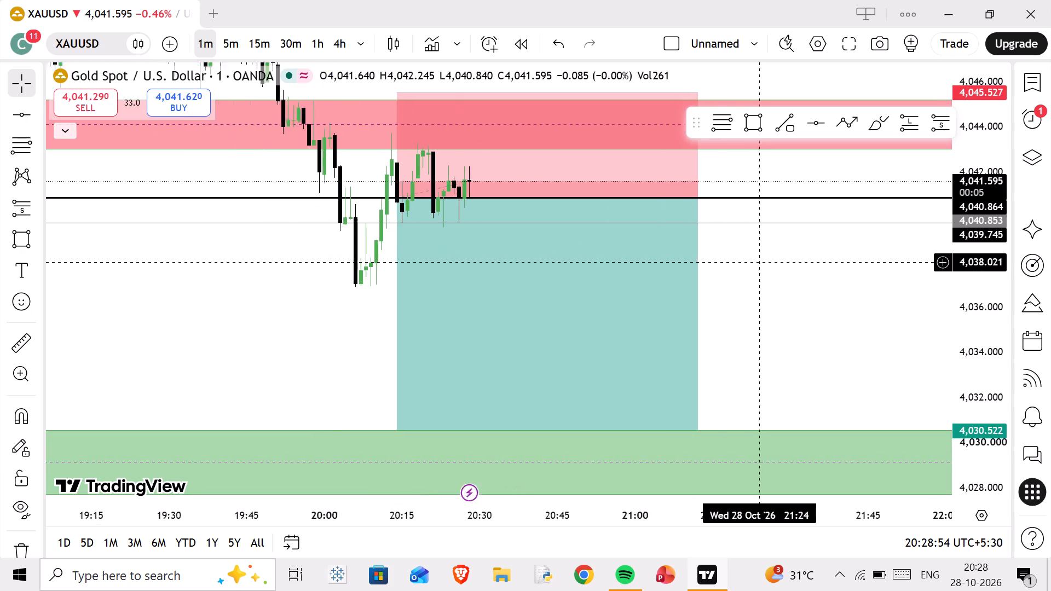
pyautogui.scroll(-4, 974, 300)
pyautogui.scroll(-2, 839, 294)
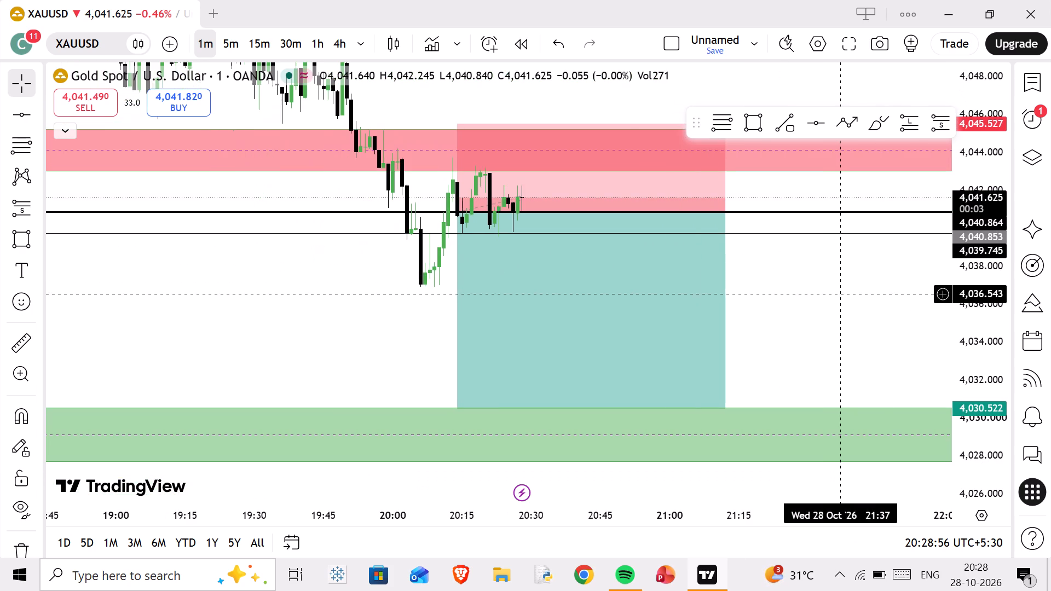
pyautogui.moveTo(836, 303); pyautogui.dragTo(710, 282)
pyautogui.scroll(1, 729, 282)
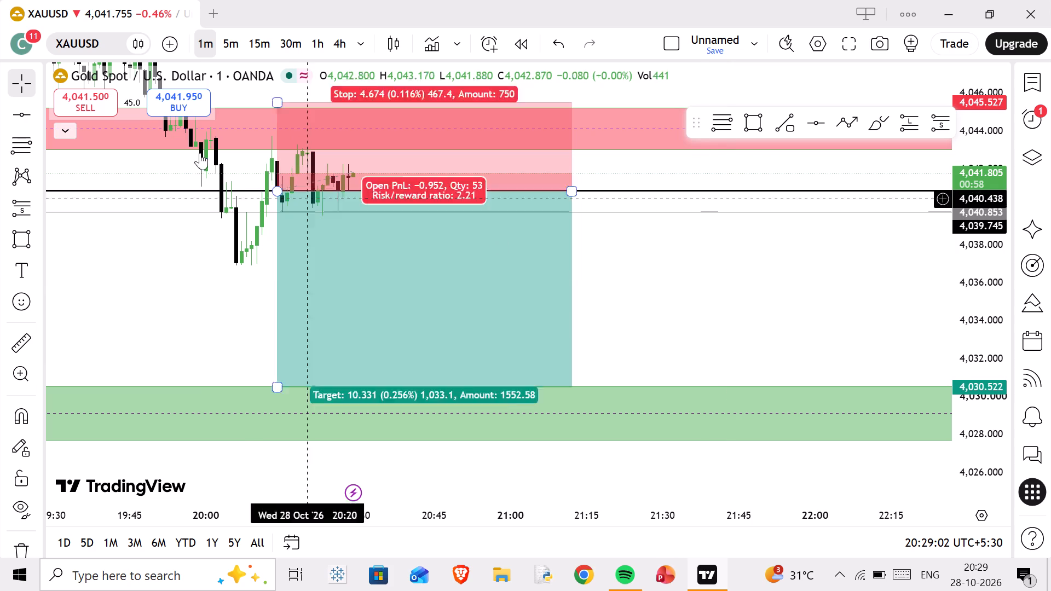
# Switch XAUUSD to the 5-minute timeframe and examine the recent candles around the short position and both zones.
pyautogui.click(225, 34)
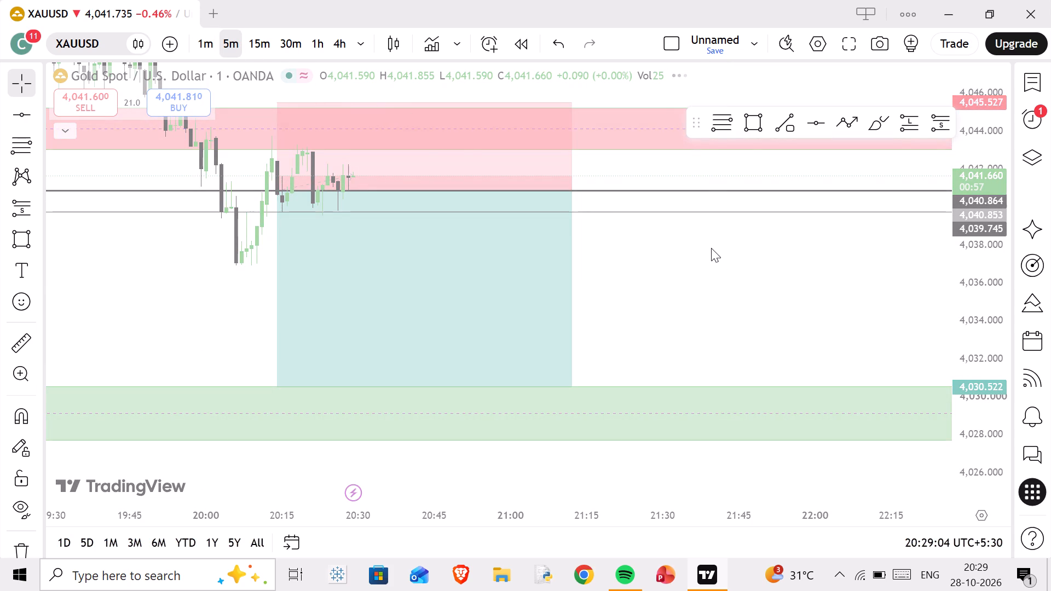
pyautogui.moveTo(590, 275); pyautogui.dragTo(765, 265)
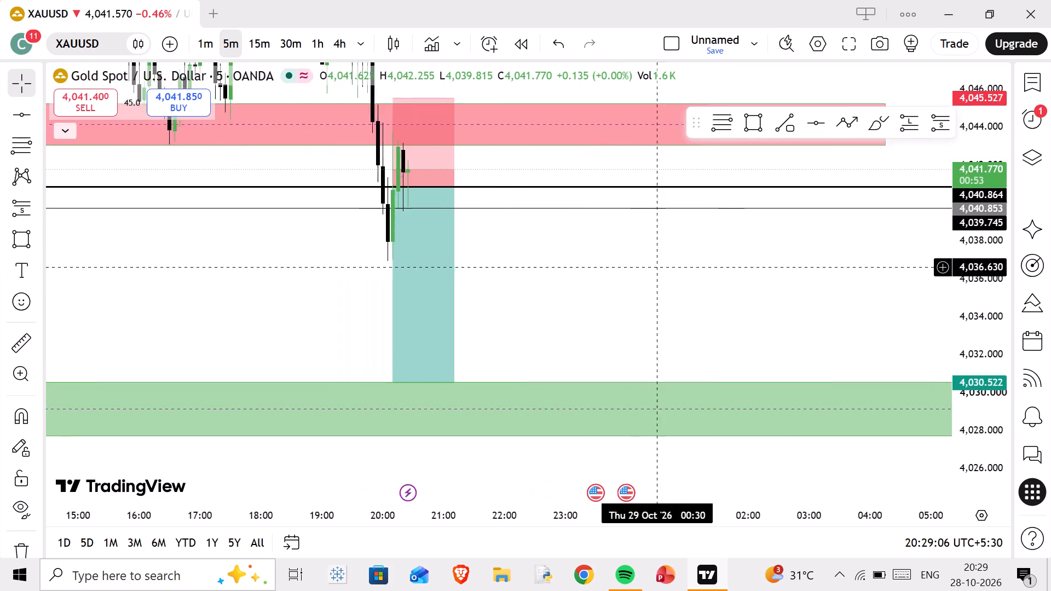
pyautogui.moveTo(765, 265); pyautogui.dragTo(828, 265)
pyautogui.scroll(8, 761, 288)
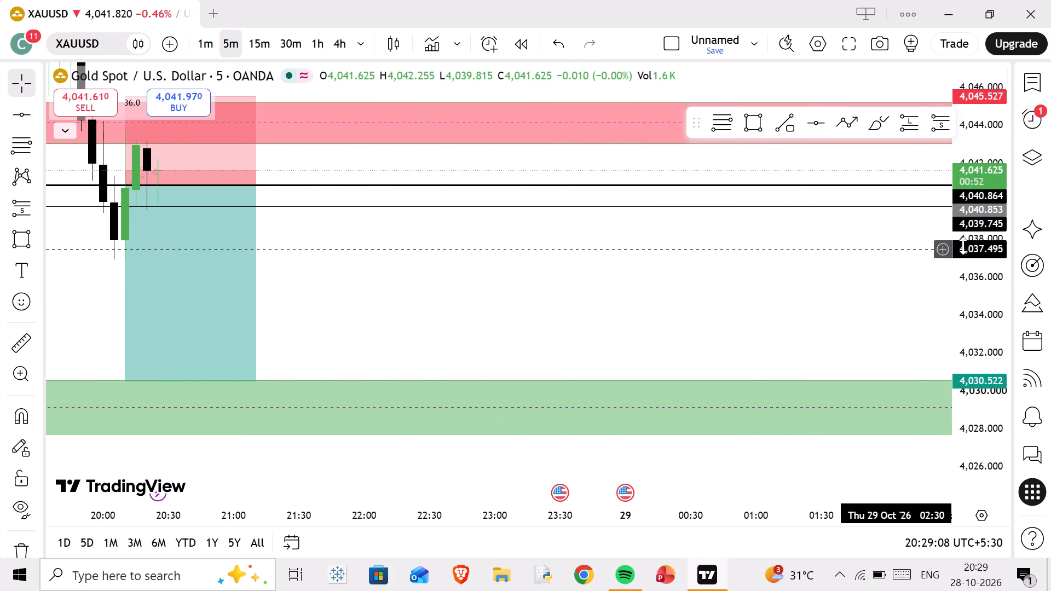
pyautogui.scroll(-6, 972, 244)
pyautogui.moveTo(680, 258); pyautogui.dragTo(886, 254)
pyautogui.scroll(-1, 887, 266)
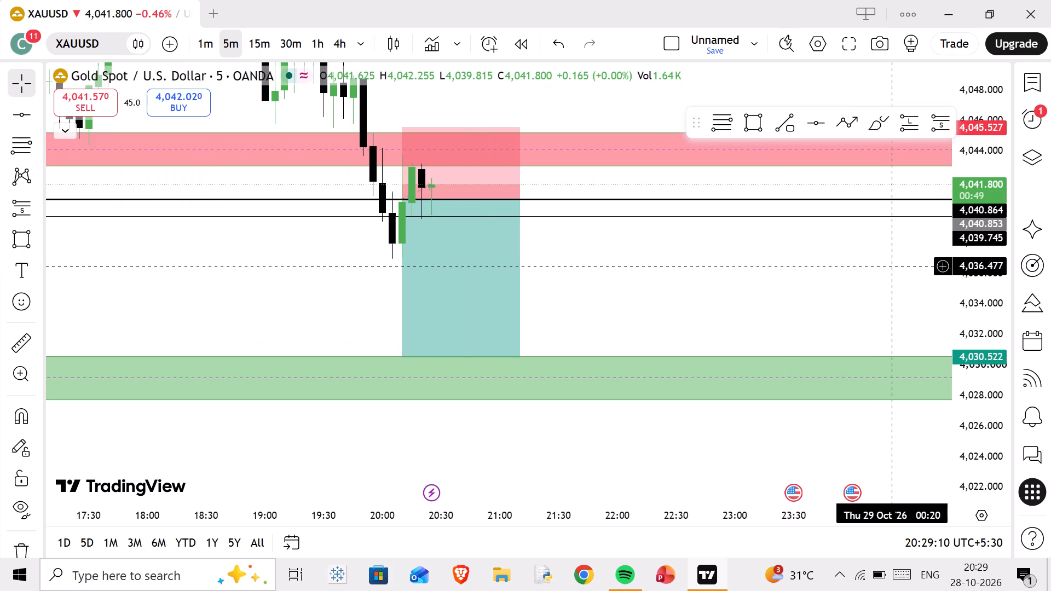
# Switch XAUUSD to the 1-hour timeframe and view the short within the wider price swings around both zones.
pyautogui.click(317, 42)
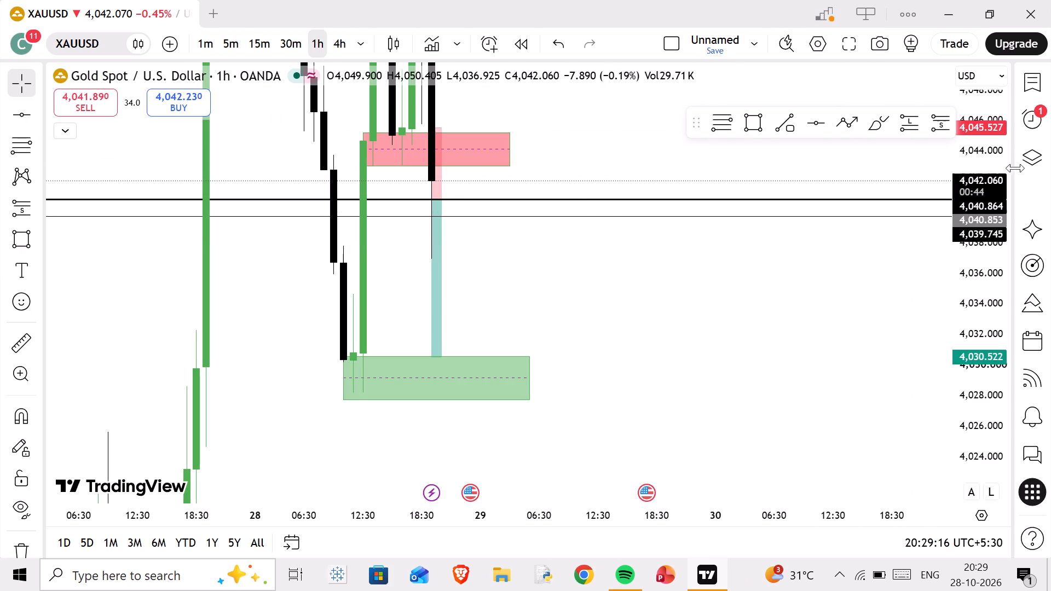
pyautogui.scroll(-18, 983, 205)
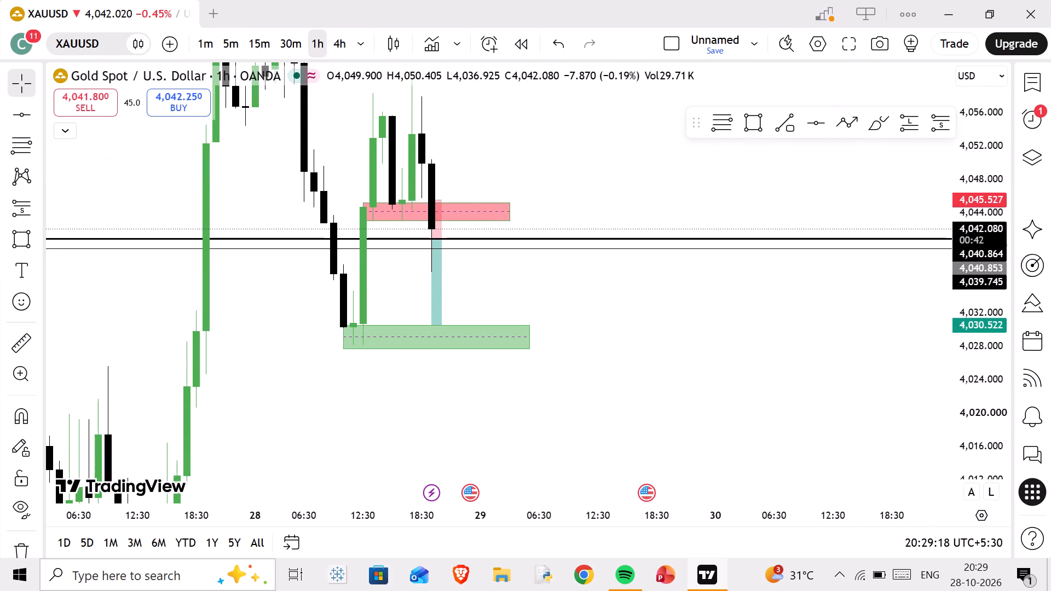
pyautogui.click(640, 195)
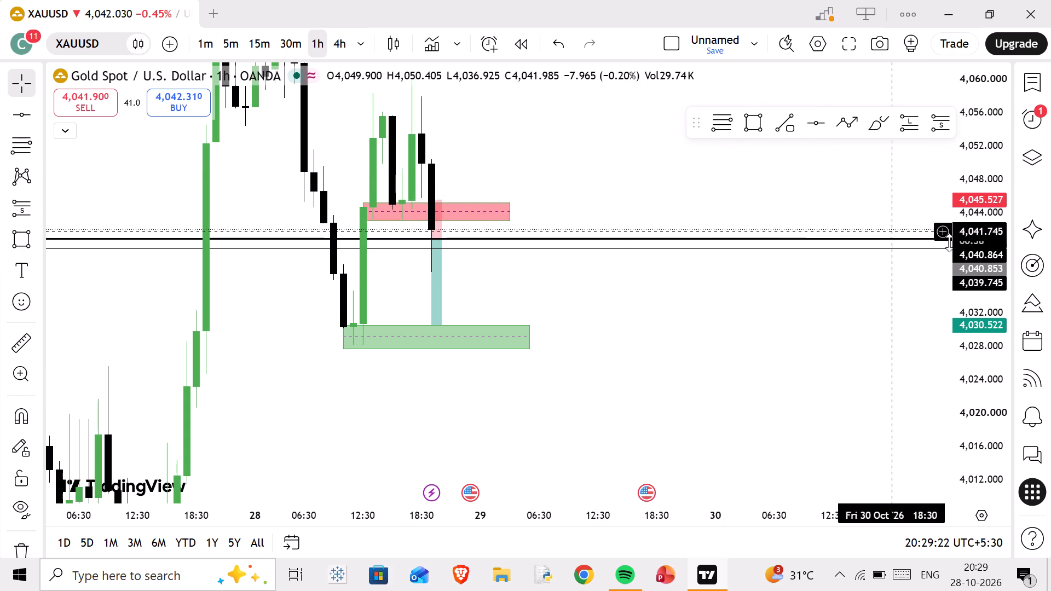
# Examine how the current 1-hour candle closes relative to the red supply zone and the short's entry line.
pyautogui.scroll(17, 990, 256)
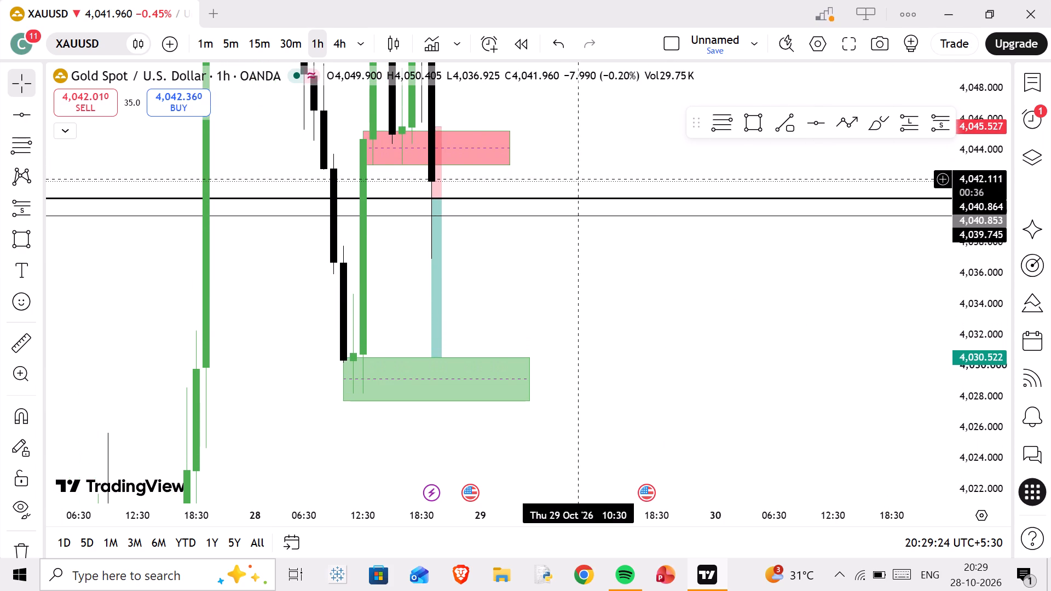
pyautogui.moveTo(574, 161); pyautogui.dragTo(703, 285)
pyautogui.scroll(5, 705, 288)
pyautogui.moveTo(603, 226); pyautogui.dragTo(784, 237)
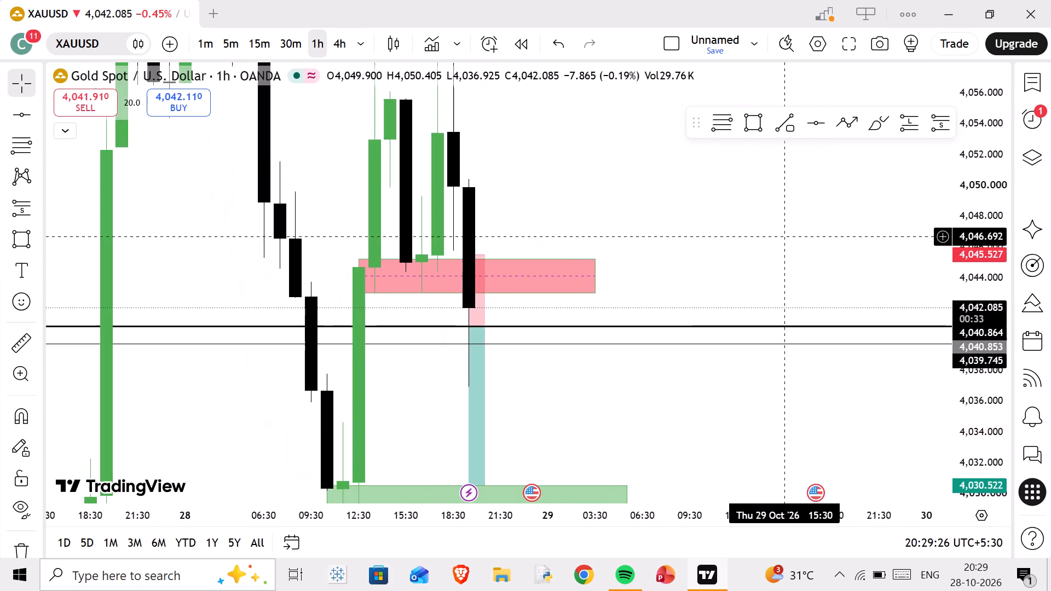
pyautogui.scroll(2, 770, 245)
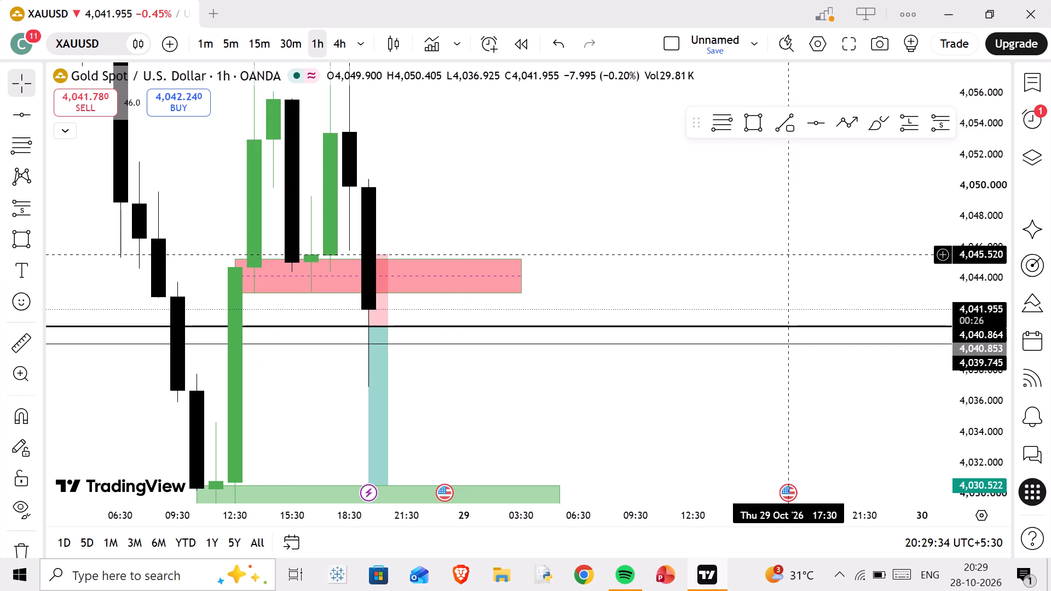
pyautogui.scroll(3, 787, 254)
pyautogui.moveTo(582, 235); pyautogui.dragTo(893, 243)
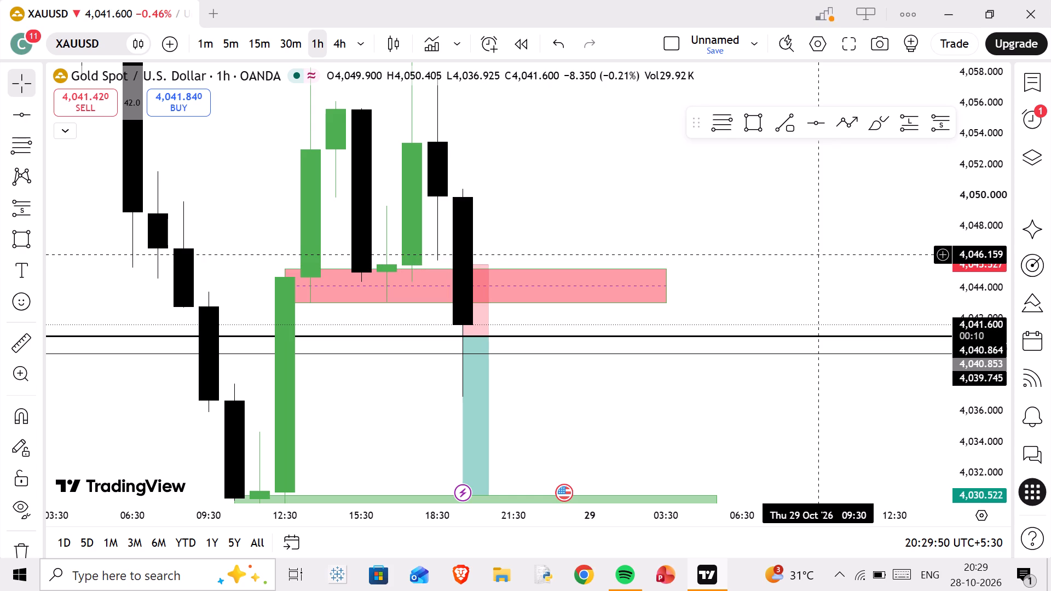
pyautogui.moveTo(819, 264); pyautogui.dragTo(837, 212)
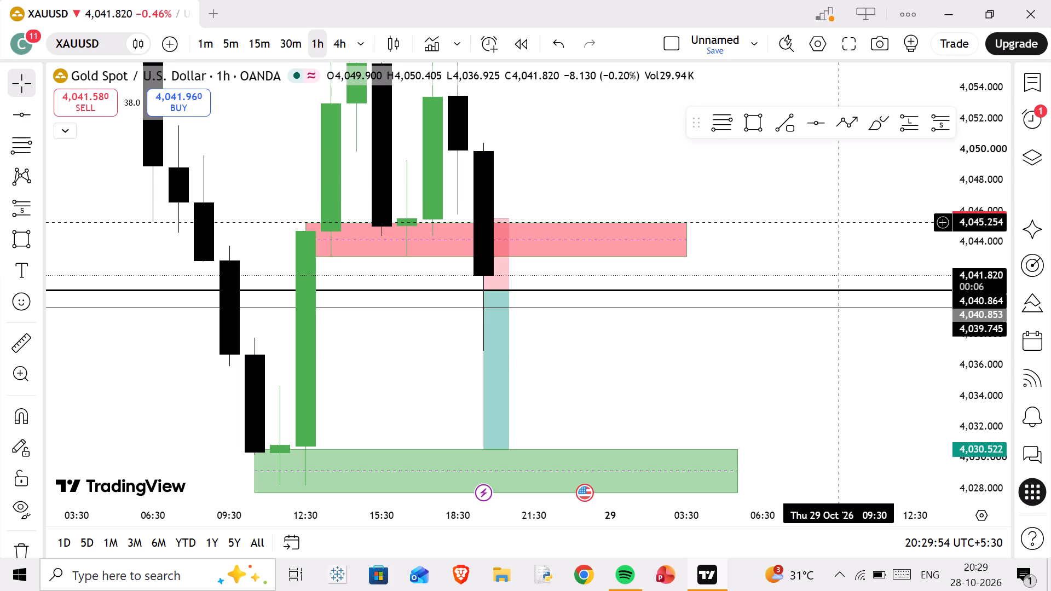
pyautogui.scroll(1, 833, 223)
pyautogui.moveTo(755, 213); pyautogui.dragTo(838, 182)
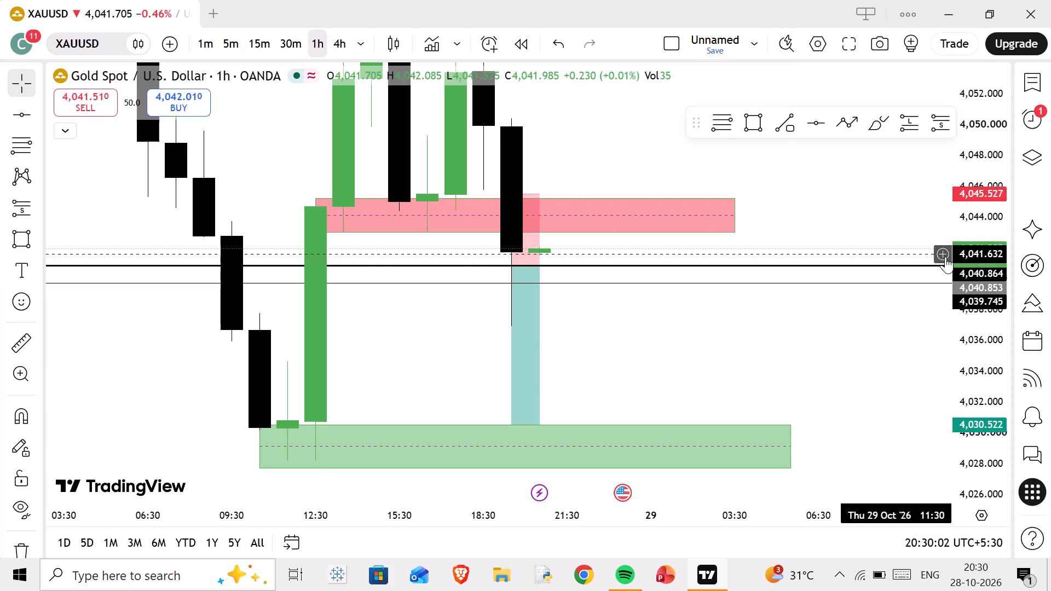
# Examine the newly opened 1-hour candle up close between the red supply zone and the two horizontal lines.
pyautogui.scroll(17, 981, 284)
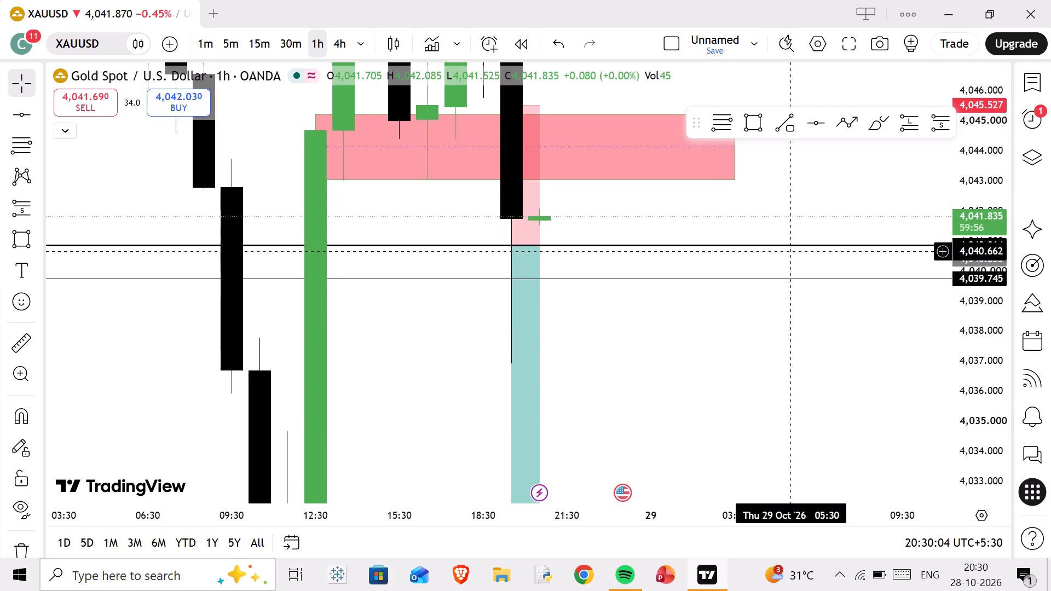
pyautogui.moveTo(691, 210); pyautogui.dragTo(827, 291)
pyautogui.scroll(8, 997, 335)
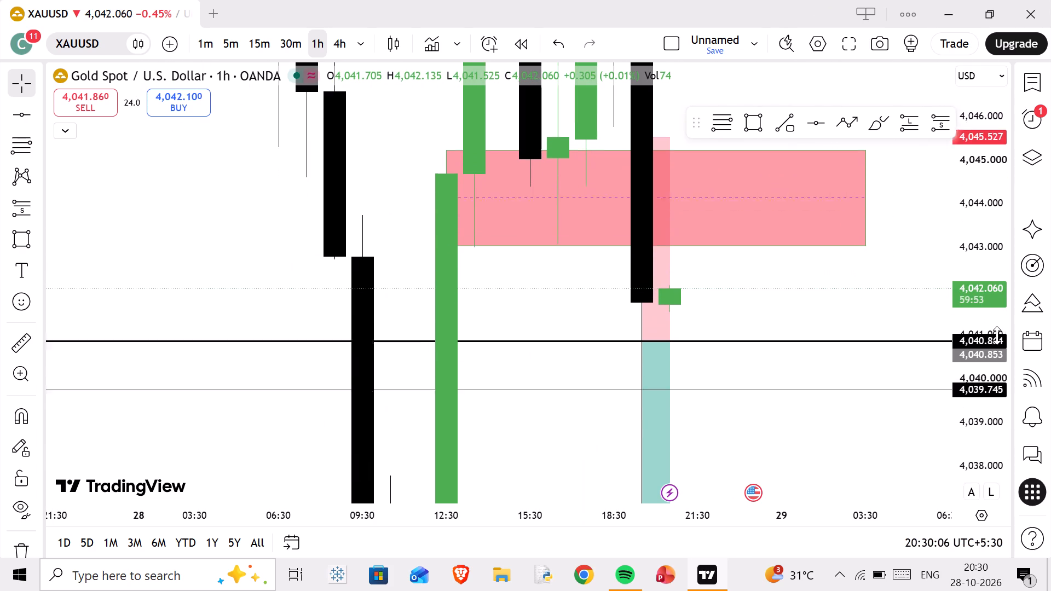
pyautogui.scroll(13, 997, 335)
pyautogui.moveTo(861, 297); pyautogui.dragTo(740, 276)
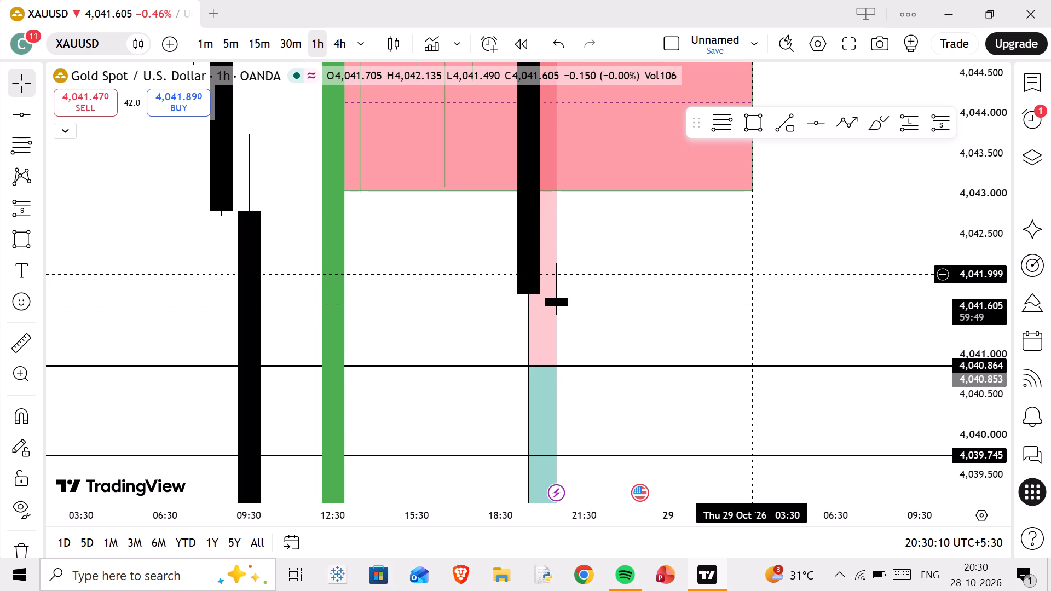
pyautogui.scroll(-2, 703, 288)
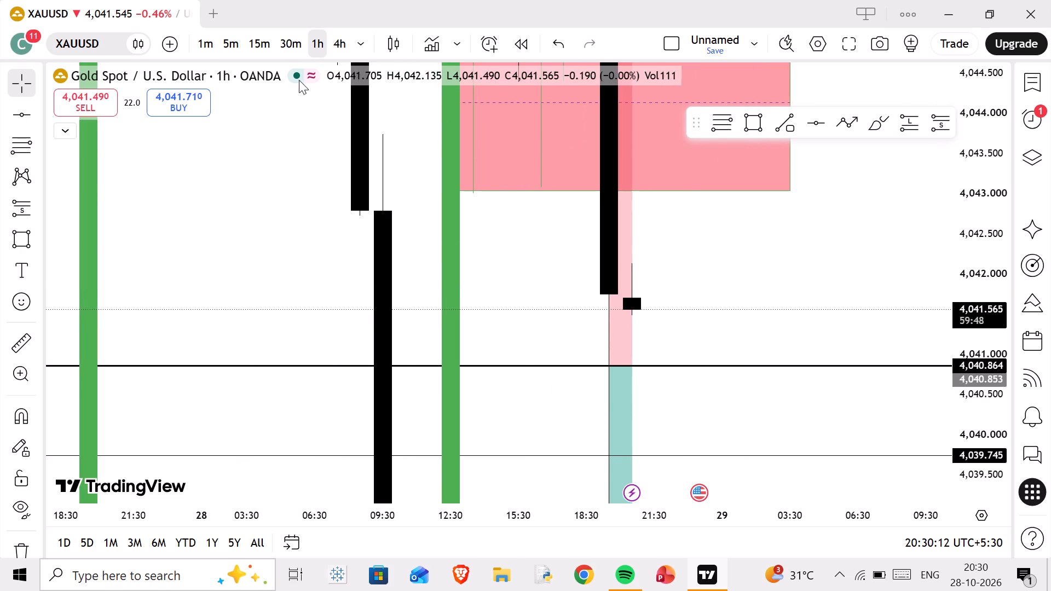
# Switch XAUUSD to the 1-minute timeframe and examine recent candles around the short's entry, stop and both horizontal lines.
pyautogui.click(203, 50)
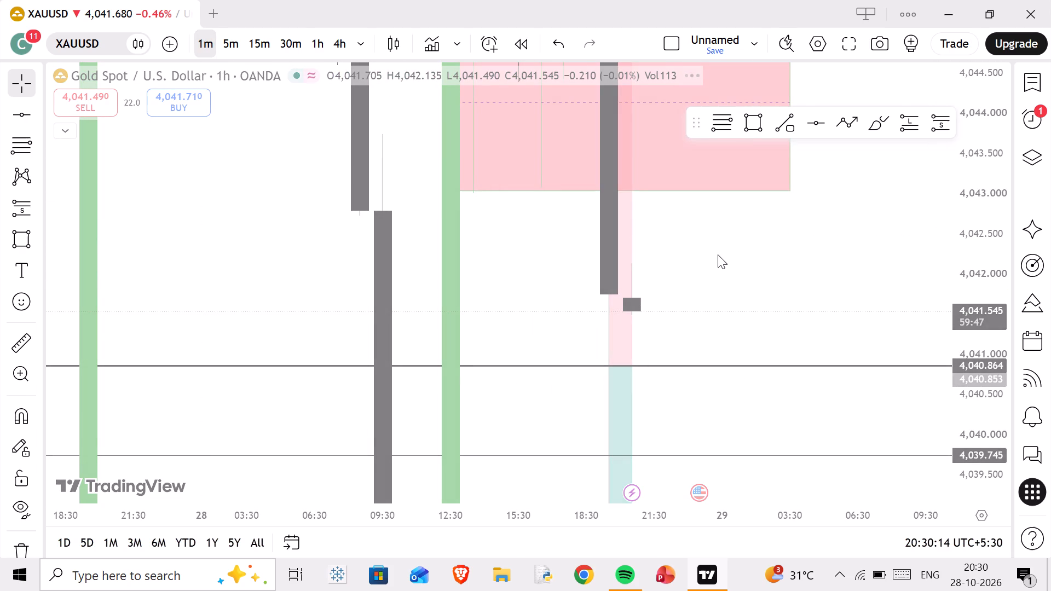
pyautogui.scroll(-8, 653, 273)
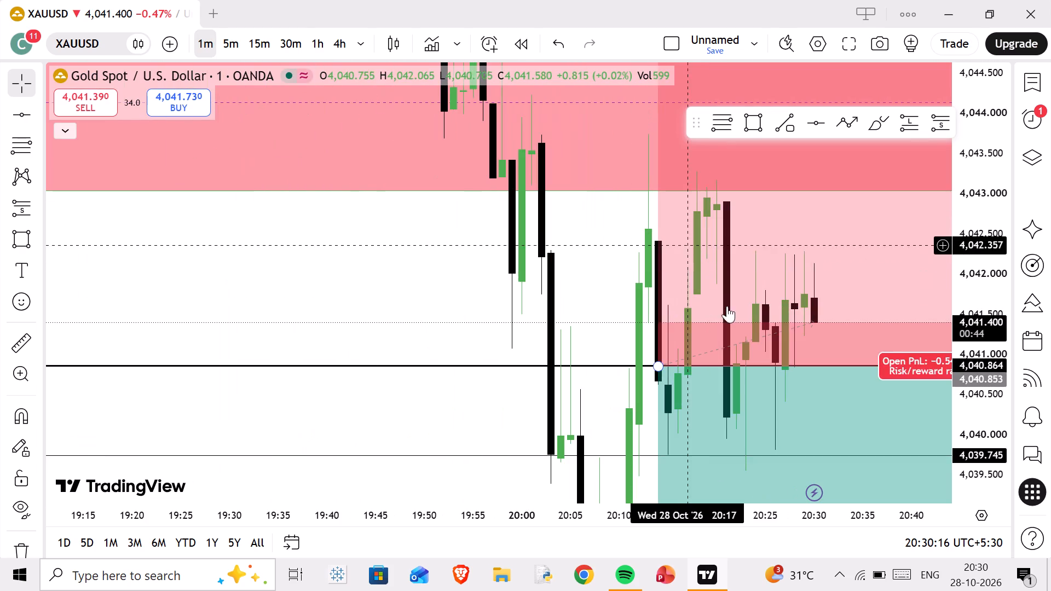
pyautogui.scroll(-20, 976, 317)
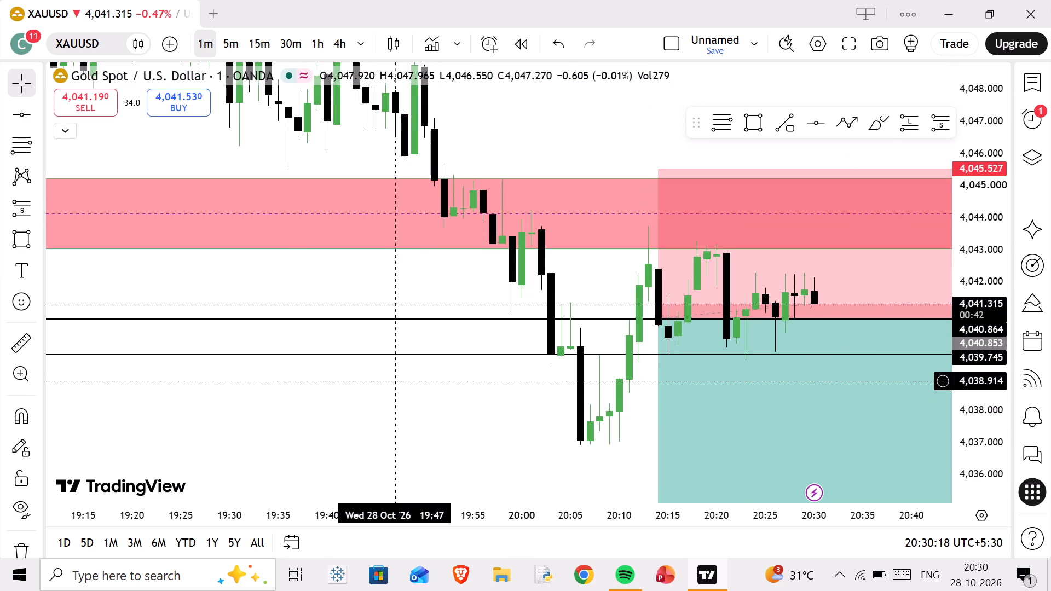
pyautogui.moveTo(449, 398); pyautogui.dragTo(89, 379)
pyautogui.scroll(-10, 105, 364)
pyautogui.moveTo(507, 381); pyautogui.dragTo(34, 346)
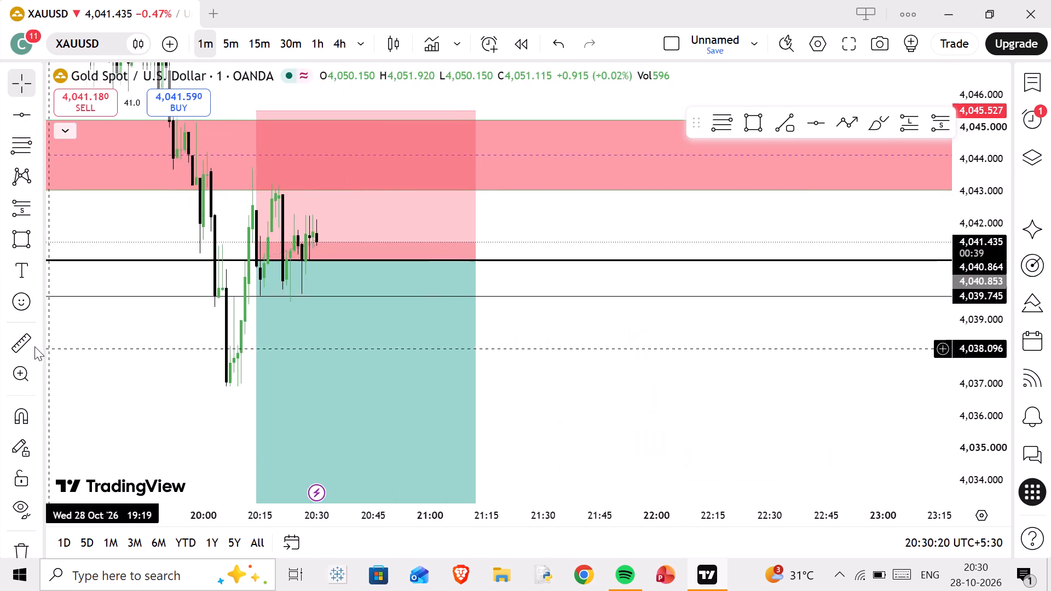
pyautogui.moveTo(34, 346); pyautogui.dragTo(34, 346)
pyautogui.scroll(1, 596, 381)
pyautogui.moveTo(557, 362); pyautogui.dragTo(987, 337)
pyautogui.scroll(5, 951, 353)
pyautogui.scroll(2, 865, 363)
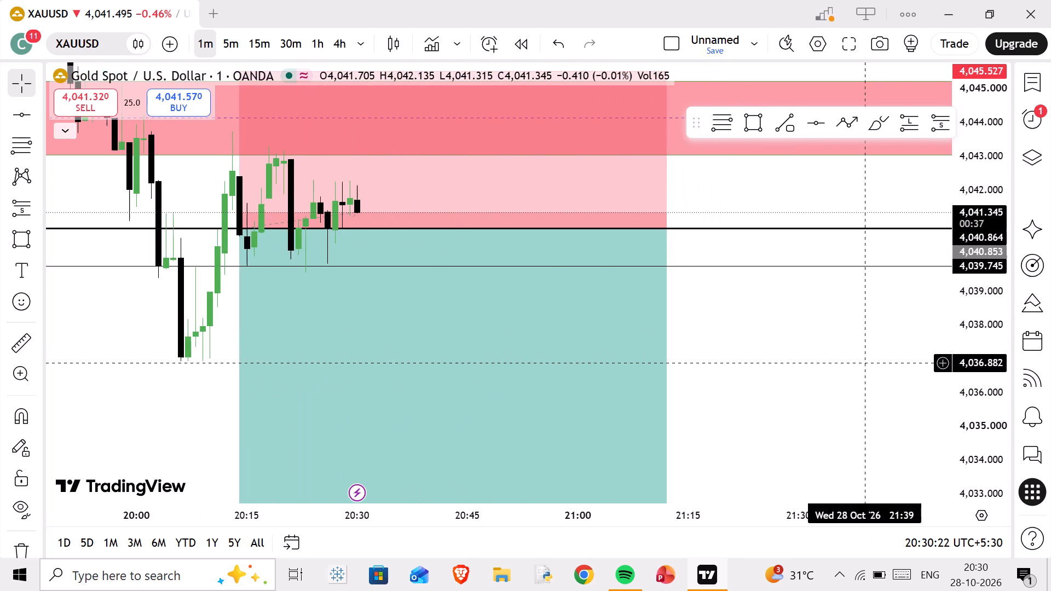
pyautogui.scroll(-4, 955, 333)
pyautogui.moveTo(853, 349); pyautogui.dragTo(931, 375)
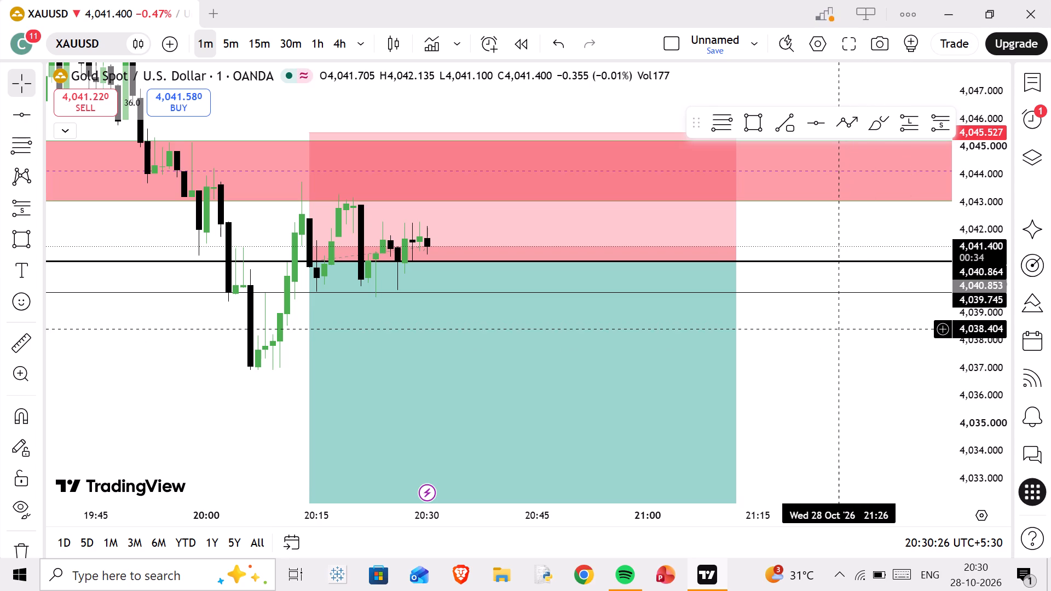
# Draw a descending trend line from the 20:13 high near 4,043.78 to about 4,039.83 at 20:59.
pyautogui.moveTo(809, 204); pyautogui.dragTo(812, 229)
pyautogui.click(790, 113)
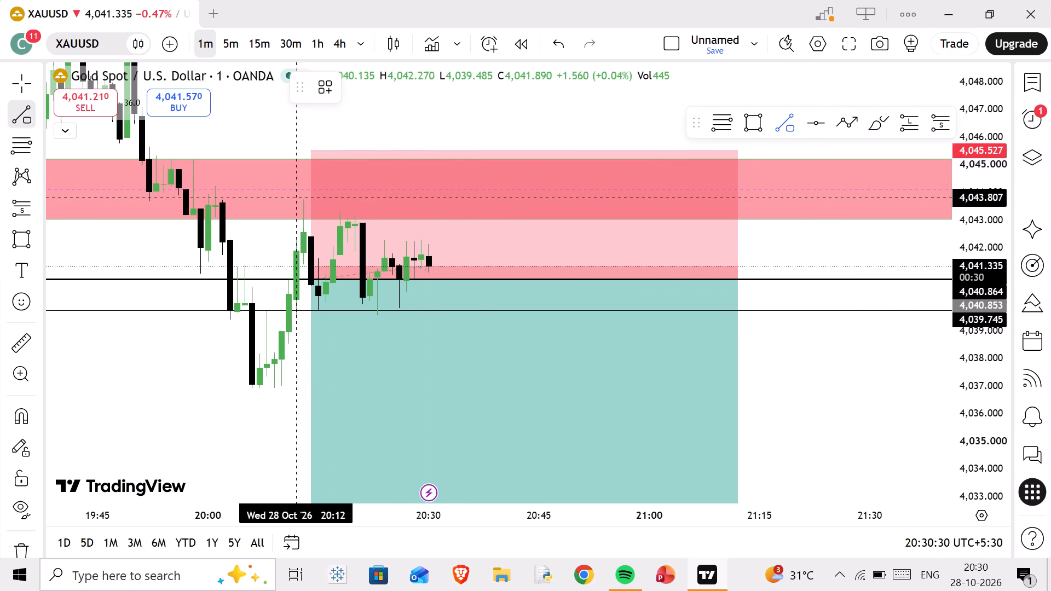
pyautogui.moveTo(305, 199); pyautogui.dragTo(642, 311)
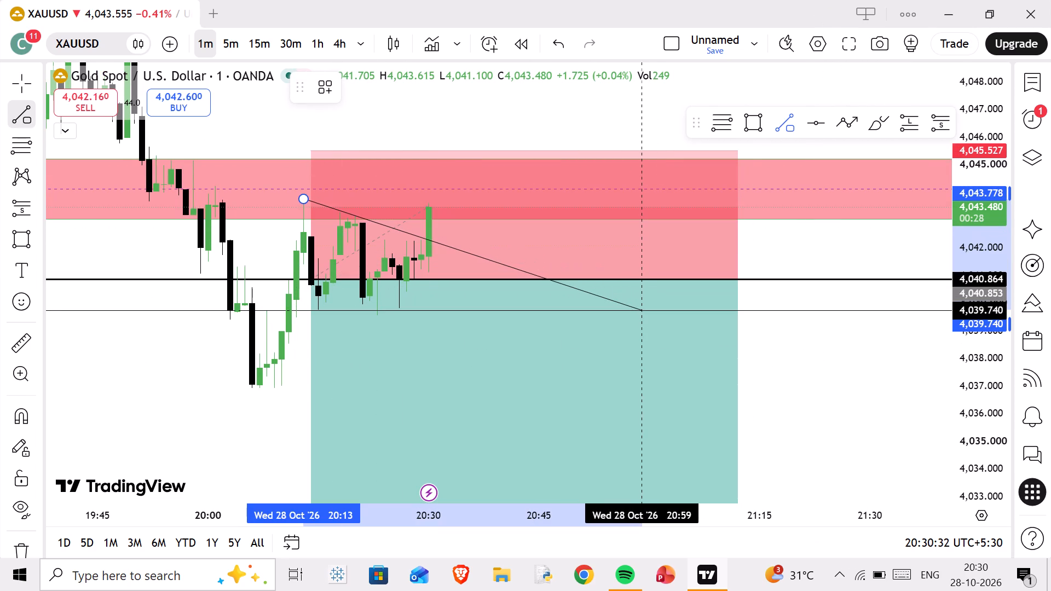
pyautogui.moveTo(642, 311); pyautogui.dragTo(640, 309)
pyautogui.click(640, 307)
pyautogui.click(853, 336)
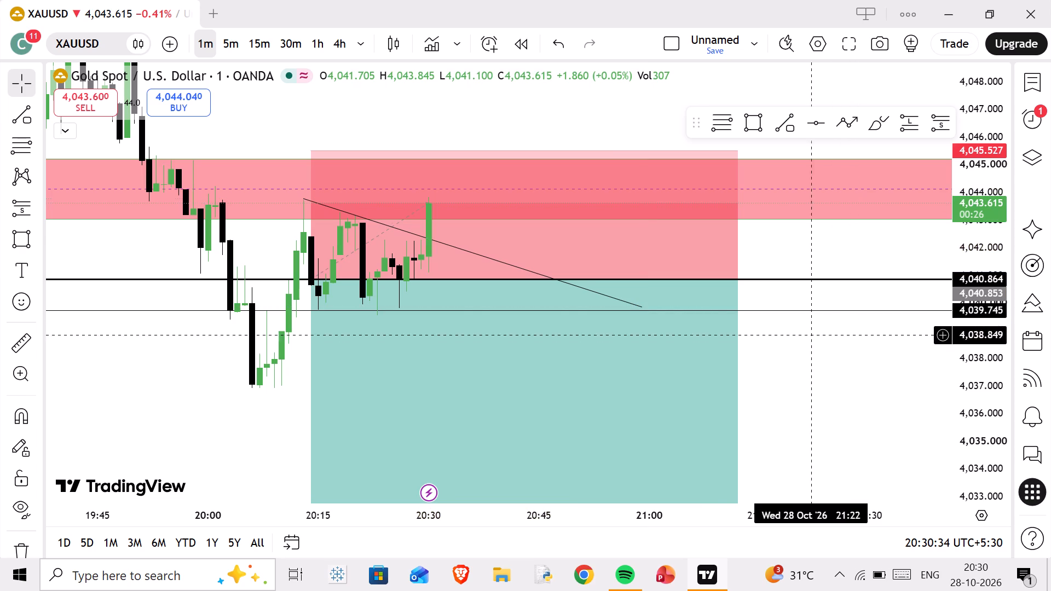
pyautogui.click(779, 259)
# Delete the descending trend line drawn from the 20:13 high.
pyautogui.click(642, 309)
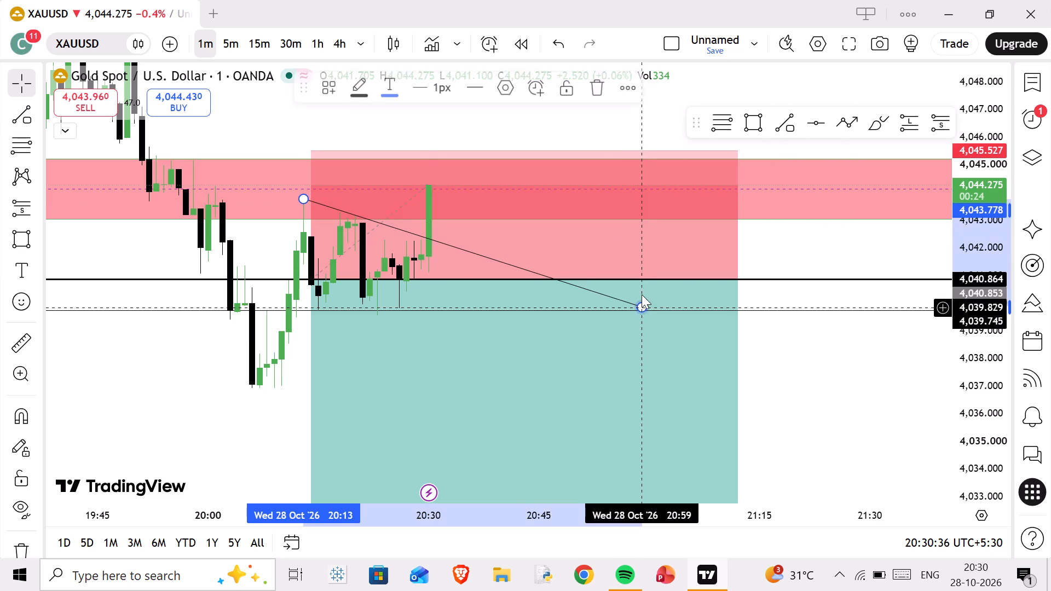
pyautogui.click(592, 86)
# Examine the current 1-minute candle's move within the red supply zone relative to the short's stop.
pyautogui.scroll(-2, 784, 279)
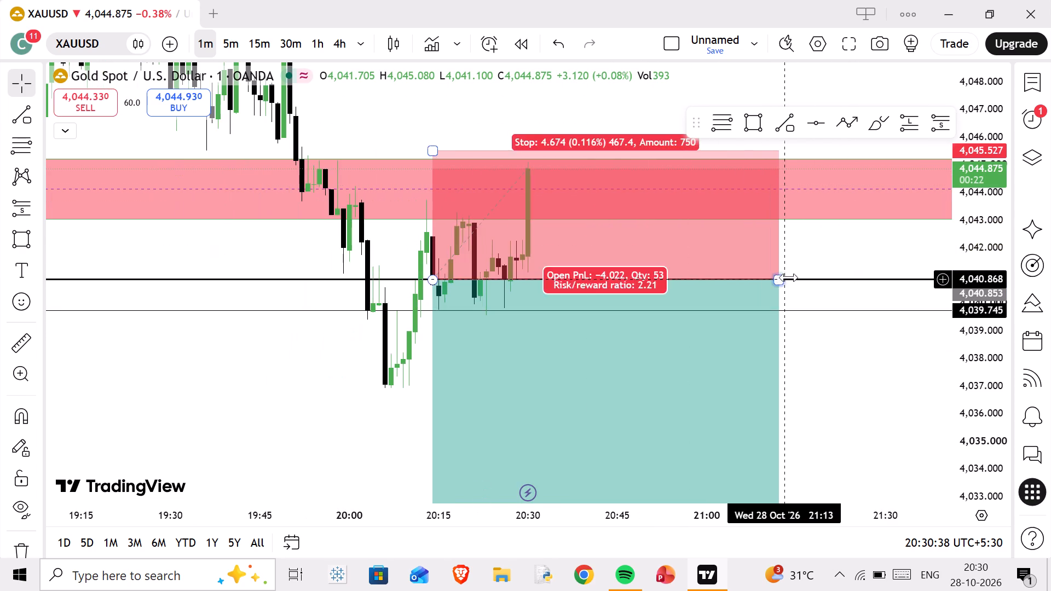
pyautogui.moveTo(816, 236); pyautogui.dragTo(795, 312)
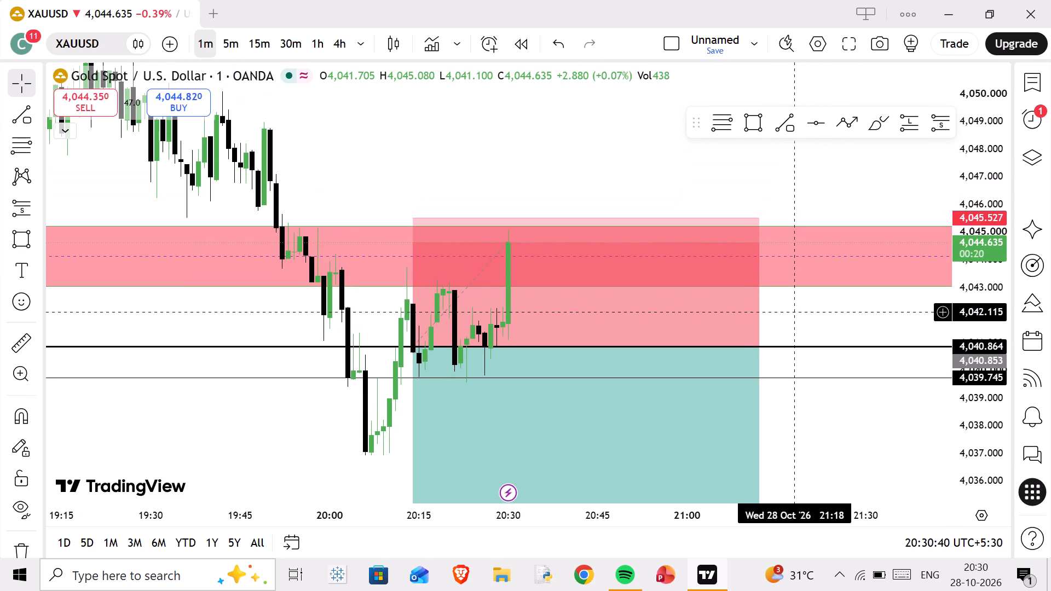
pyautogui.scroll(2, 979, 337)
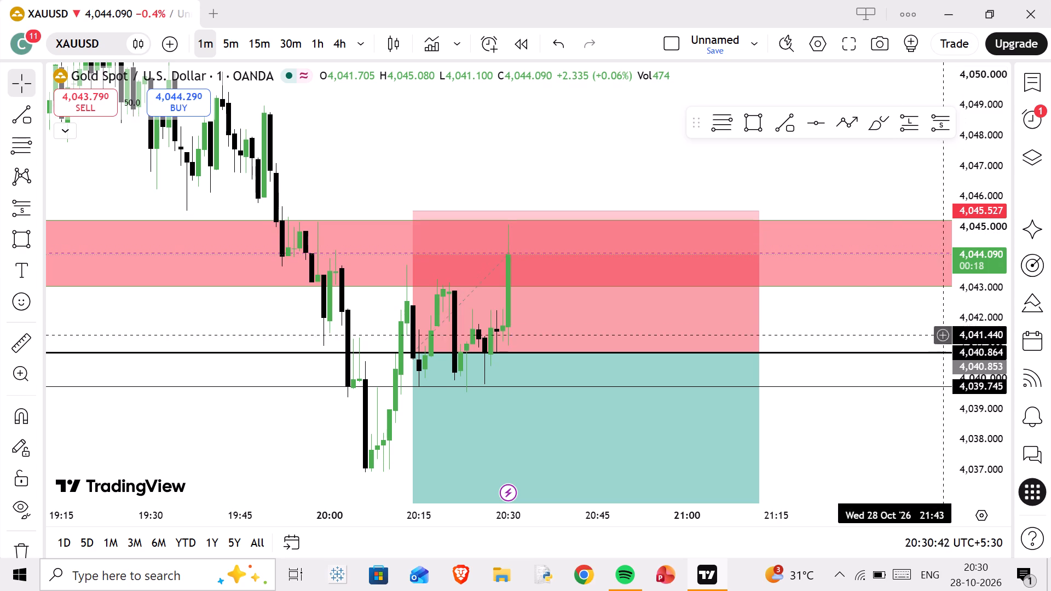
pyautogui.click(820, 318)
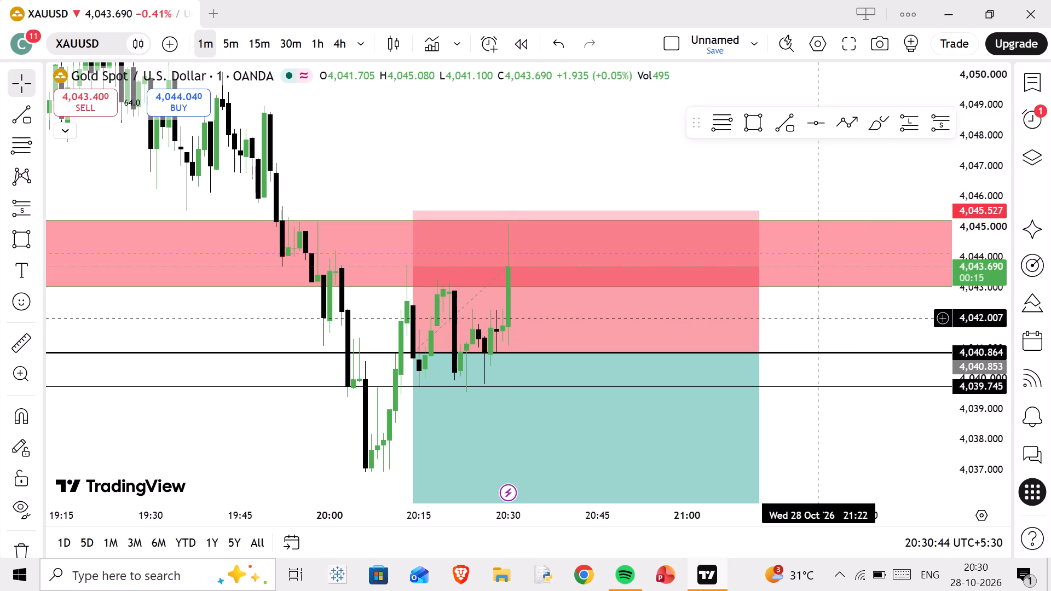
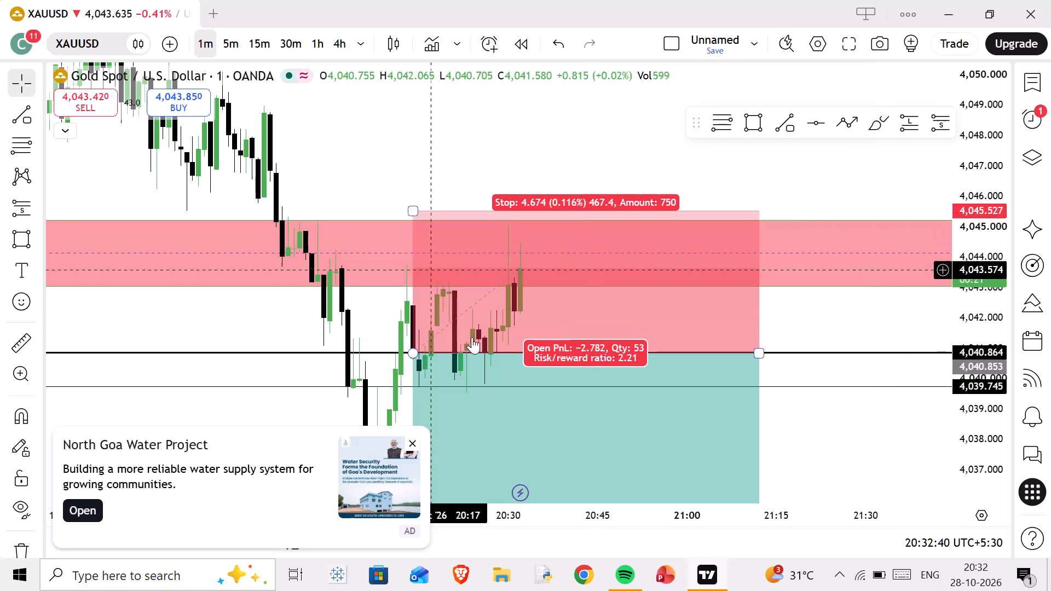
# Close the advertisement that covers part of the chart.
pyautogui.click(418, 432)
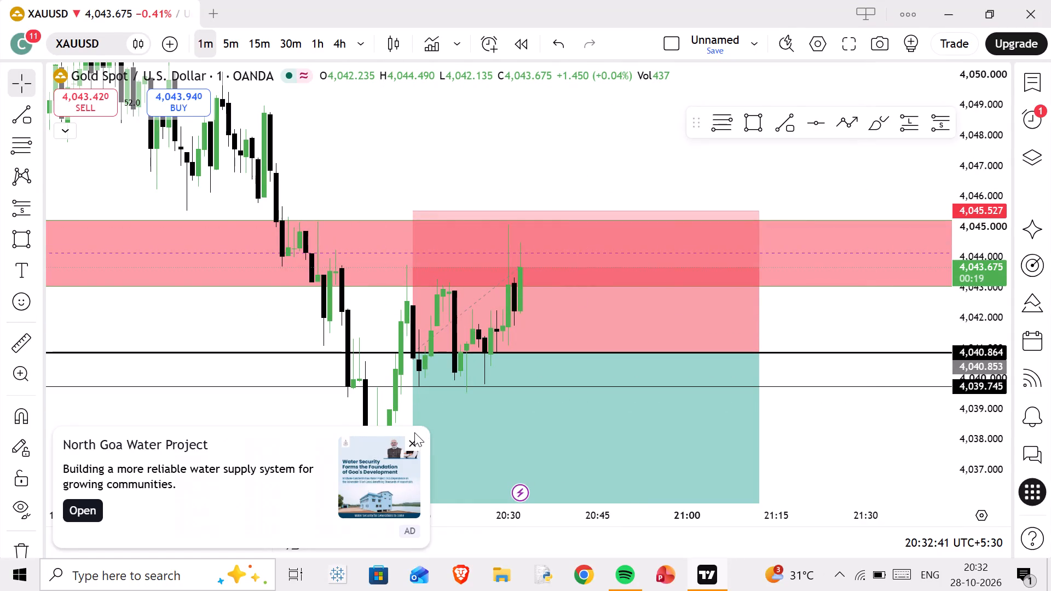
pyautogui.click(413, 439)
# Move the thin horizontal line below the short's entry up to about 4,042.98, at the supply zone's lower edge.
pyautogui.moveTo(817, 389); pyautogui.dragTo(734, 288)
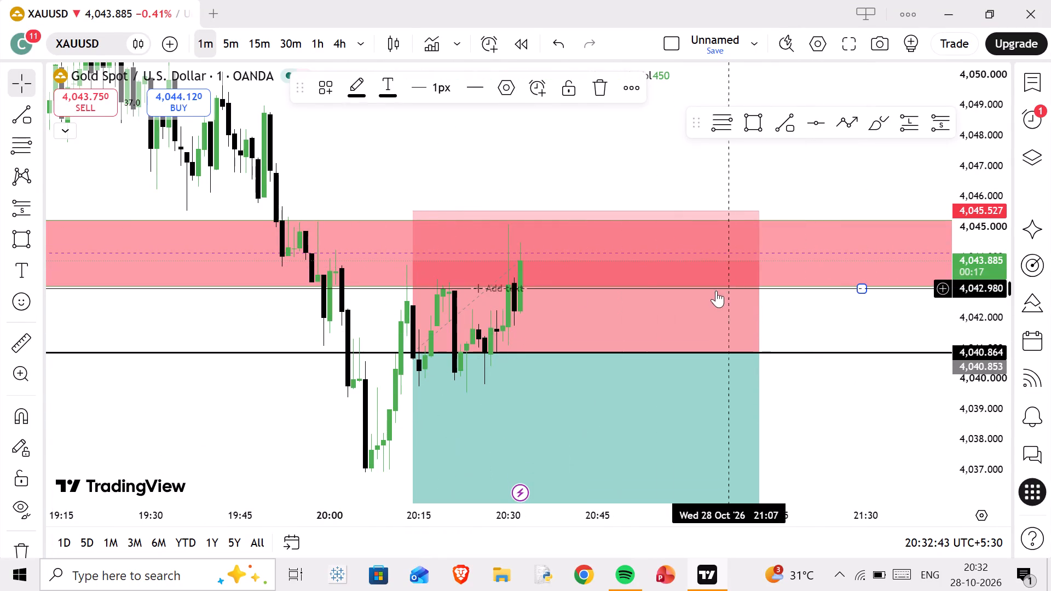
# Remove all drawings from the XAUUSD chart, including the short position, supply zone and horizontal lines.
pyautogui.scroll(-4, 715, 292)
pyautogui.moveTo(891, 395); pyautogui.dragTo(499, 249)
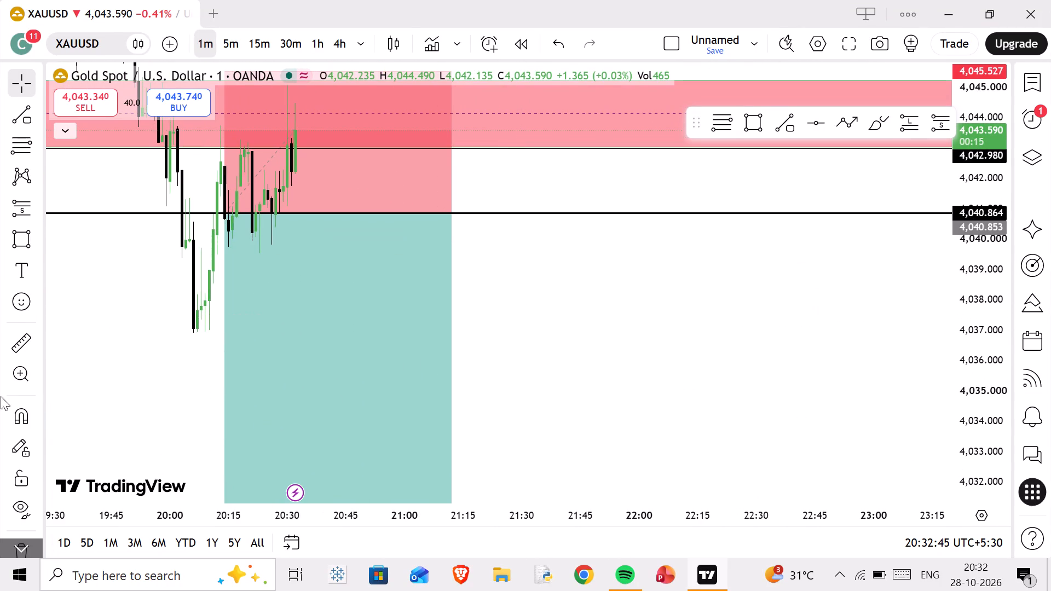
pyautogui.scroll(-2, 31, 525)
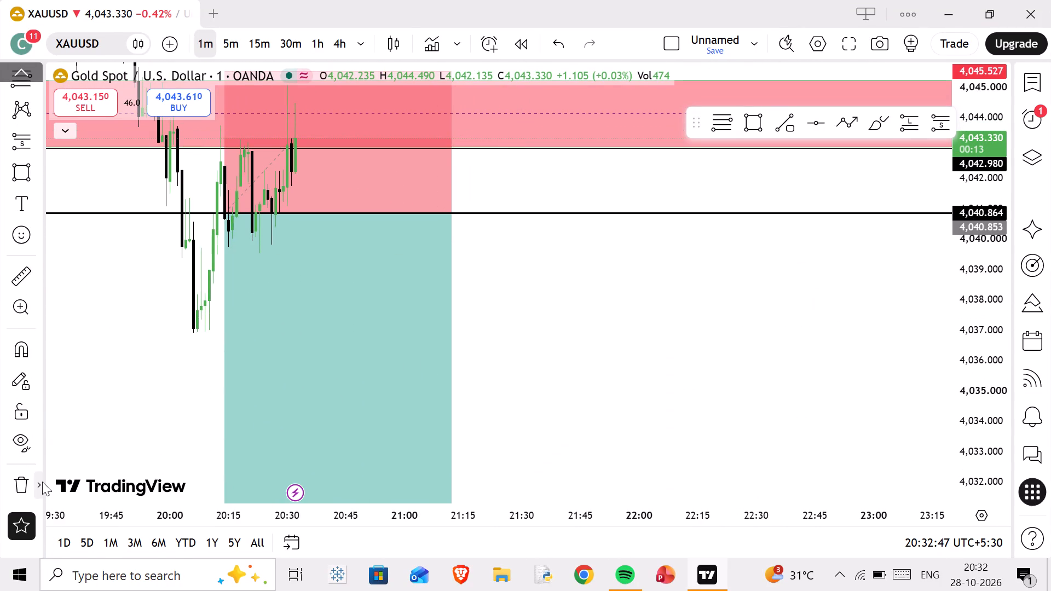
pyautogui.click(42, 482)
pyautogui.click(88, 448)
# Switch XAUUSD to the 15-minute timeframe.
pyautogui.moveTo(407, 297); pyautogui.dragTo(675, 449)
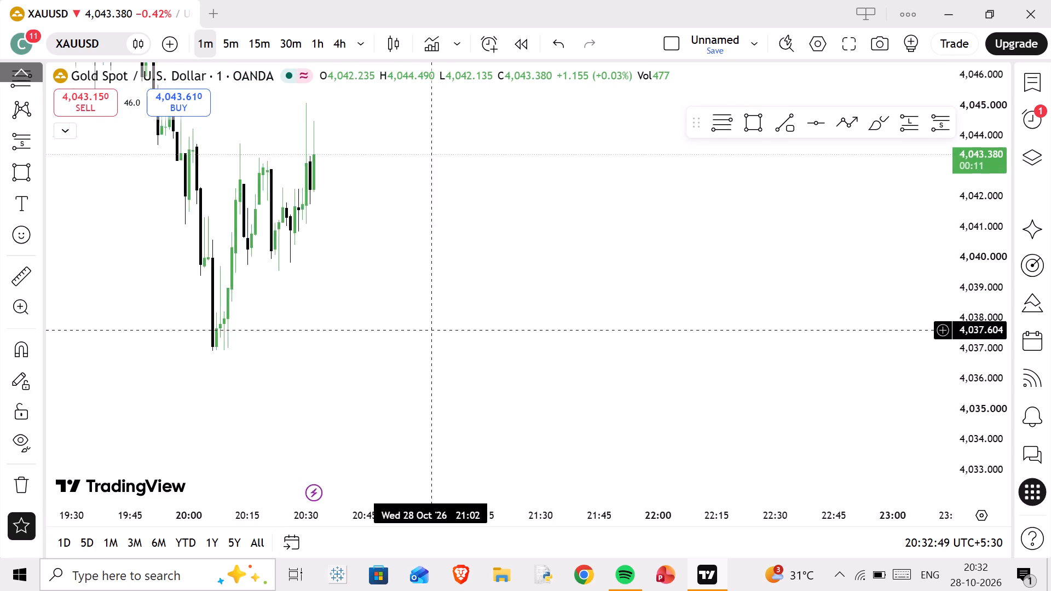
pyautogui.moveTo(675, 449); pyautogui.dragTo(798, 476)
pyautogui.scroll(5, 783, 402)
pyautogui.click(251, 49)
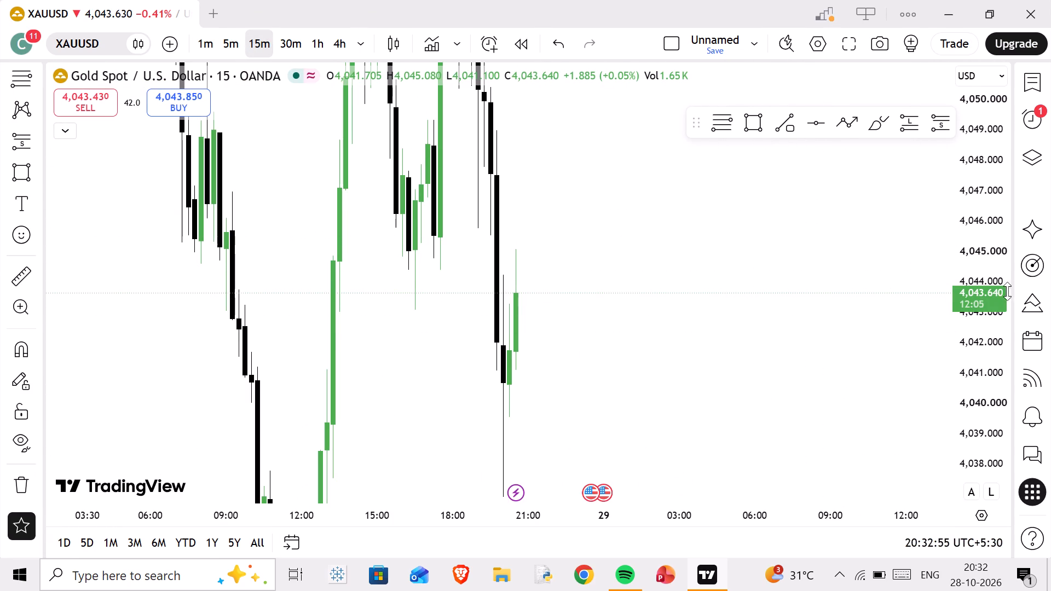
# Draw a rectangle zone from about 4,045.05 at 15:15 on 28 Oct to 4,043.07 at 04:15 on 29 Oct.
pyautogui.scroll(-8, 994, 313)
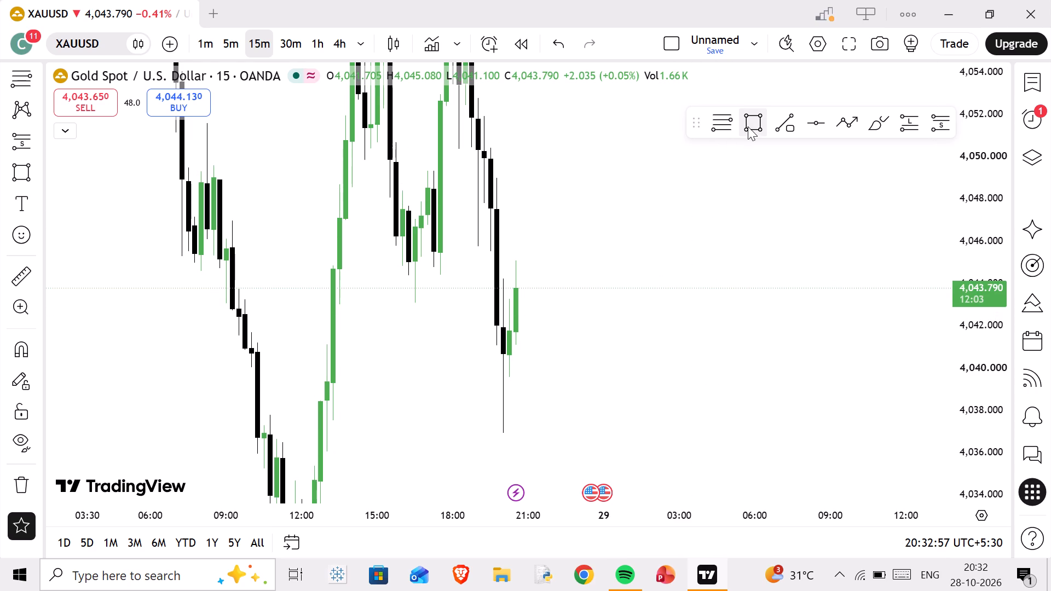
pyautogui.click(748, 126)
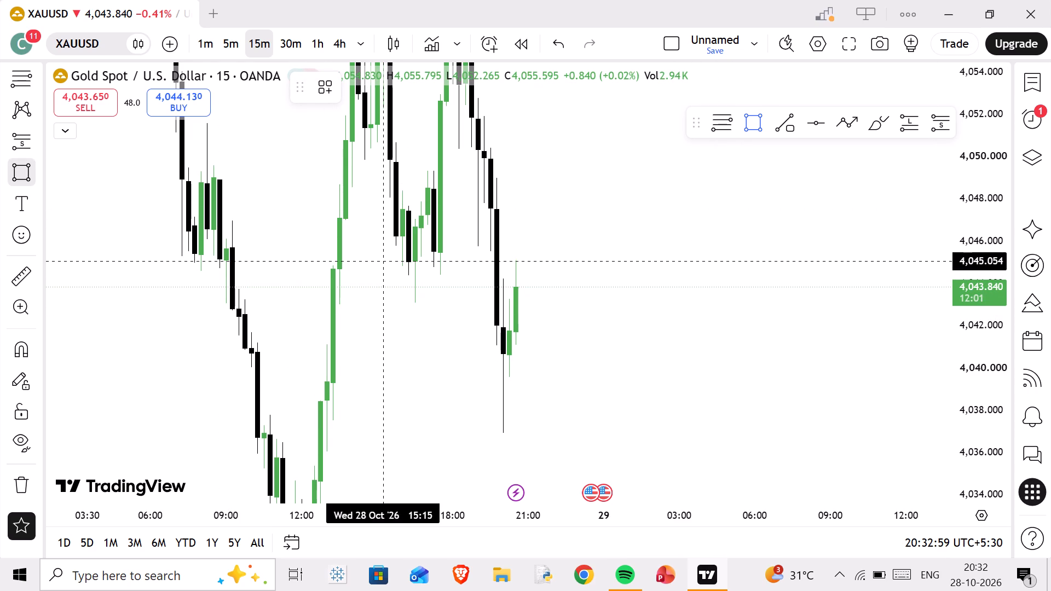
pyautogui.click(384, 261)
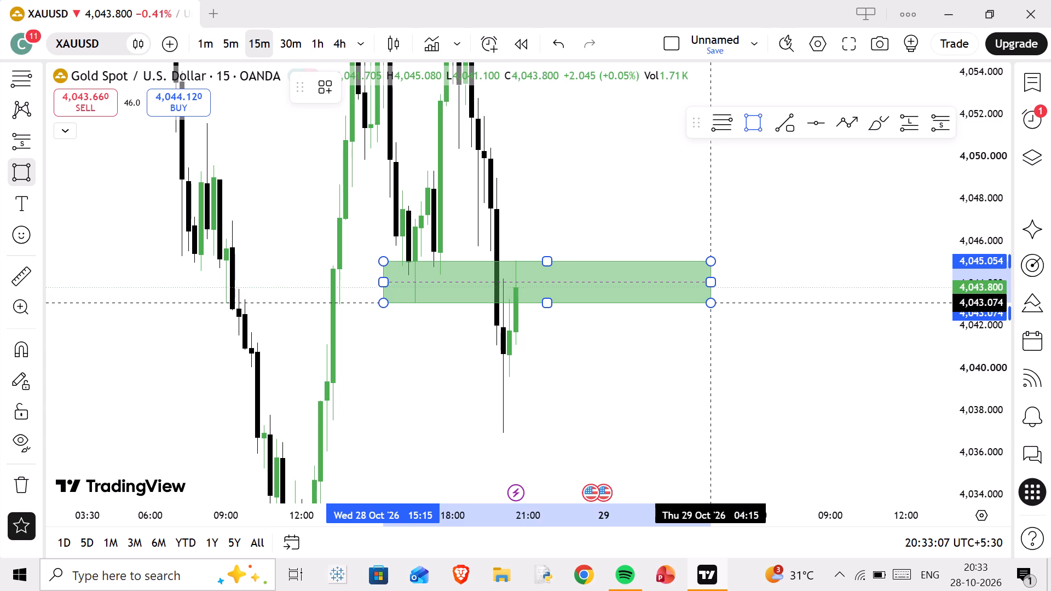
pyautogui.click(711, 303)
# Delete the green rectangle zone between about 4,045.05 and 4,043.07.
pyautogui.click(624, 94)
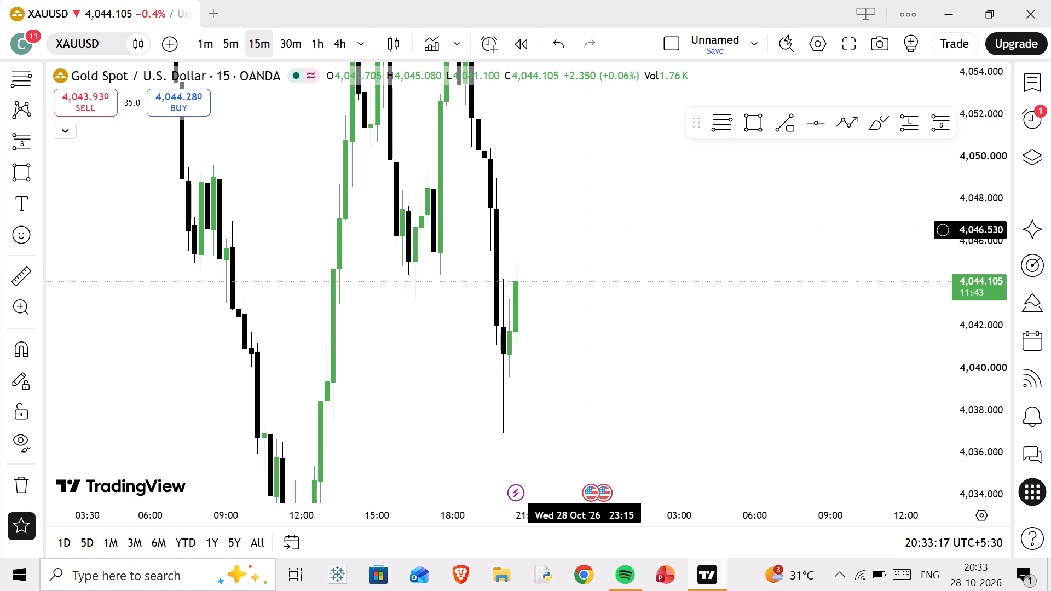
# Check XAUUSD on the 1-hour timeframe, returning to the 15-minute timeframe.
pyautogui.moveTo(587, 230); pyautogui.dragTo(581, 279)
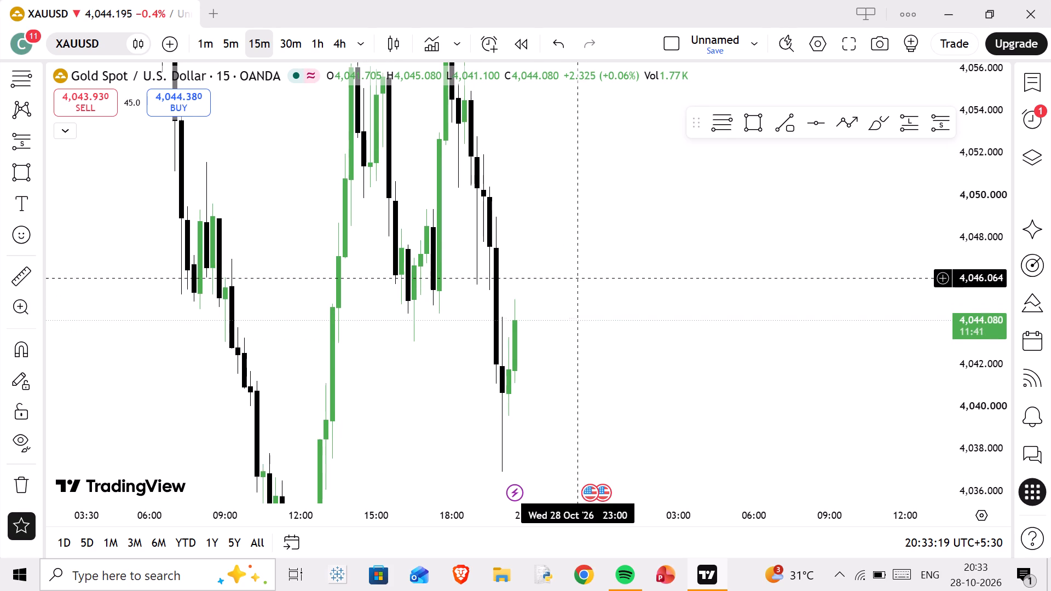
pyautogui.scroll(-9, 978, 291)
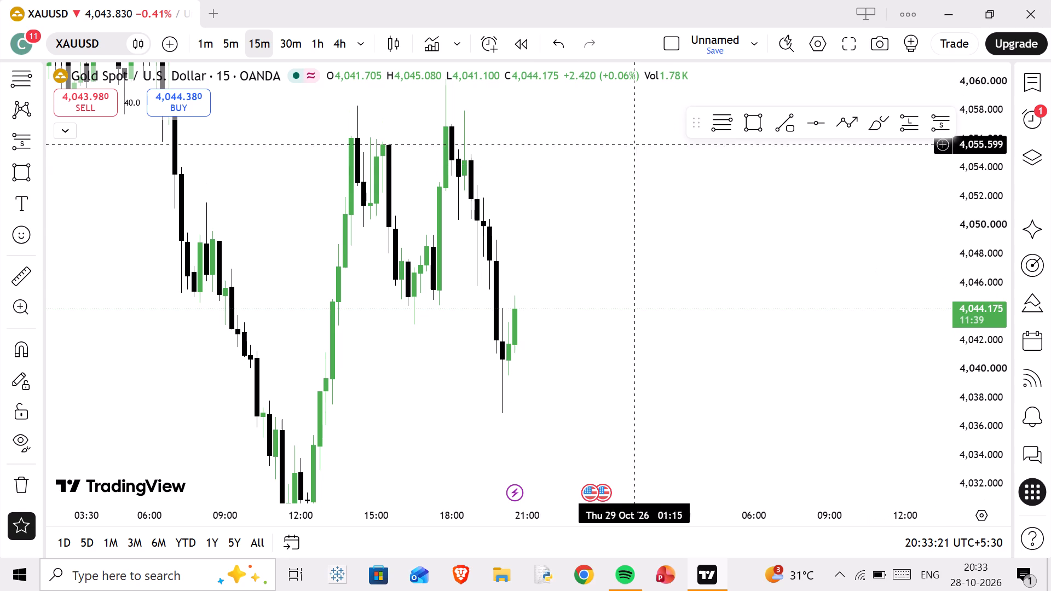
pyautogui.click(328, 47)
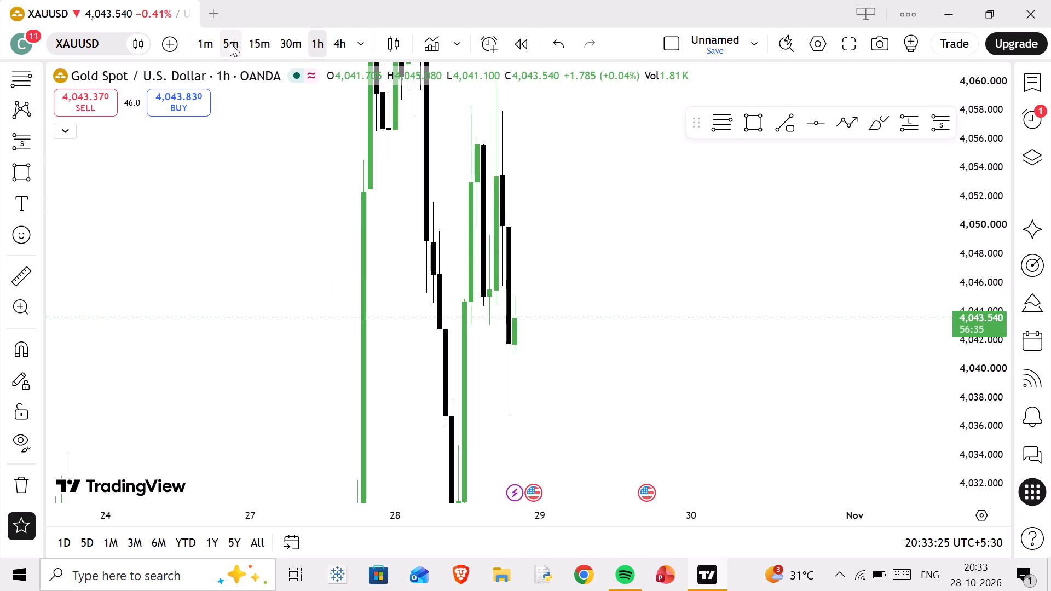
pyautogui.click(259, 43)
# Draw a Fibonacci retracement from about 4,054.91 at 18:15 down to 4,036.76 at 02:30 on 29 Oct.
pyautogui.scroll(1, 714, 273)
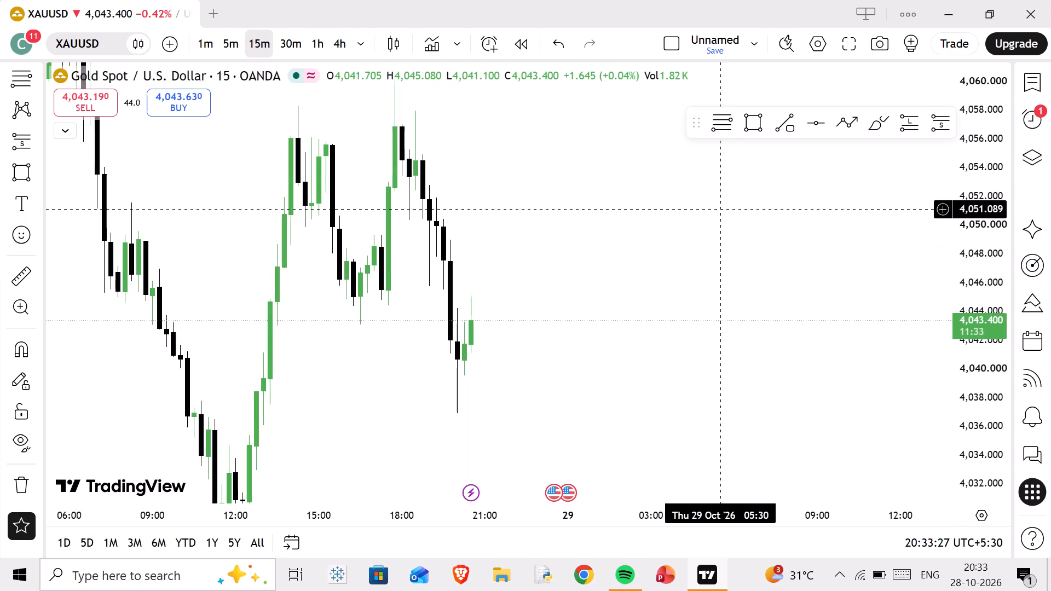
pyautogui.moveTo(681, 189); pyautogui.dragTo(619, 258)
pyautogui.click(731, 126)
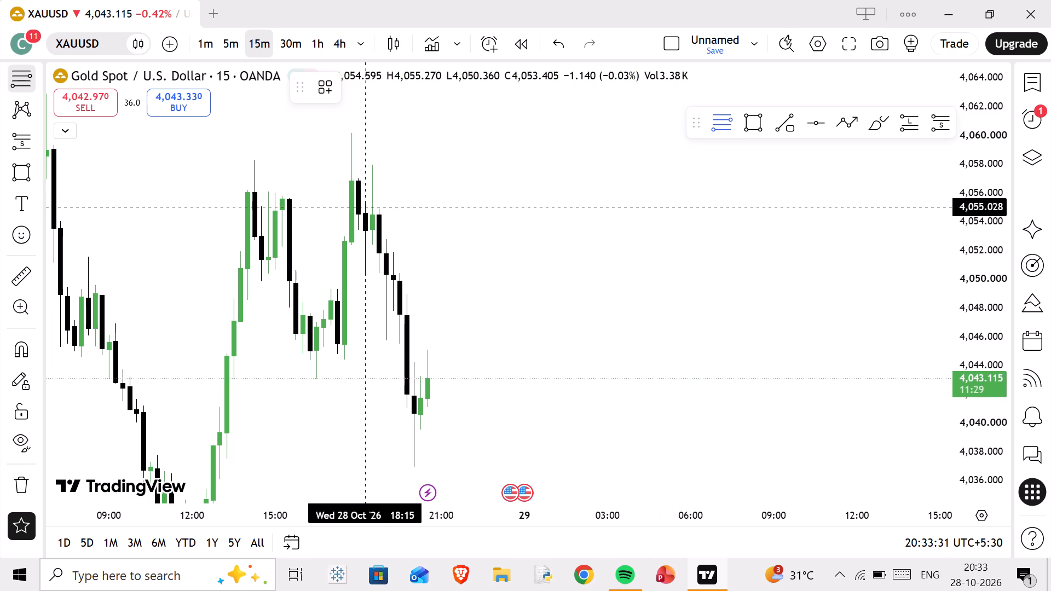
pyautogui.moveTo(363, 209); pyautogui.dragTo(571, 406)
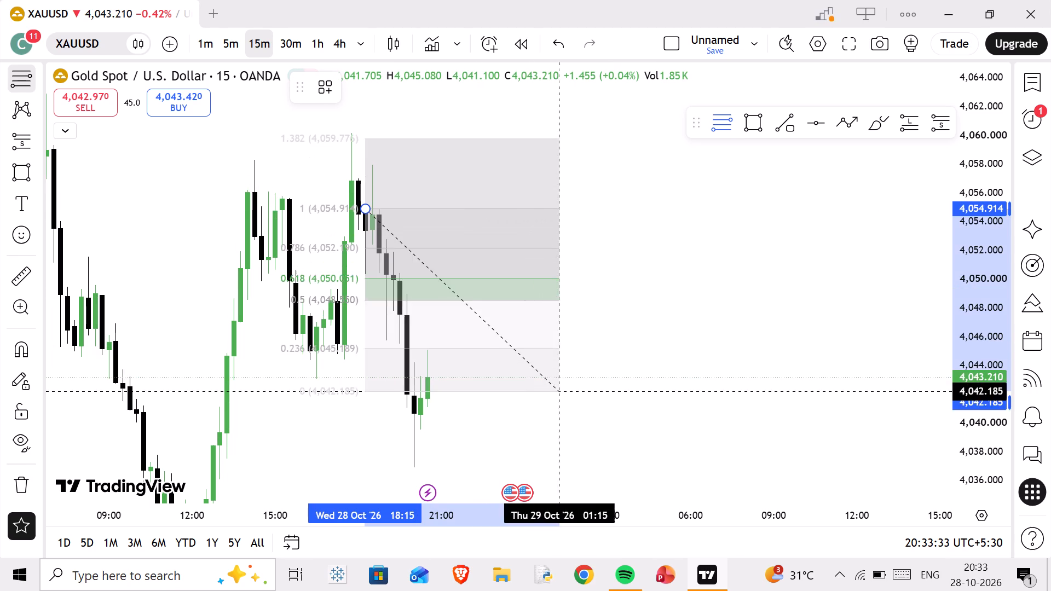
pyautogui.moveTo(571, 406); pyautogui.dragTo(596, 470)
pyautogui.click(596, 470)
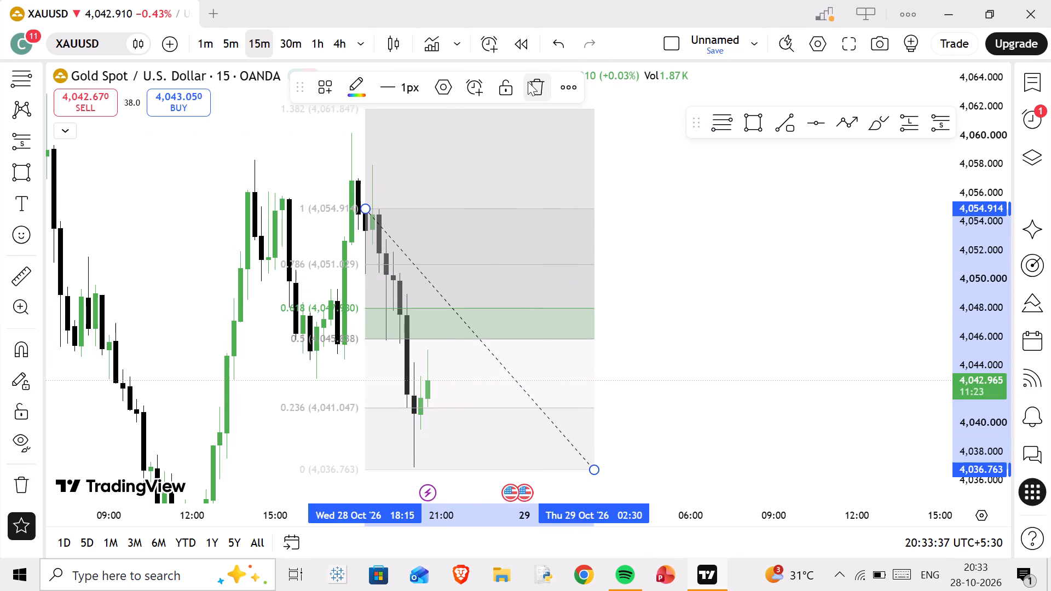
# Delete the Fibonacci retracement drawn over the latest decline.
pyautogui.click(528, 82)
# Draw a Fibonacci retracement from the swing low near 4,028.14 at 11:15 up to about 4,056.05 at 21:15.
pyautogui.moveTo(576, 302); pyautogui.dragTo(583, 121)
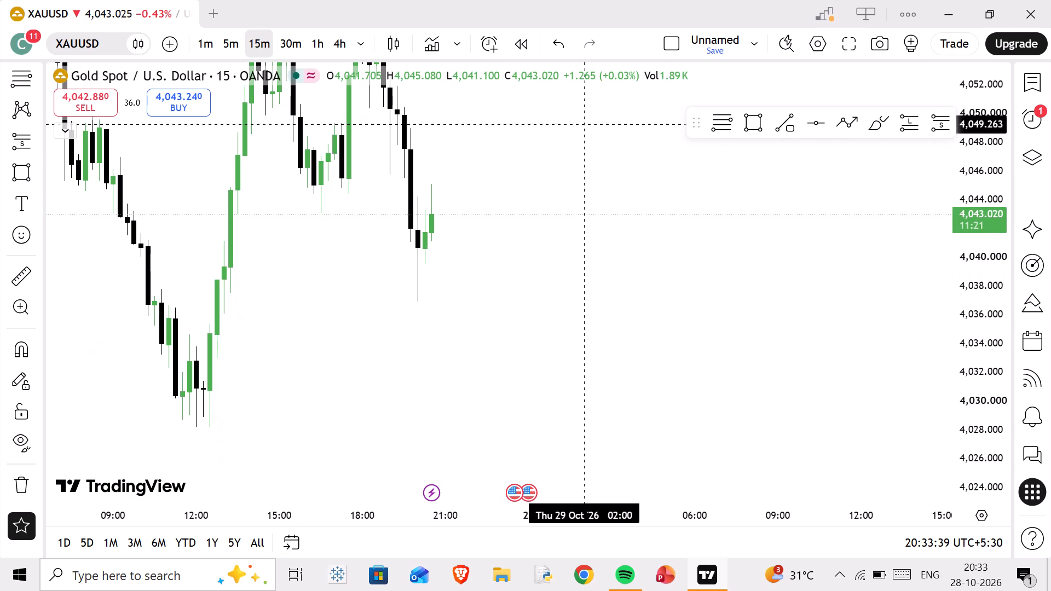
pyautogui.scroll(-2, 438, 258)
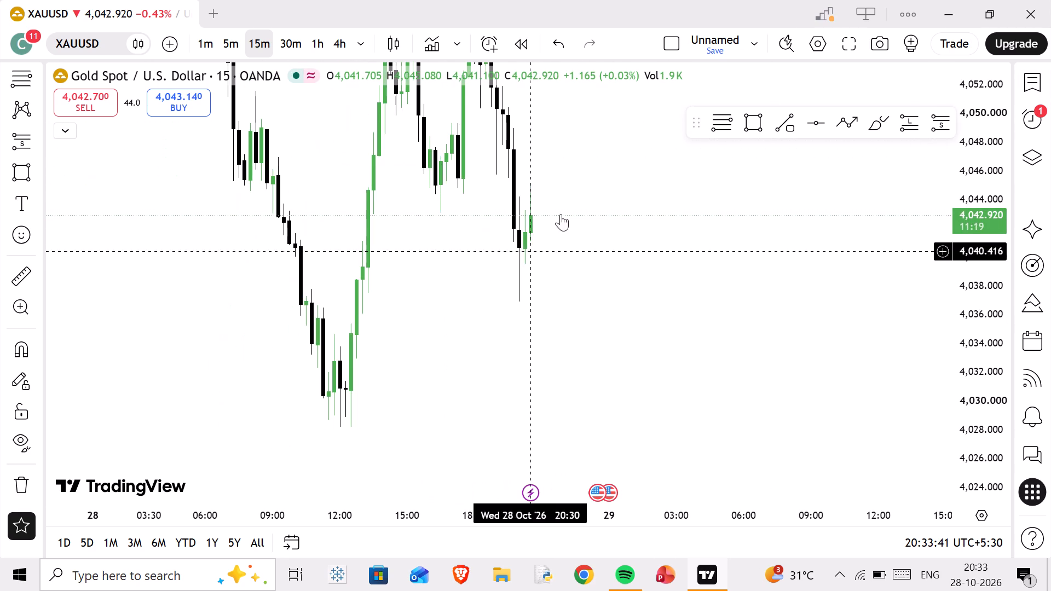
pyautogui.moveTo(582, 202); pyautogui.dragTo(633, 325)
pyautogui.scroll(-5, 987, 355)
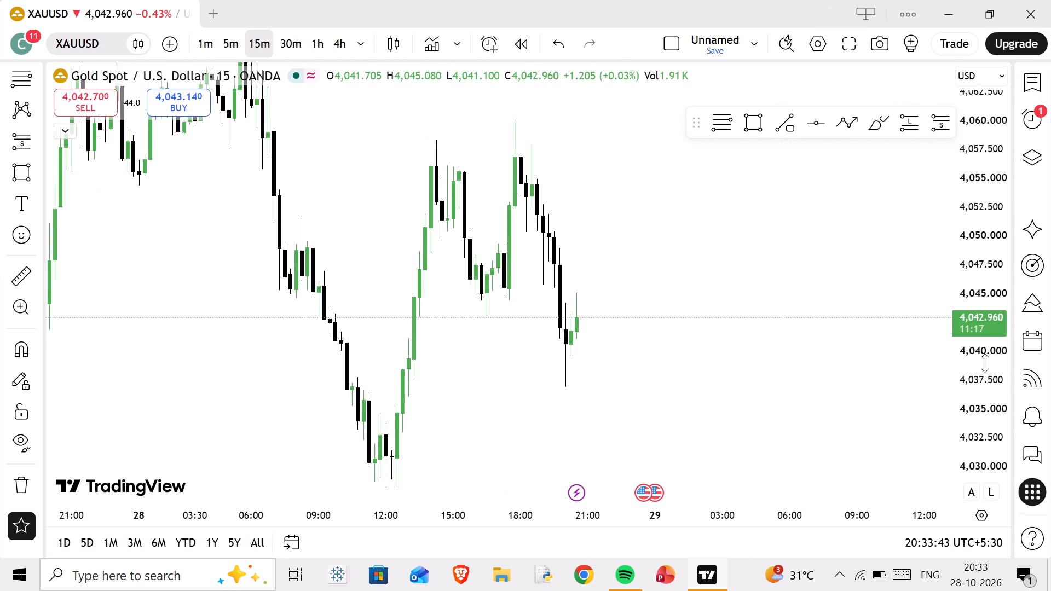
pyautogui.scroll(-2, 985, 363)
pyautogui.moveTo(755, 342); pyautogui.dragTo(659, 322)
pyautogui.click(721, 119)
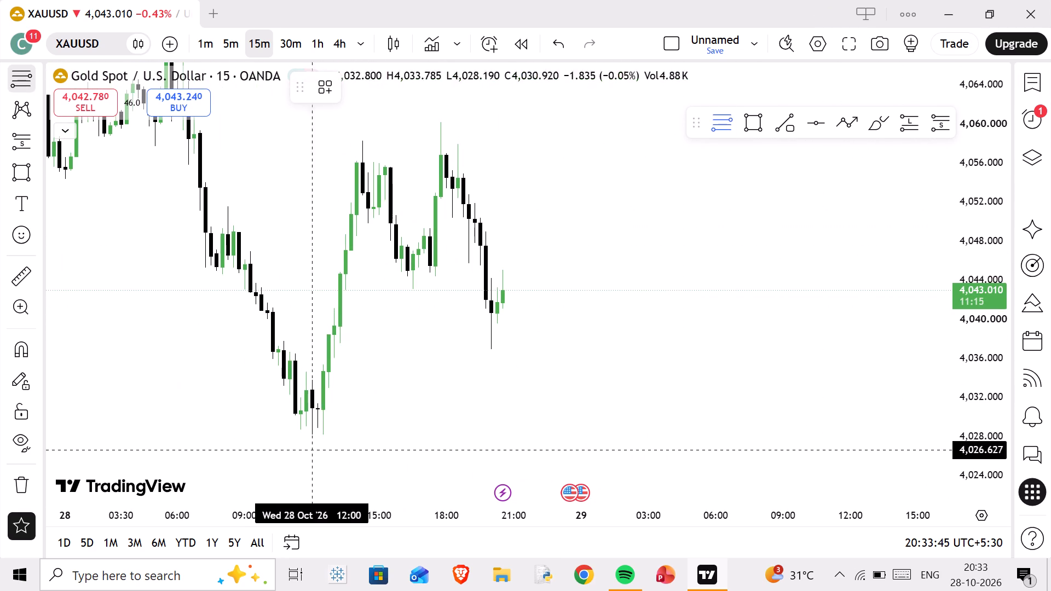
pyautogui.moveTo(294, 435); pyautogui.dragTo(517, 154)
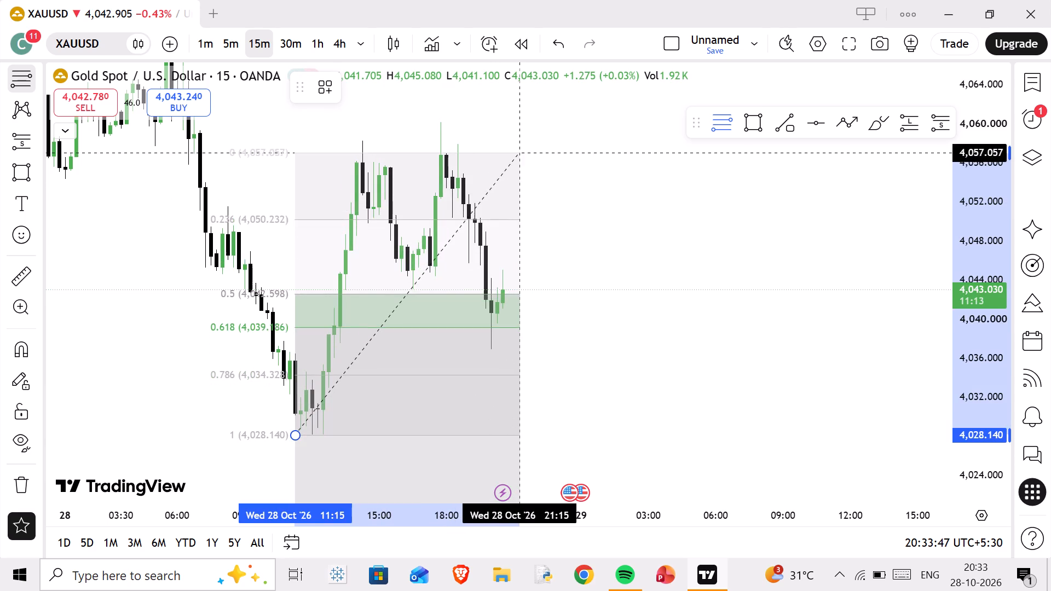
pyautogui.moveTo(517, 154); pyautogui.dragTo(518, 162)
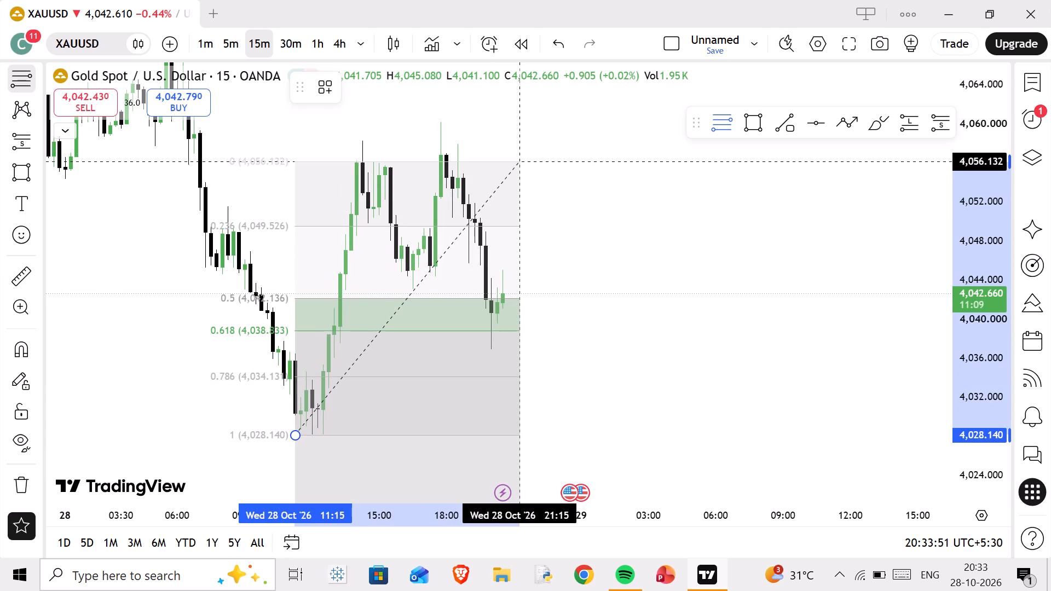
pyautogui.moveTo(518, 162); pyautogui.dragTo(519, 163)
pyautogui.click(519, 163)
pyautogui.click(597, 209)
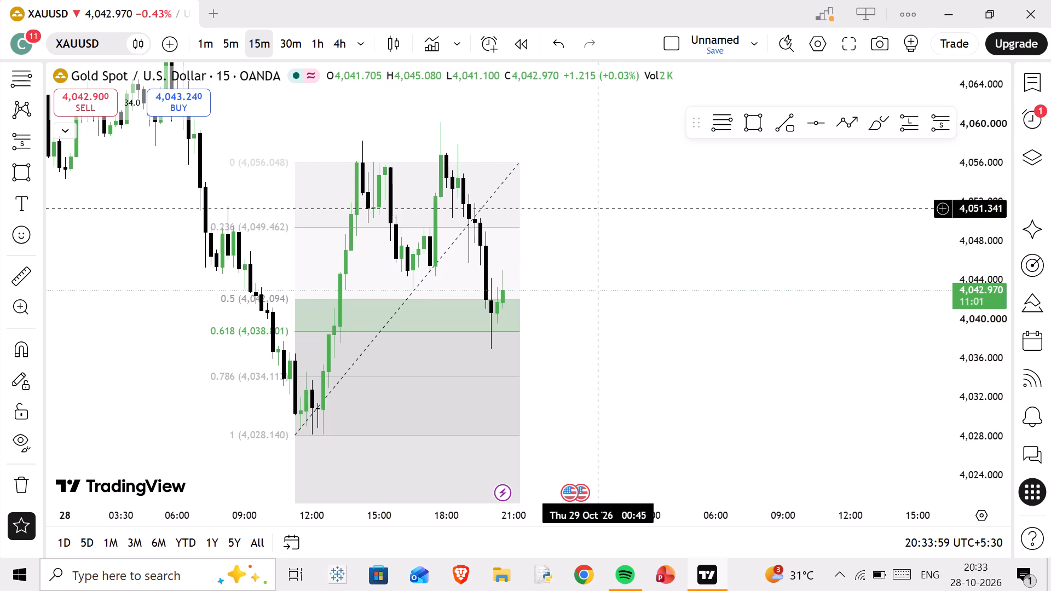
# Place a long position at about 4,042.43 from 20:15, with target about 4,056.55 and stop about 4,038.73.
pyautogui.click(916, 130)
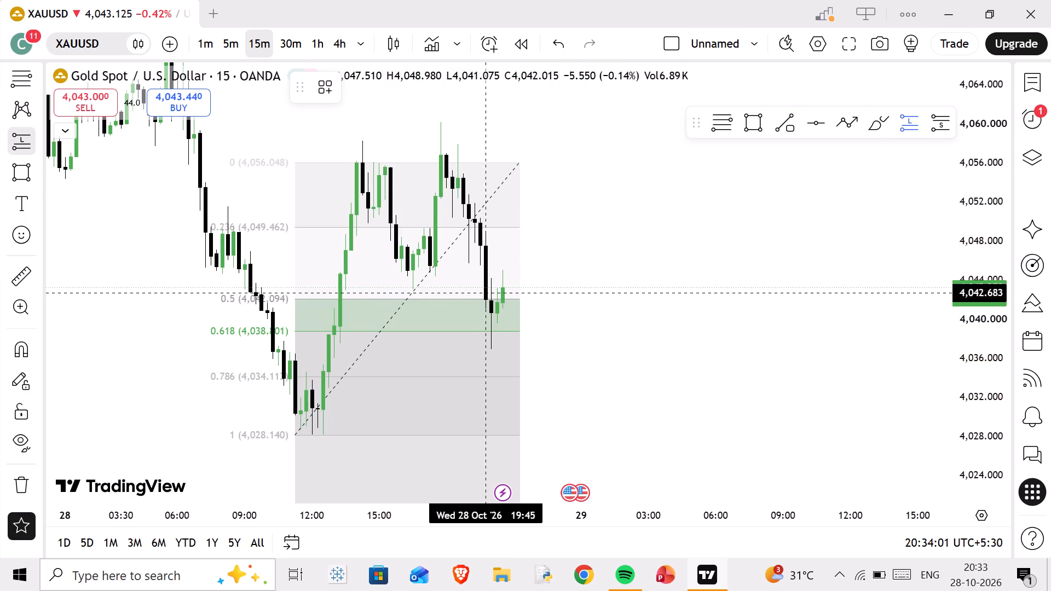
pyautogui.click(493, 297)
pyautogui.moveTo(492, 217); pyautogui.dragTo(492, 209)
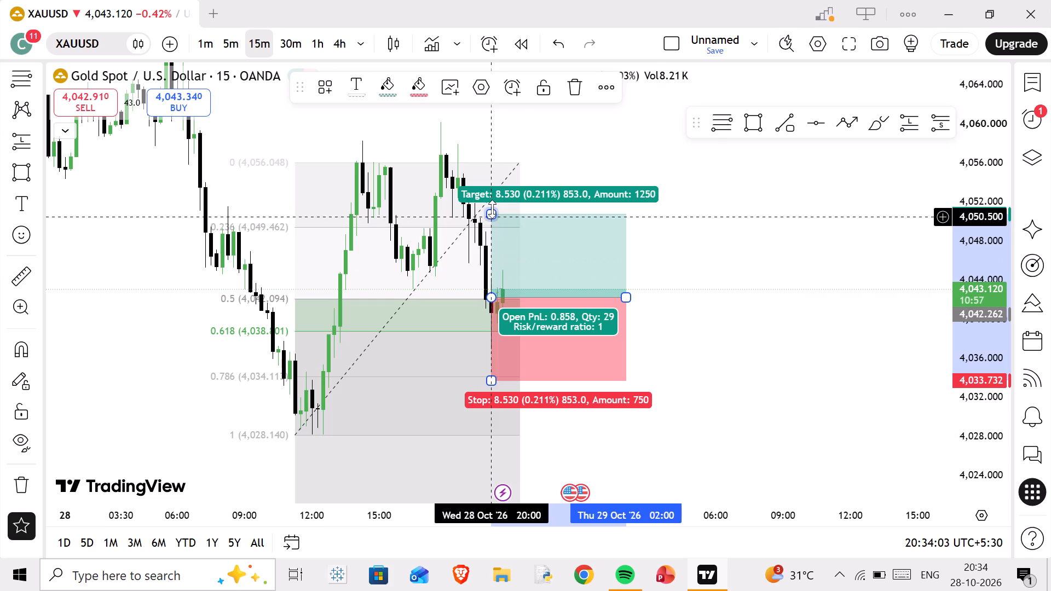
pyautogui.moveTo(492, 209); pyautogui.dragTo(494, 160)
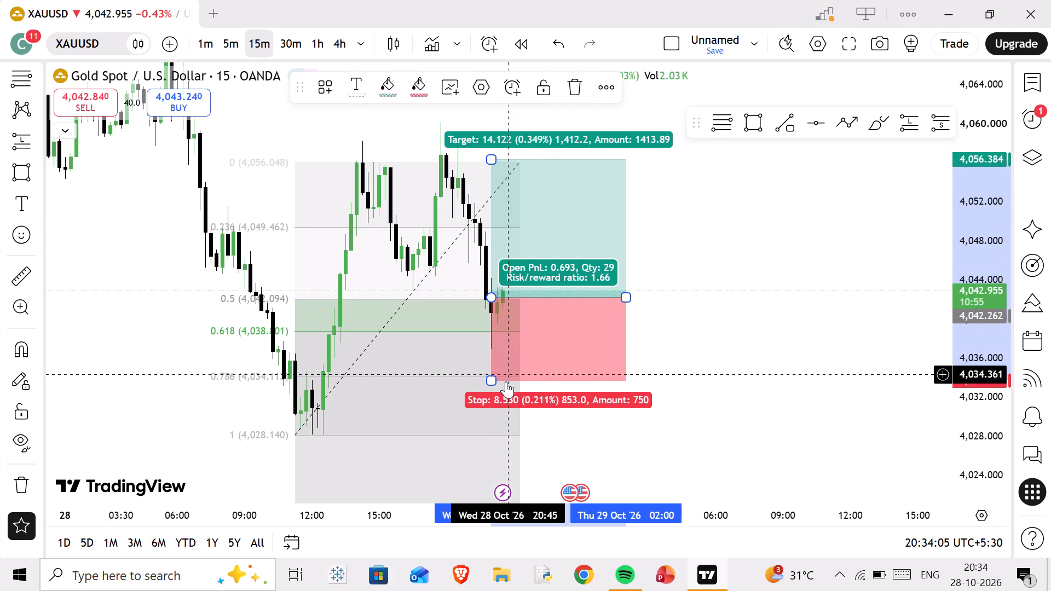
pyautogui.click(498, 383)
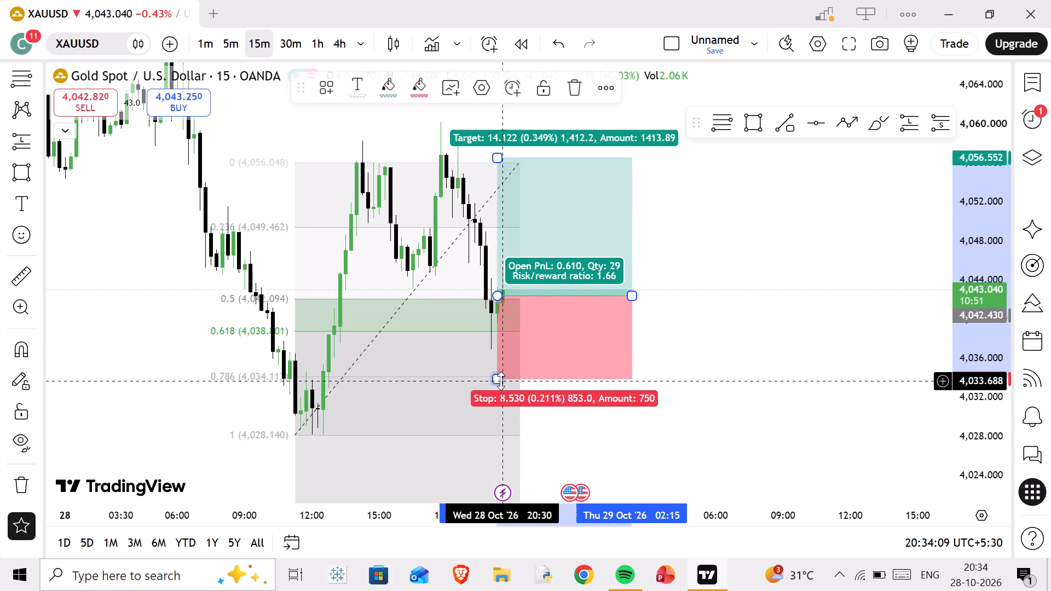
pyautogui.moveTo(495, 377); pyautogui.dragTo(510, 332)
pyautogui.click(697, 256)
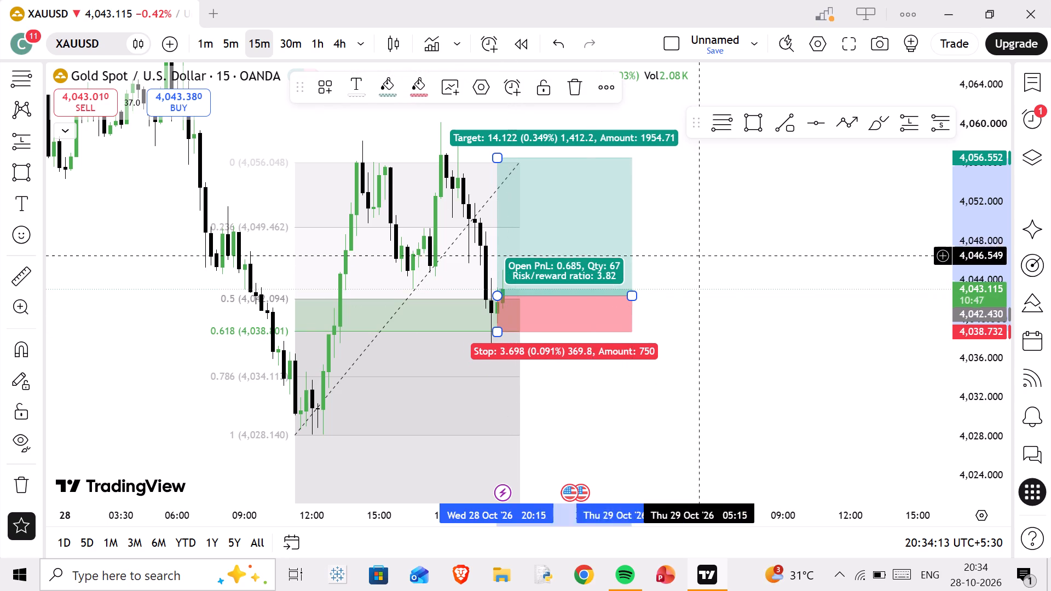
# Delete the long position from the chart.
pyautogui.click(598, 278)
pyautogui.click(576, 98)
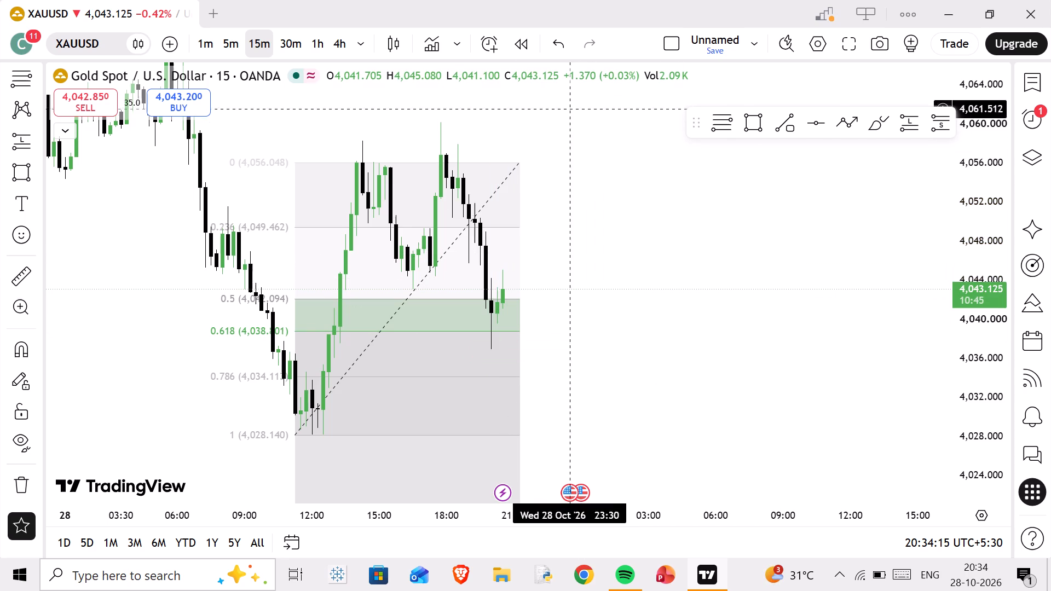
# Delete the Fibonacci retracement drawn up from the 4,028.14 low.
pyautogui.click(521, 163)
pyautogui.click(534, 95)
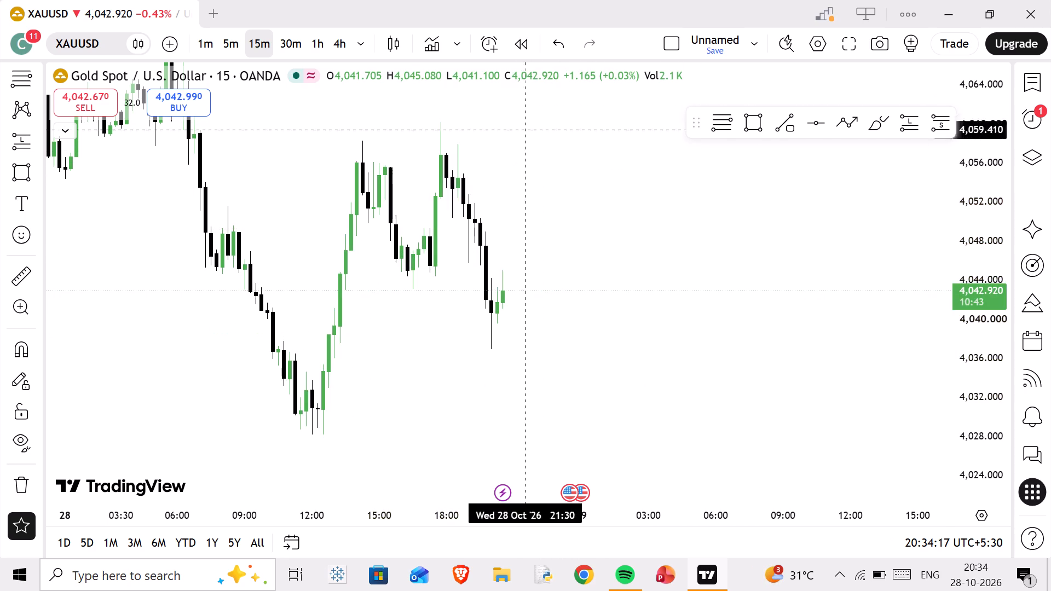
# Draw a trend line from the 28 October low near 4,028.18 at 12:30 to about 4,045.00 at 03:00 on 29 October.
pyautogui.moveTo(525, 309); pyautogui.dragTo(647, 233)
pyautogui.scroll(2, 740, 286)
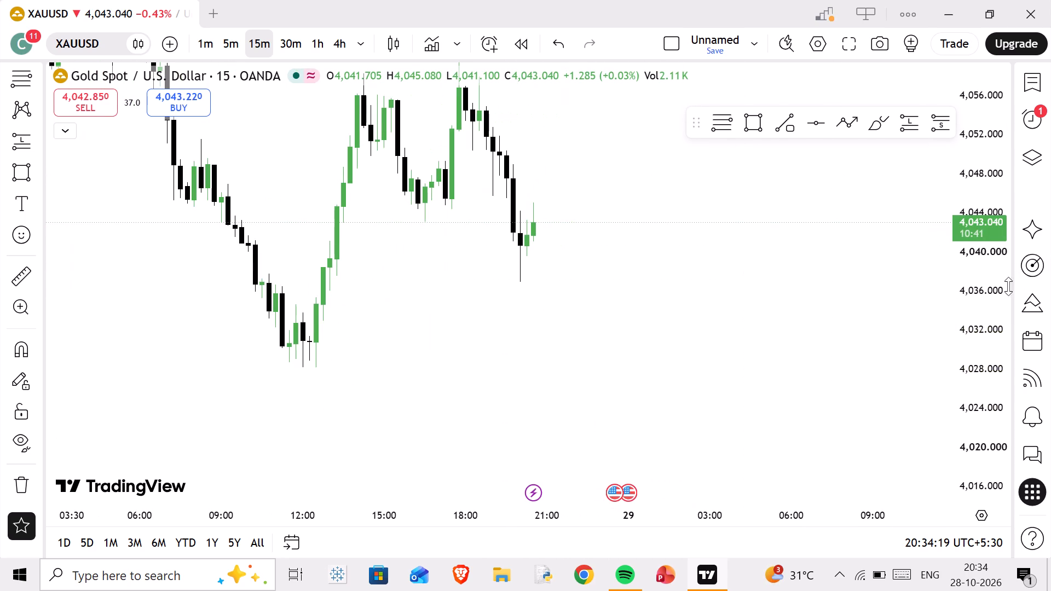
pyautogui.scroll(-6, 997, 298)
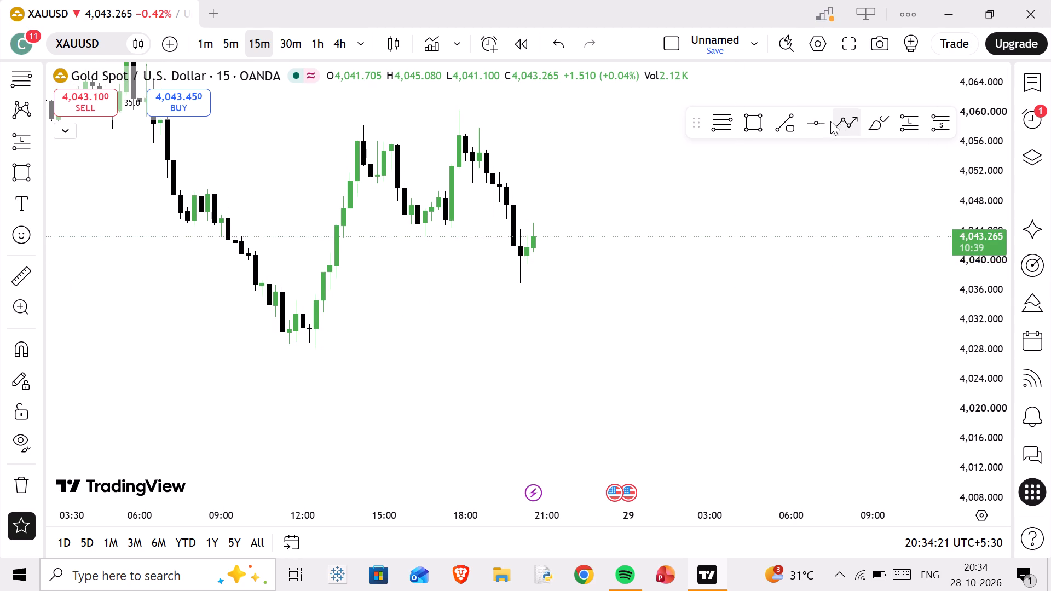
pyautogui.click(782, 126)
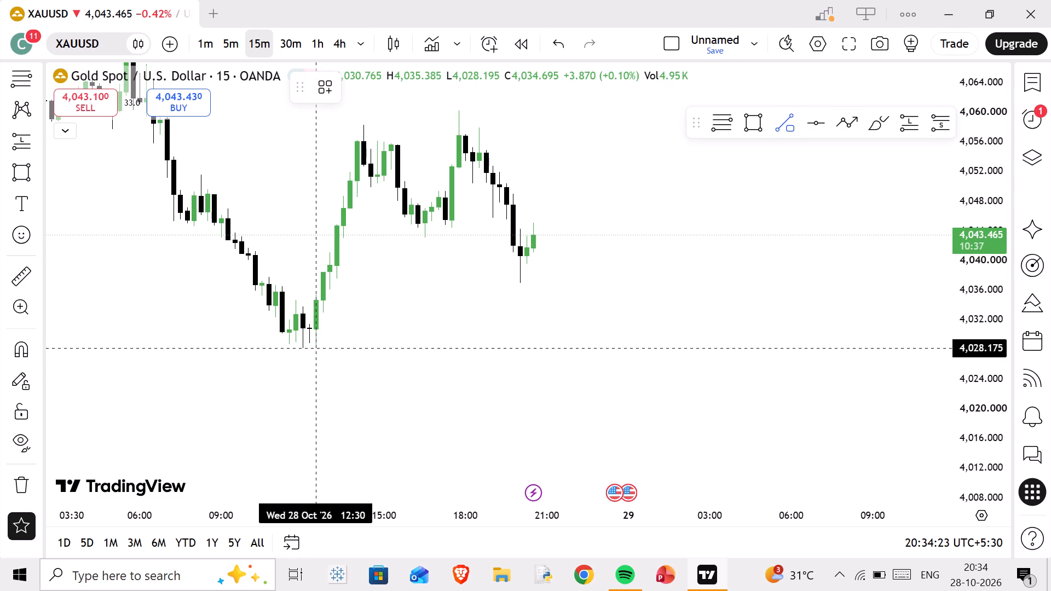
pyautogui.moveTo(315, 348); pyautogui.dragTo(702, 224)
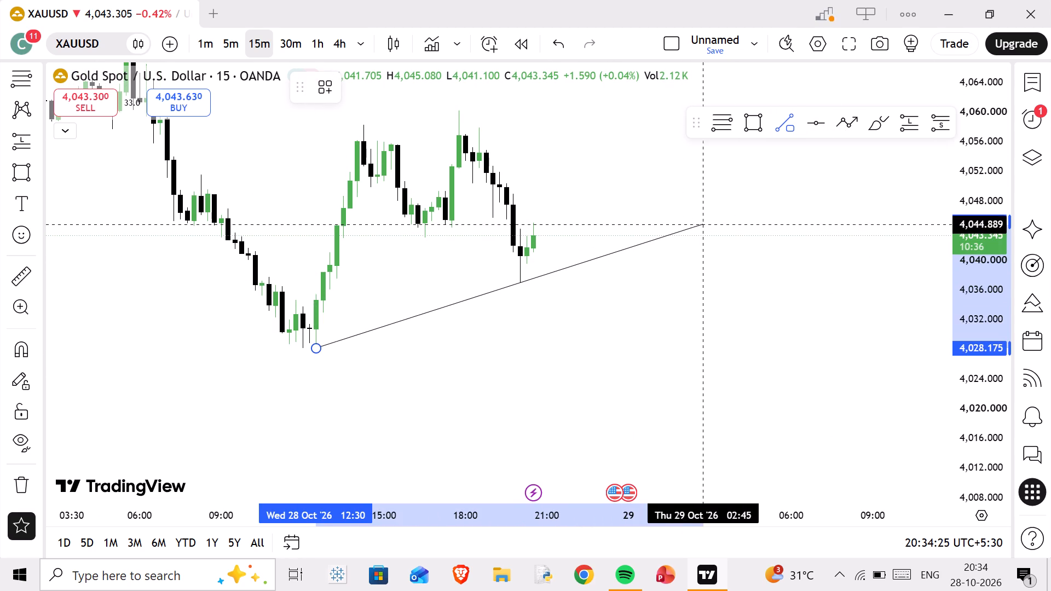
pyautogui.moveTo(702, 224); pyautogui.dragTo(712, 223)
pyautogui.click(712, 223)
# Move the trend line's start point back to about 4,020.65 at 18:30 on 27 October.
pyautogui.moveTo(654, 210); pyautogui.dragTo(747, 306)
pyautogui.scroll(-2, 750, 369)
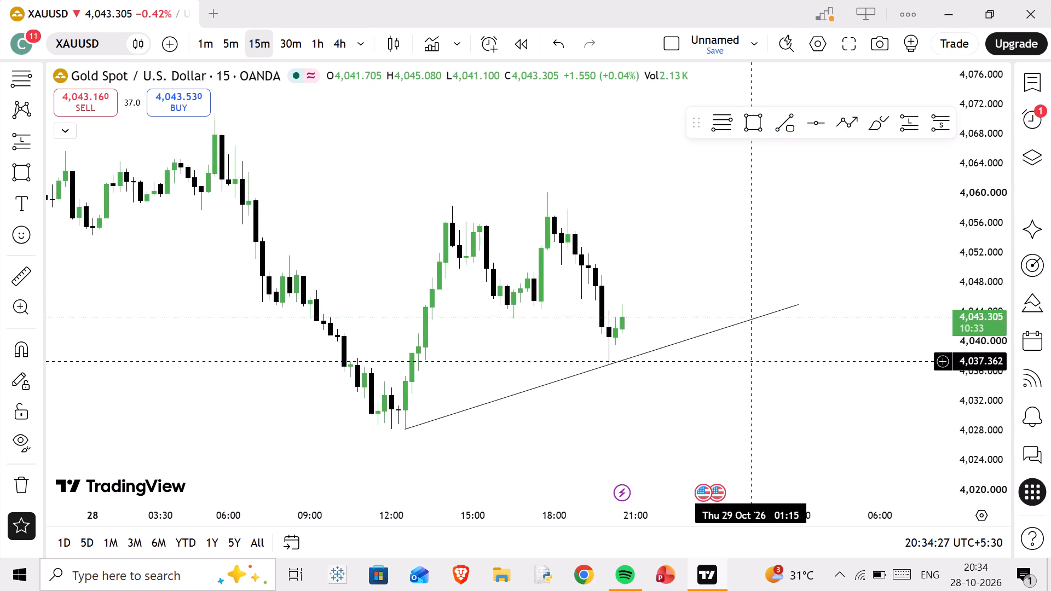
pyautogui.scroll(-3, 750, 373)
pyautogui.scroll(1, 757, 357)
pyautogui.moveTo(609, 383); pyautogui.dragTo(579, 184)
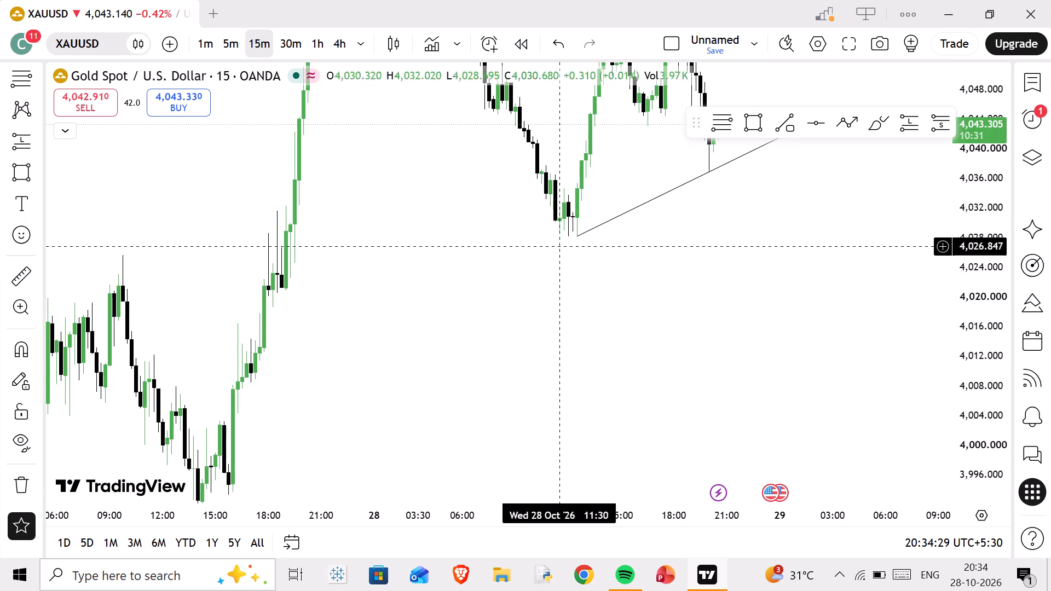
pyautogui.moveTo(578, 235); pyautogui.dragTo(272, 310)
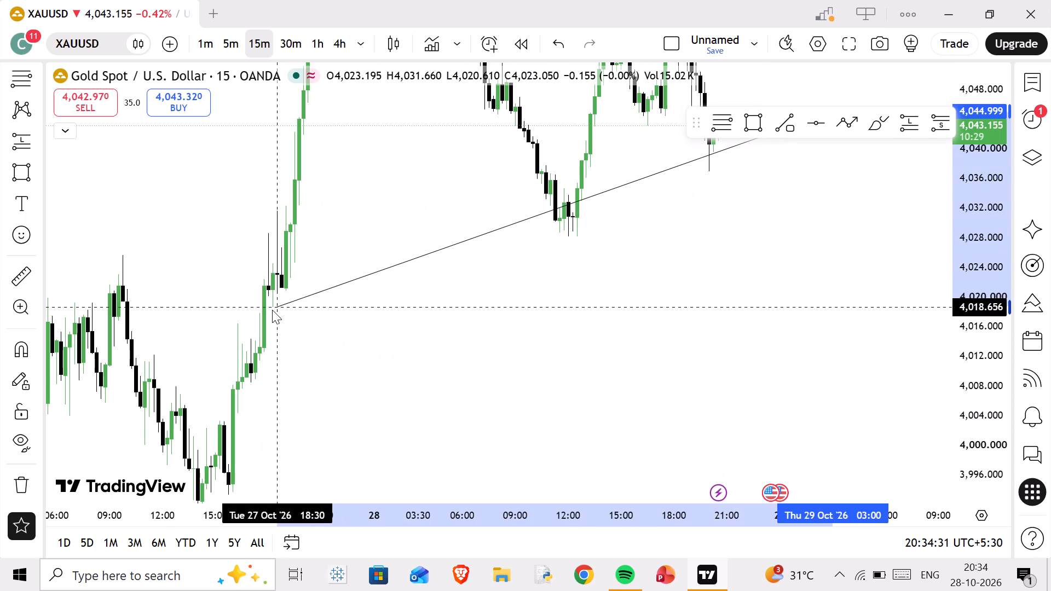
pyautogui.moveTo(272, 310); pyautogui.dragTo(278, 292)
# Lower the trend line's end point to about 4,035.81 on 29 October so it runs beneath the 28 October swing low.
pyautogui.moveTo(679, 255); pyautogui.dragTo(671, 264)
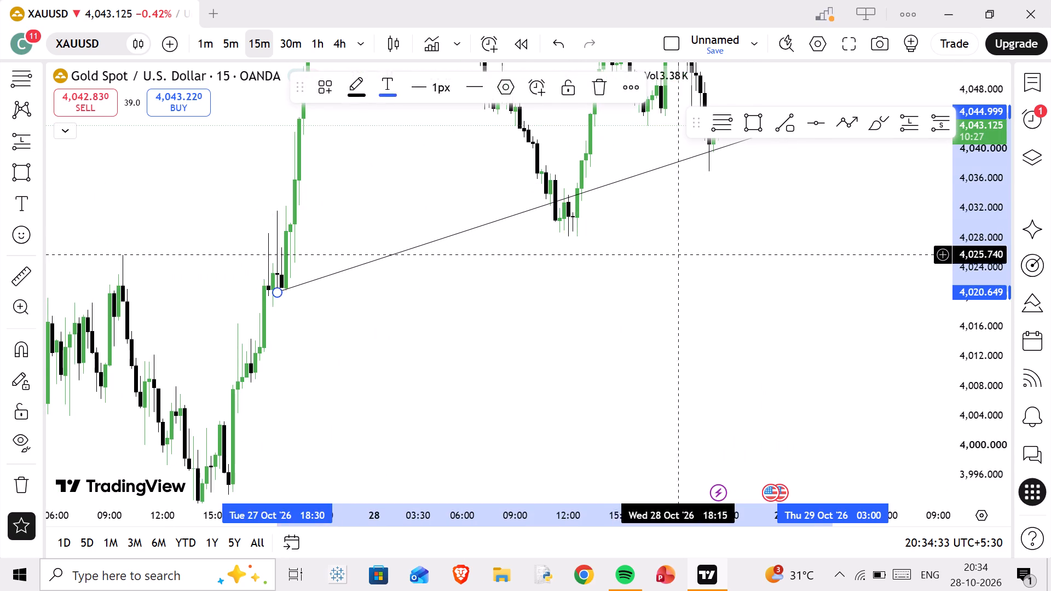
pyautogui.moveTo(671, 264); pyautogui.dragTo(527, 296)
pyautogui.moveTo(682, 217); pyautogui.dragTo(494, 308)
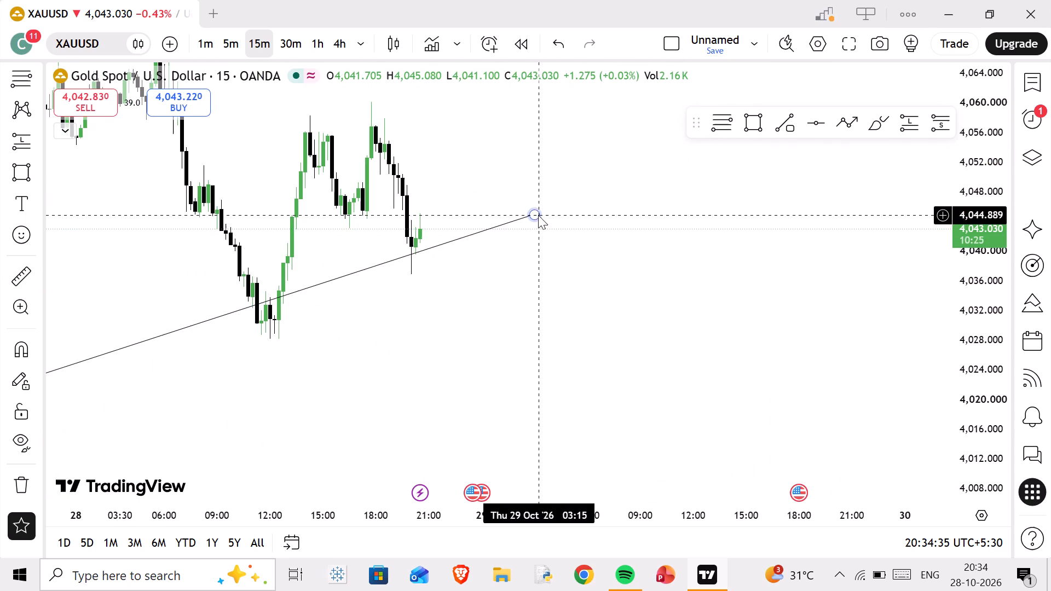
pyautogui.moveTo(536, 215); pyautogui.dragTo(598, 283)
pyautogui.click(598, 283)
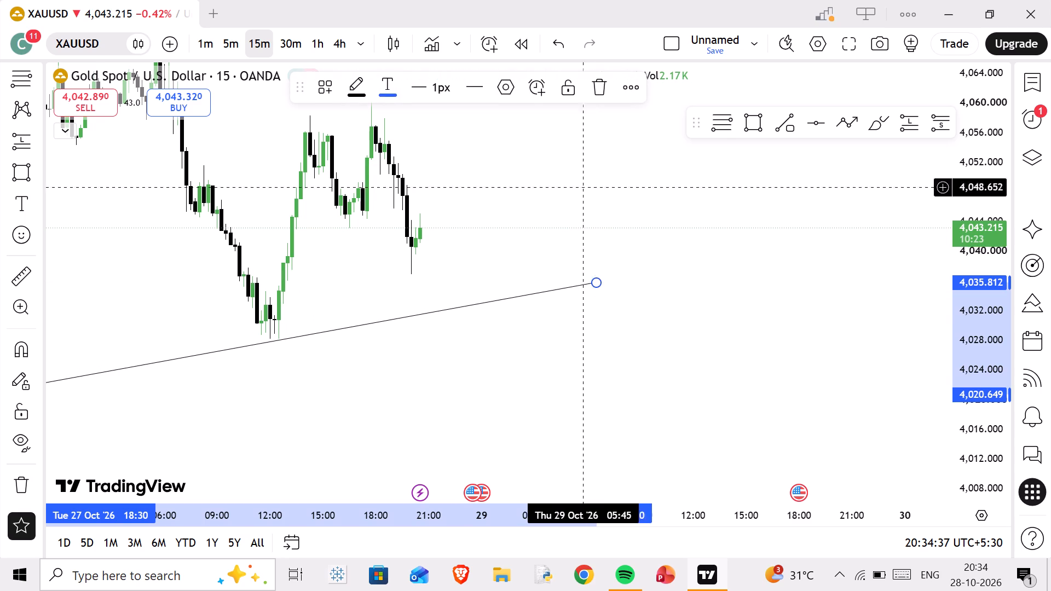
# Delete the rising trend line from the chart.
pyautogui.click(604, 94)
# Examine earlier XAUUSD price action from 28 October back to 20 October on the 15-minute chart.
pyautogui.moveTo(572, 205); pyautogui.dragTo(711, 312)
pyautogui.scroll(-8, 717, 300)
pyautogui.scroll(2, 716, 314)
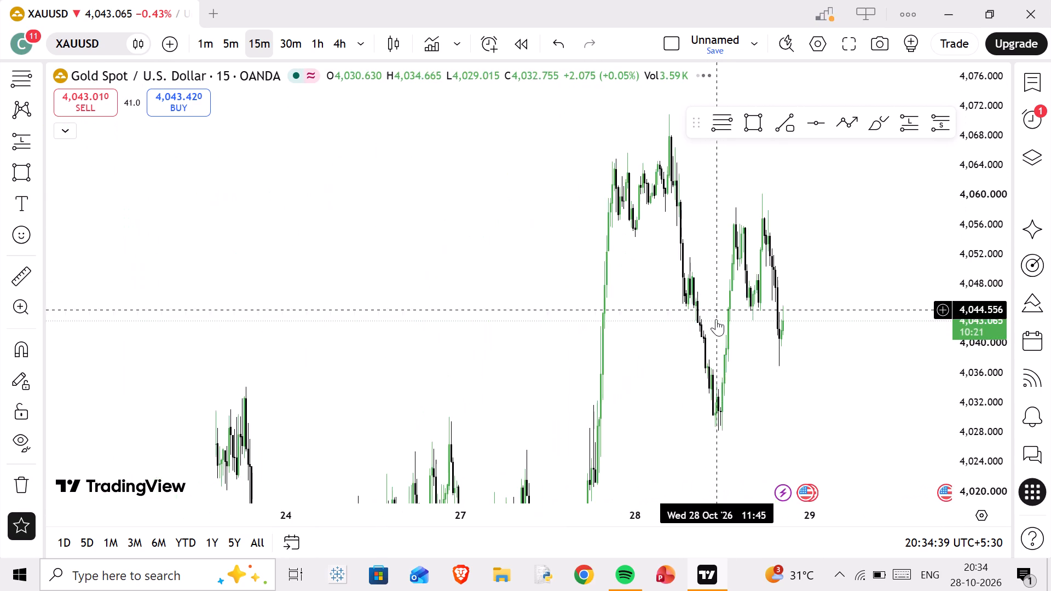
pyautogui.scroll(1, 716, 319)
pyautogui.moveTo(717, 373); pyautogui.dragTo(789, 129)
pyautogui.scroll(5, 626, 256)
pyautogui.moveTo(510, 283); pyautogui.dragTo(922, 230)
pyautogui.scroll(3, 488, 315)
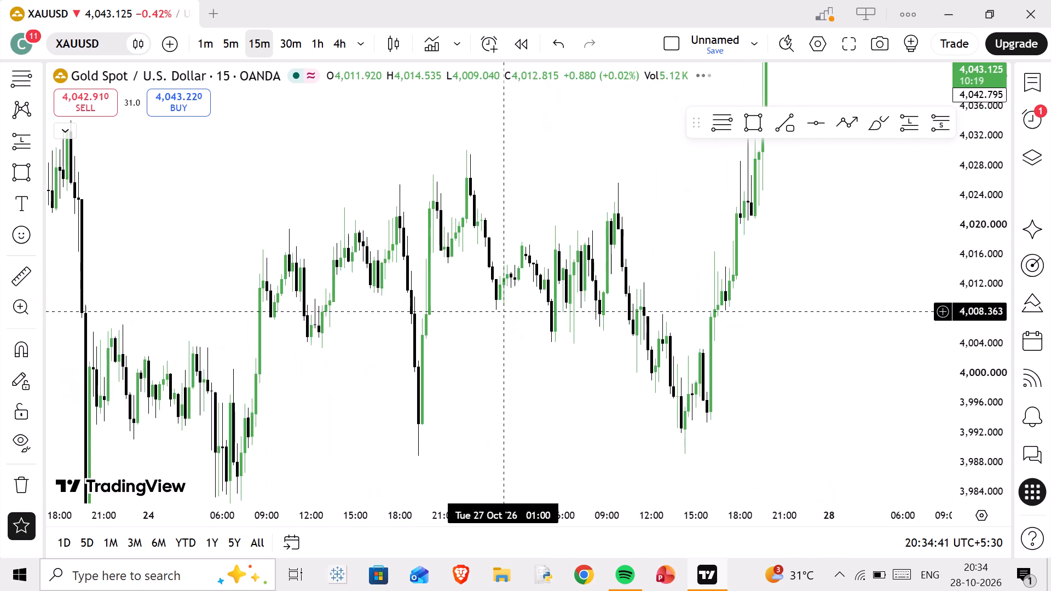
pyautogui.moveTo(301, 334); pyautogui.dragTo(819, 251)
pyautogui.moveTo(375, 192); pyautogui.dragTo(836, 354)
pyautogui.moveTo(649, 291); pyautogui.dragTo(887, 461)
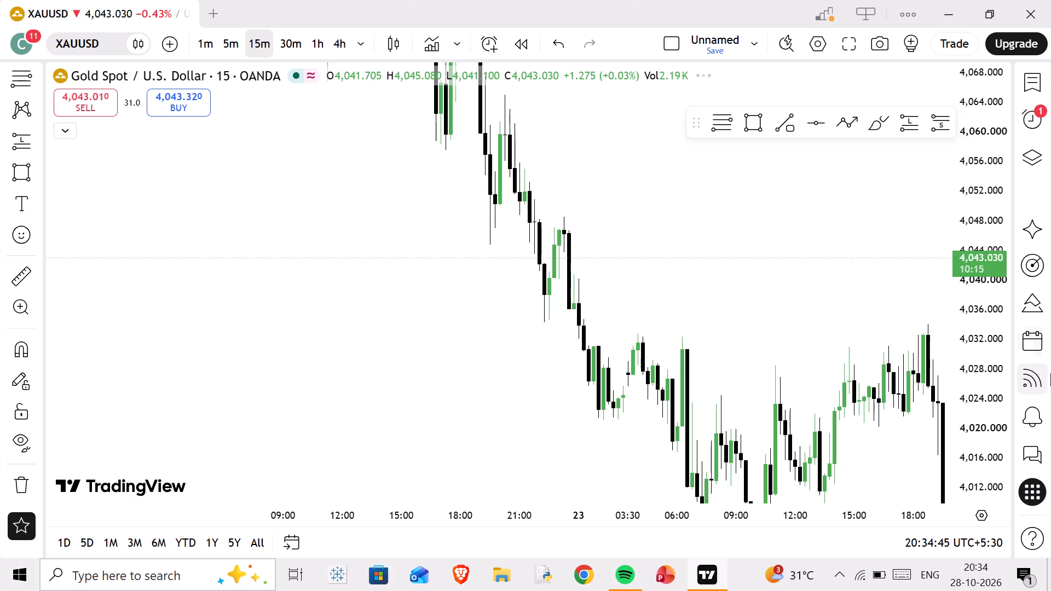
pyautogui.moveTo(517, 230); pyautogui.dragTo(360, 506)
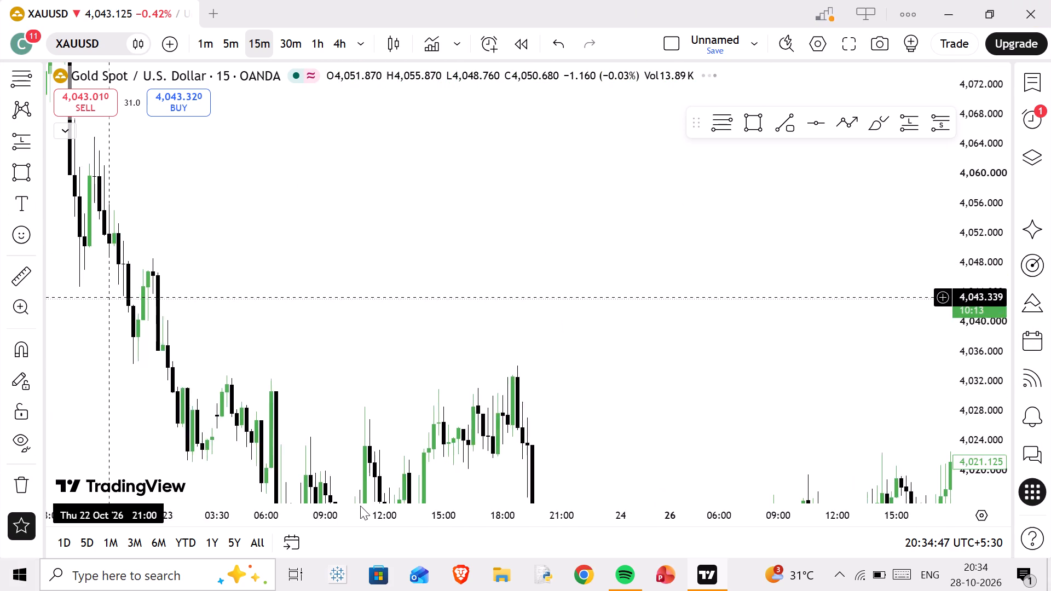
pyautogui.moveTo(360, 506); pyautogui.dragTo(657, 590)
pyautogui.moveTo(613, 195); pyautogui.dragTo(798, 590)
pyautogui.moveTo(642, 224); pyautogui.dragTo(697, 331)
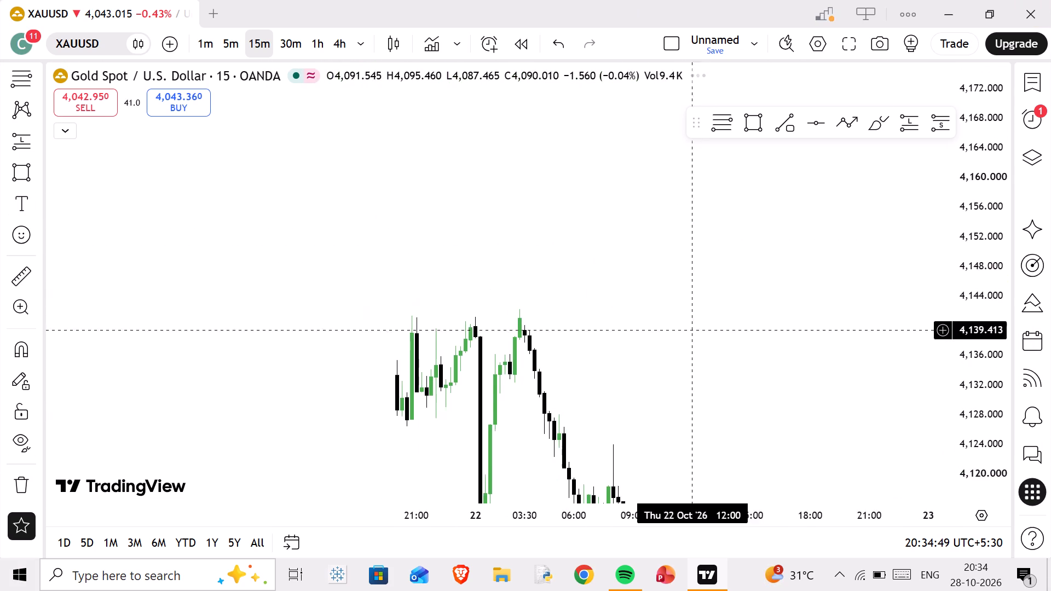
pyautogui.scroll(-20, 995, 319)
pyautogui.scroll(-3, 995, 319)
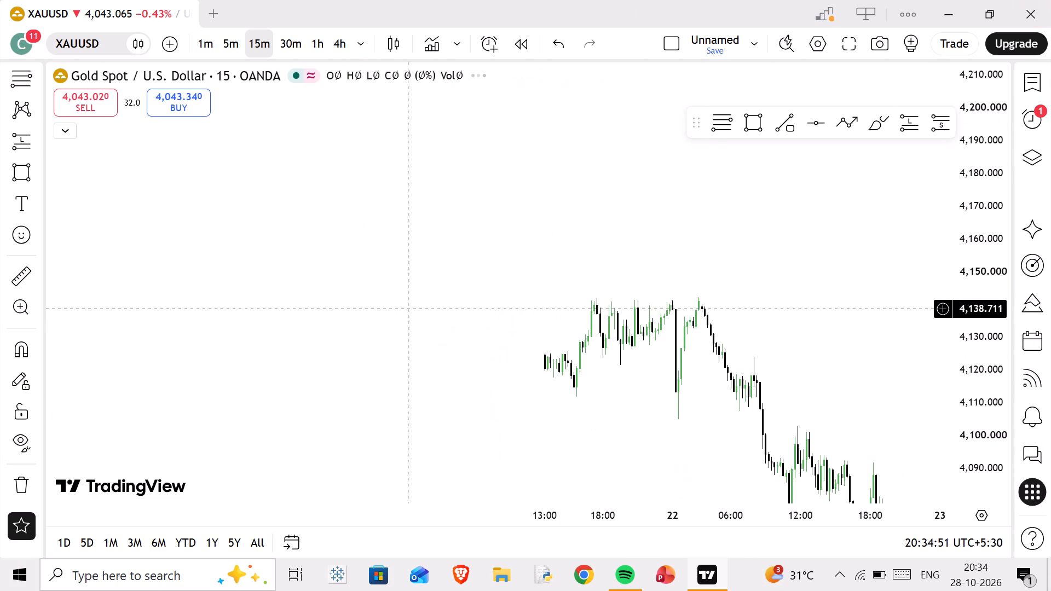
pyautogui.moveTo(582, 398); pyautogui.dragTo(403, 336)
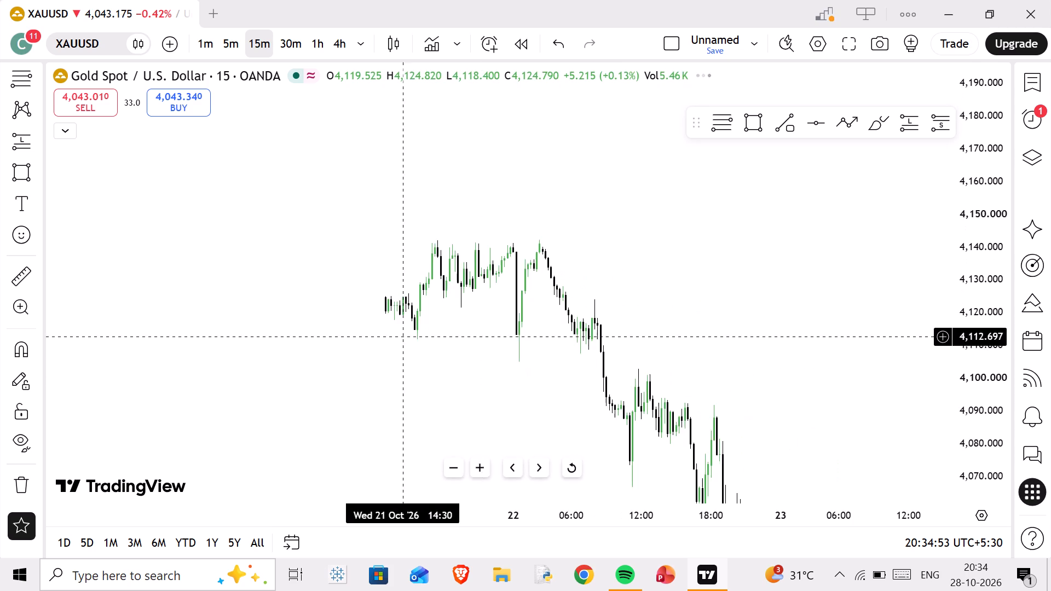
pyautogui.scroll(15, 925, 381)
pyautogui.moveTo(432, 308); pyautogui.dragTo(1050, 323)
pyautogui.scroll(3, 793, 345)
pyautogui.scroll(-3, 348, 276)
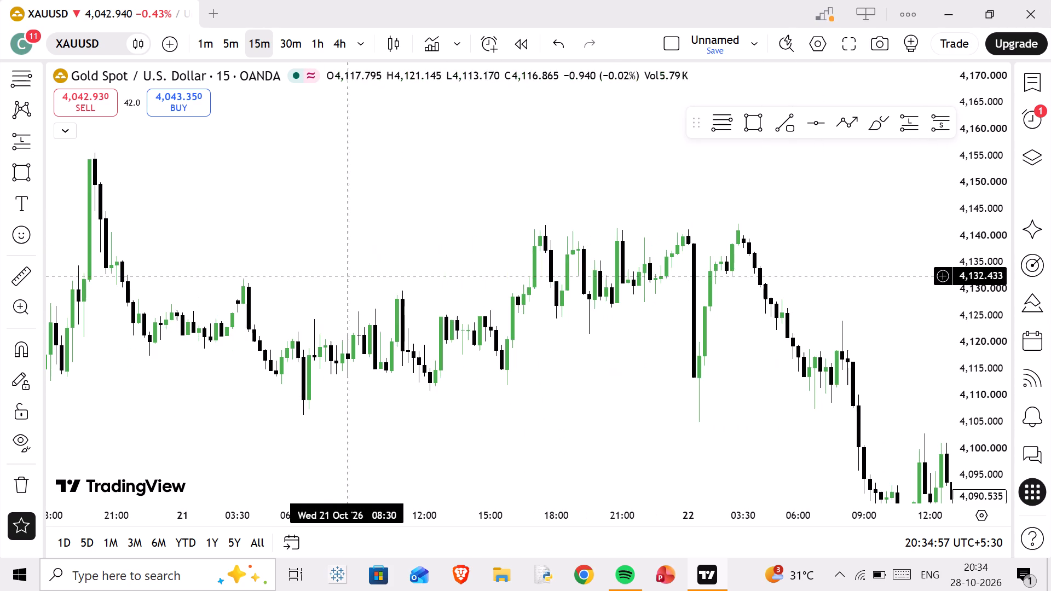
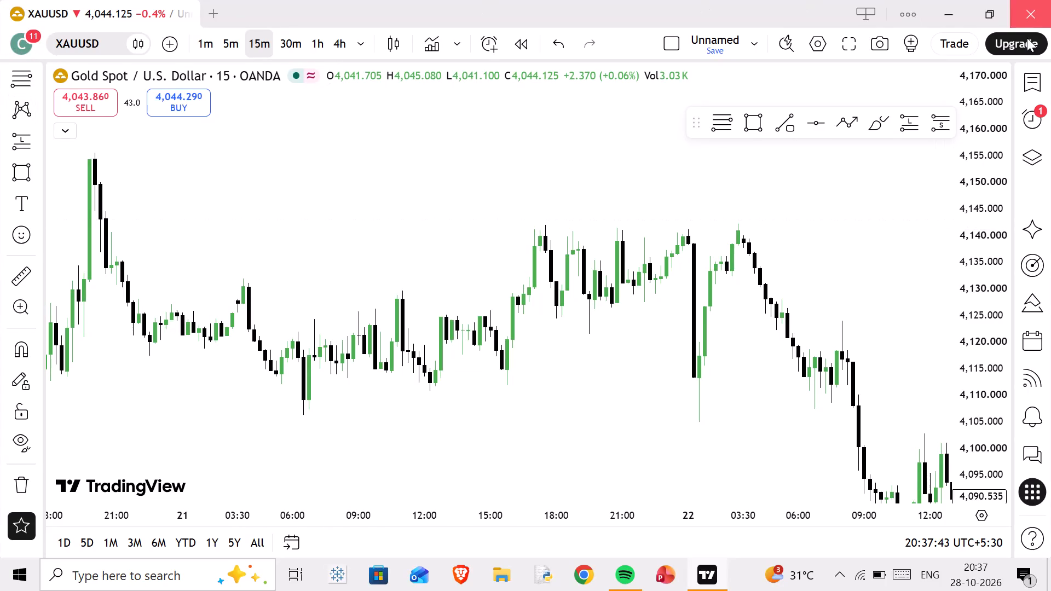
# Examine the 15-minute XAUUSD price action from 21 October forward to the latest candles on 28 October.
pyautogui.moveTo(665, 373); pyautogui.dragTo(489, 280)
pyautogui.scroll(-5, 510, 306)
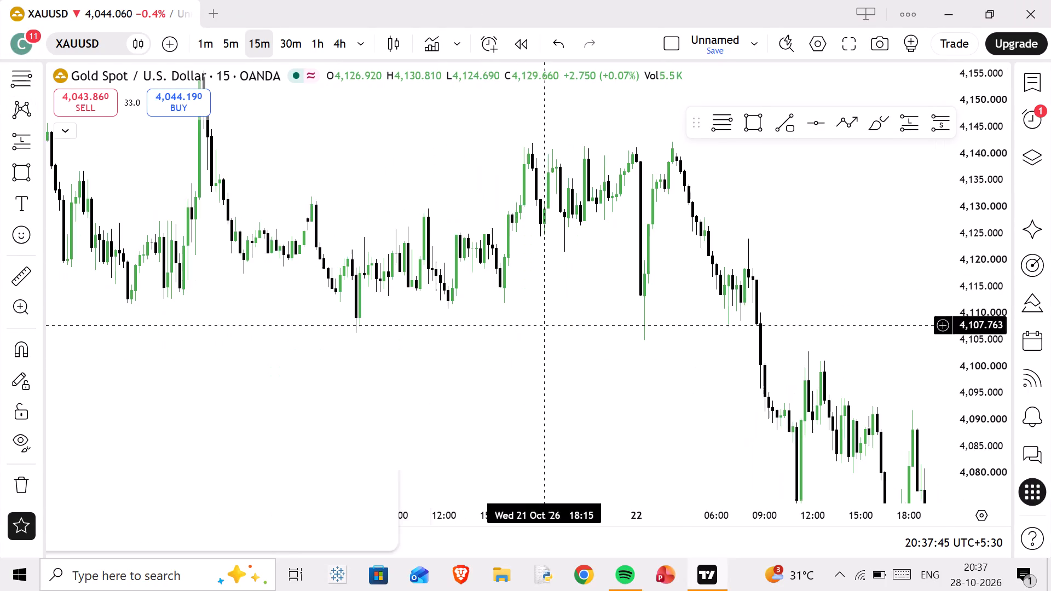
pyautogui.moveTo(701, 377); pyautogui.dragTo(149, 114)
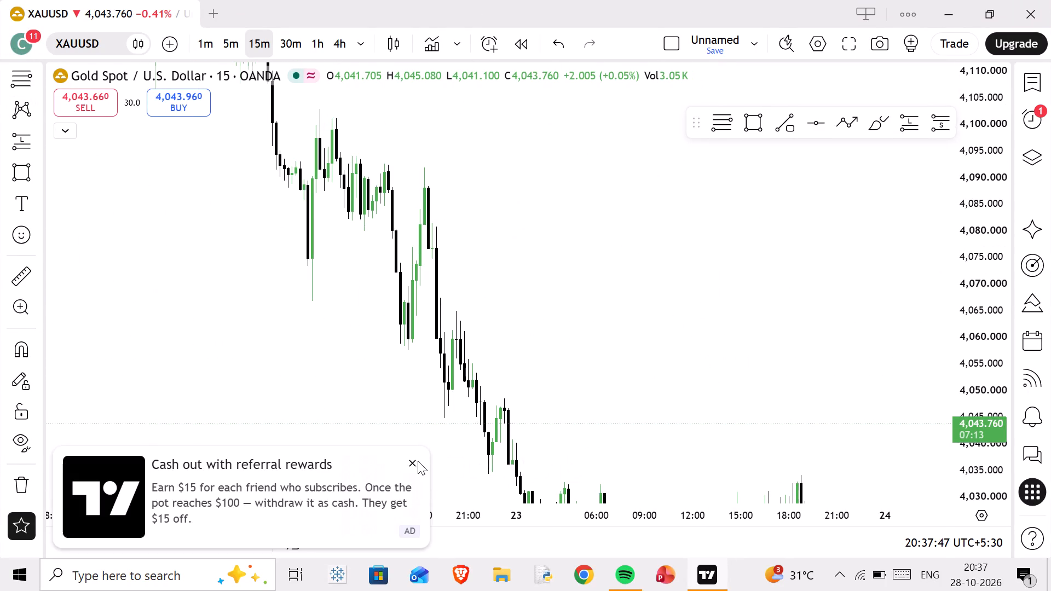
pyautogui.click(417, 460)
pyautogui.moveTo(596, 401); pyautogui.dragTo(528, 121)
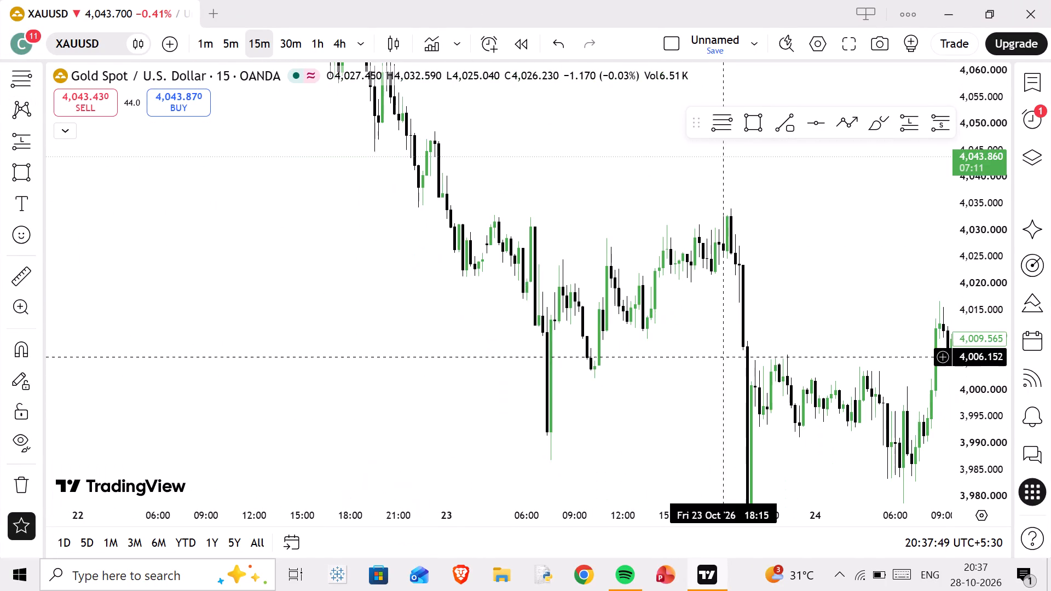
pyautogui.moveTo(792, 331); pyautogui.dragTo(356, 220)
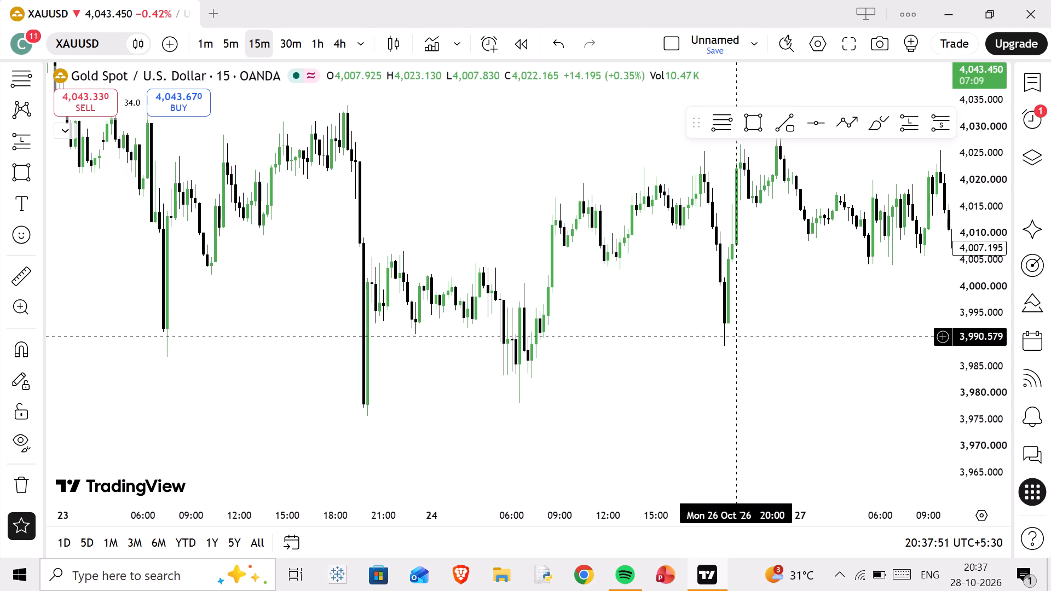
pyautogui.moveTo(787, 360); pyautogui.dragTo(777, 372)
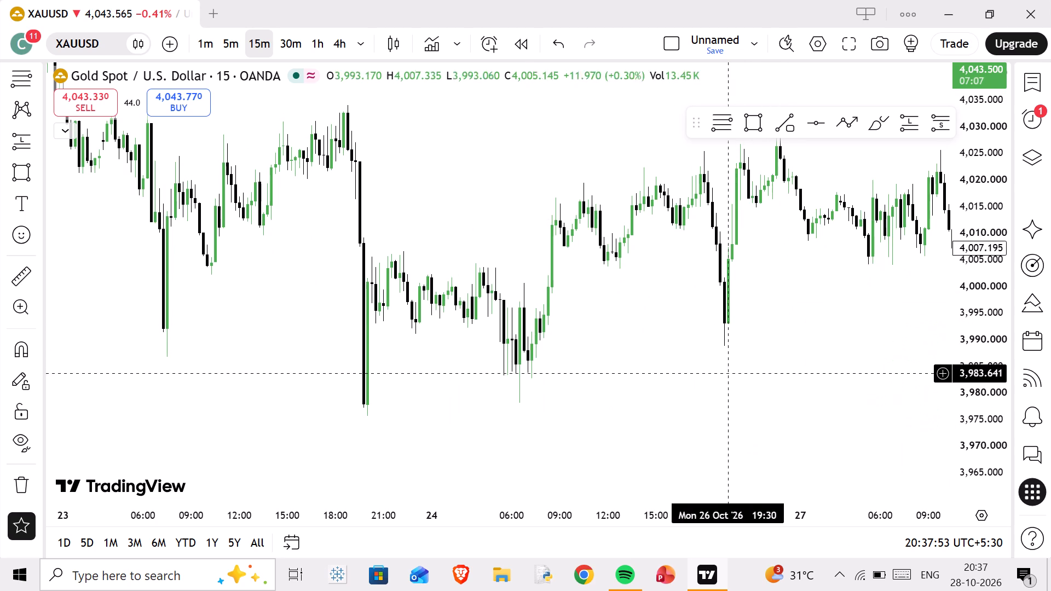
pyautogui.moveTo(662, 364); pyautogui.dragTo(0, 325)
pyautogui.moveTo(558, 251); pyautogui.dragTo(444, 316)
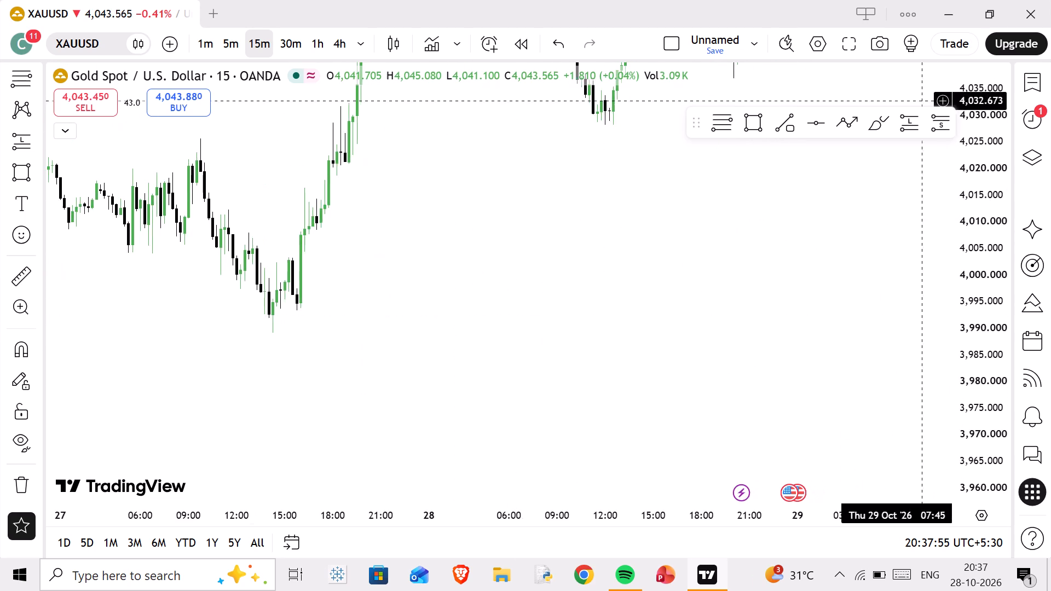
pyautogui.moveTo(929, 106); pyautogui.dragTo(908, 131)
pyautogui.moveTo(775, 148); pyautogui.dragTo(464, 303)
pyautogui.moveTo(540, 218); pyautogui.dragTo(1033, 305)
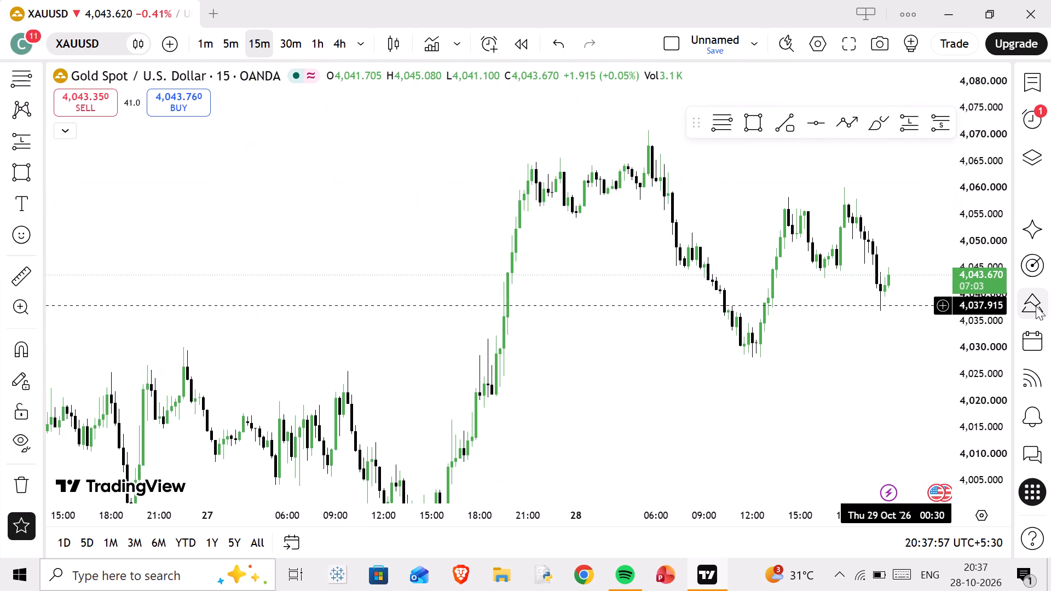
pyautogui.scroll(5, 1027, 324)
pyautogui.scroll(9, 960, 357)
pyautogui.scroll(4, 827, 345)
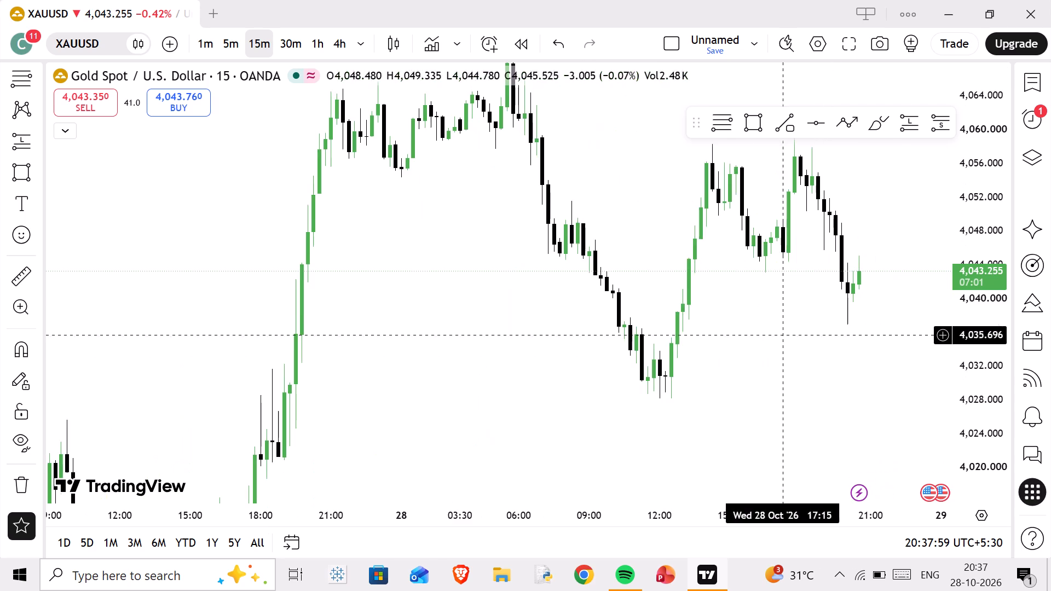
pyautogui.moveTo(769, 298); pyautogui.dragTo(740, 366)
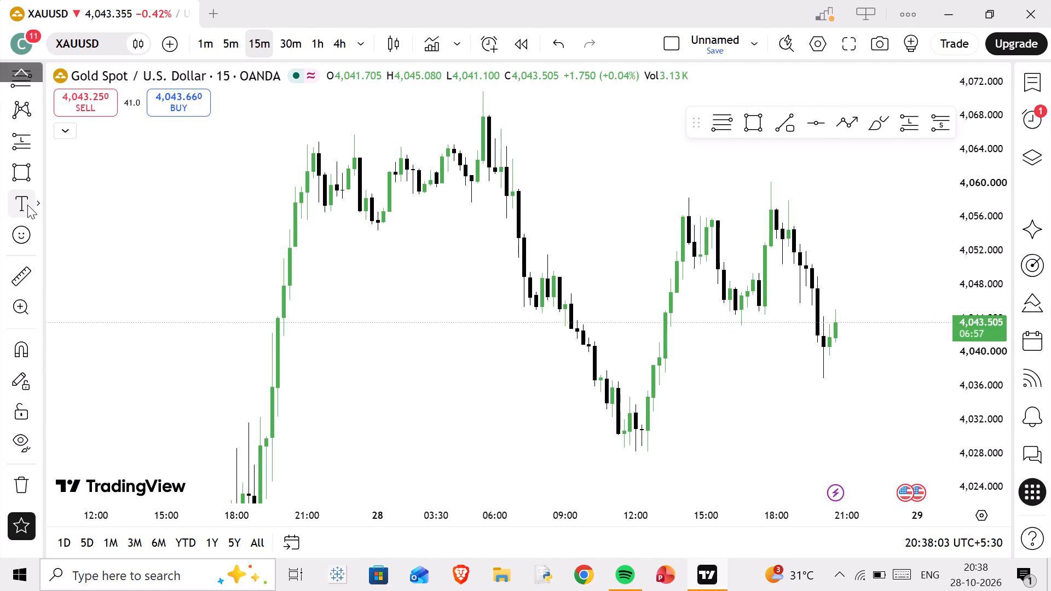
# Examine the swing highs from 23 to 27 October in relation to the 28 October pullback low.
pyautogui.scroll(3, 974, 389)
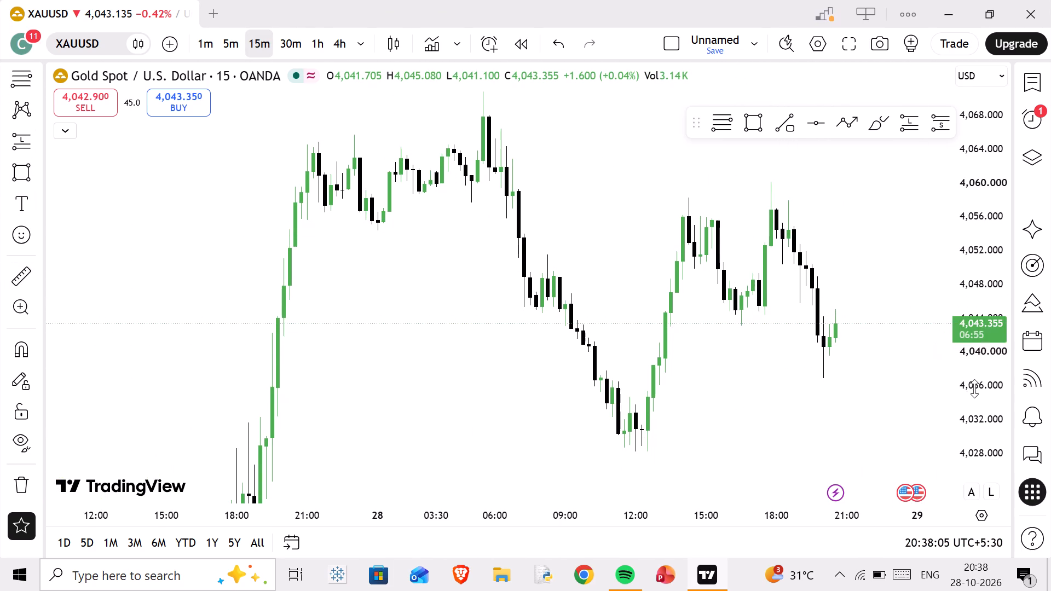
pyautogui.scroll(1, 974, 389)
pyautogui.scroll(-3, 568, 384)
pyautogui.moveTo(545, 344); pyautogui.dragTo(640, 130)
pyautogui.scroll(2, 634, 325)
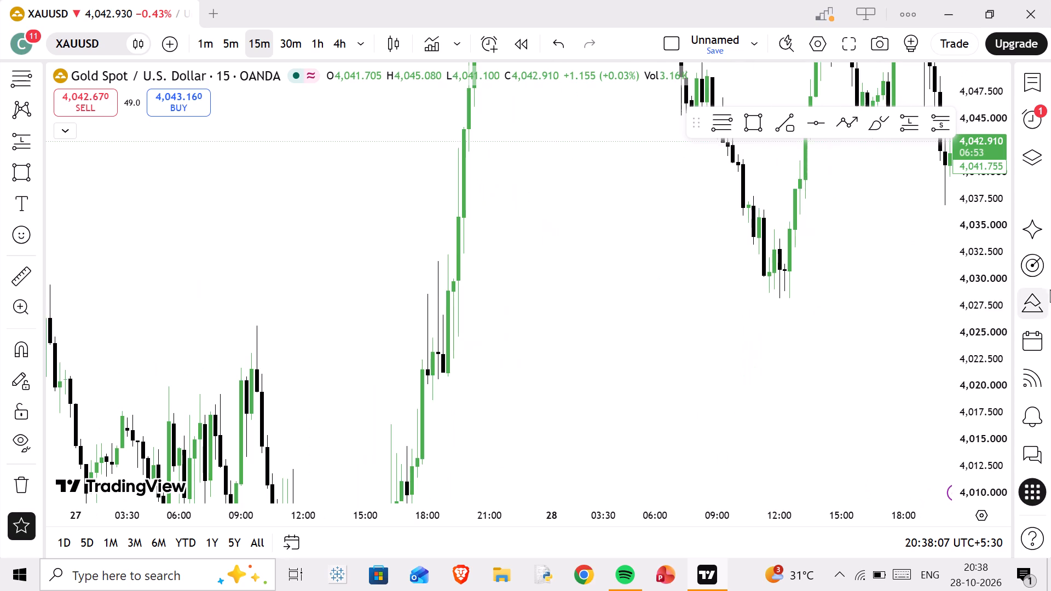
pyautogui.scroll(-10, 990, 313)
pyautogui.scroll(-6, 538, 343)
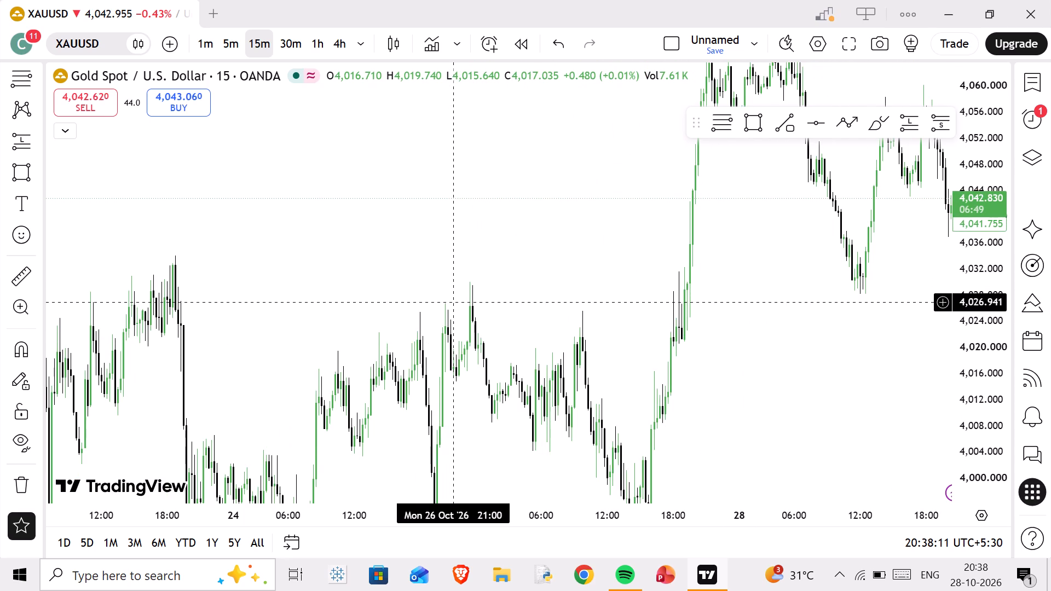
pyautogui.scroll(2, 451, 309)
pyautogui.moveTo(451, 310); pyautogui.dragTo(650, 232)
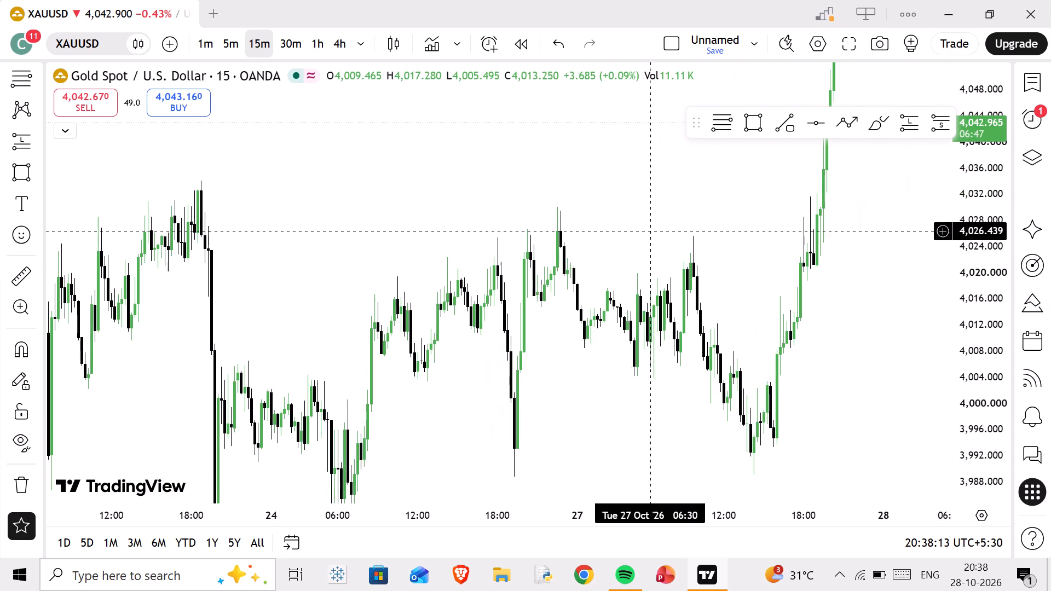
pyautogui.moveTo(650, 232); pyautogui.dragTo(649, 233)
pyautogui.moveTo(611, 230); pyautogui.dragTo(385, 314)
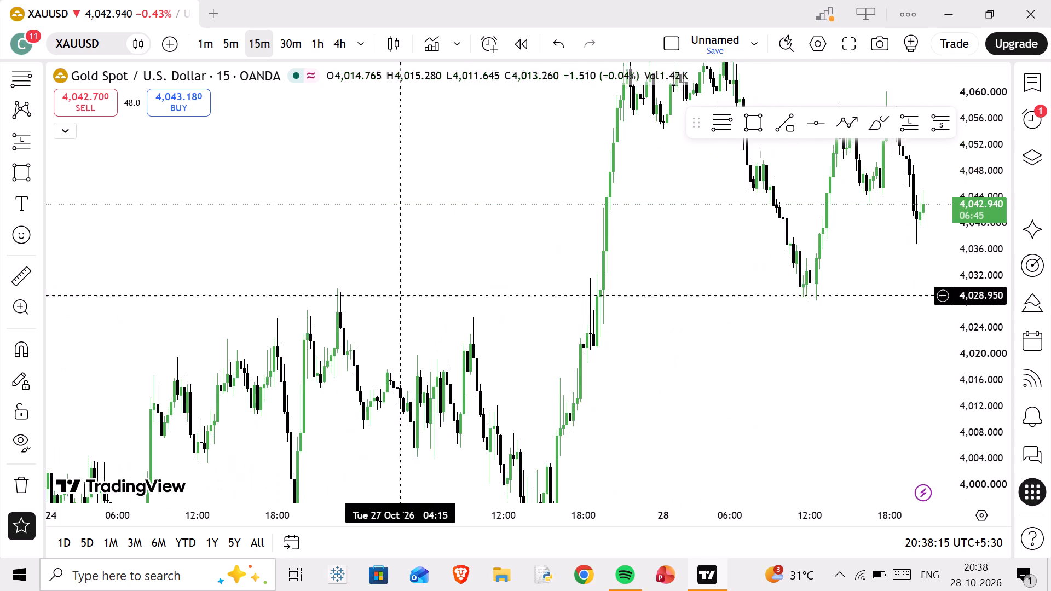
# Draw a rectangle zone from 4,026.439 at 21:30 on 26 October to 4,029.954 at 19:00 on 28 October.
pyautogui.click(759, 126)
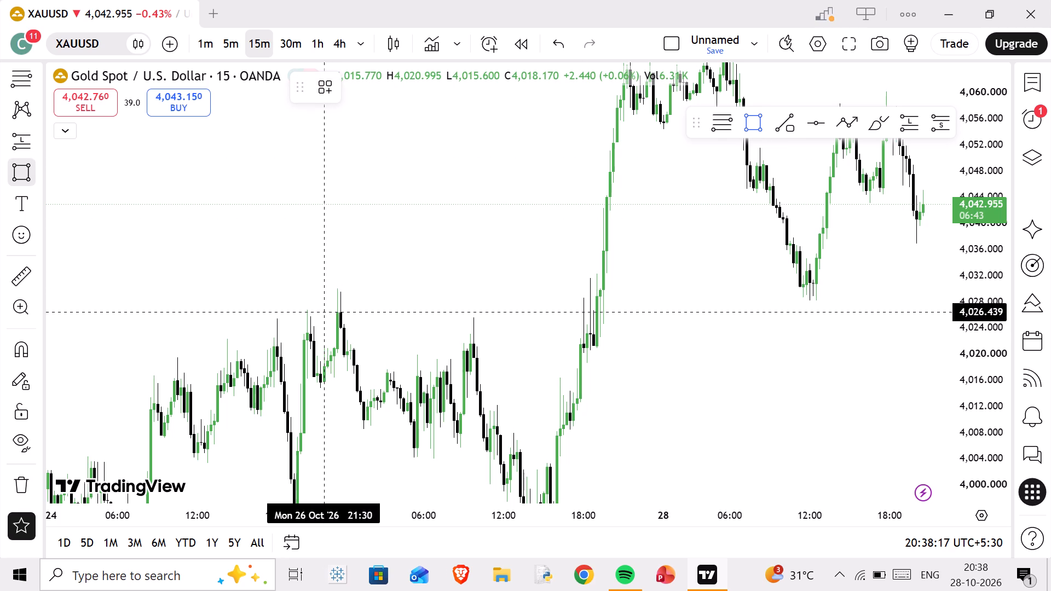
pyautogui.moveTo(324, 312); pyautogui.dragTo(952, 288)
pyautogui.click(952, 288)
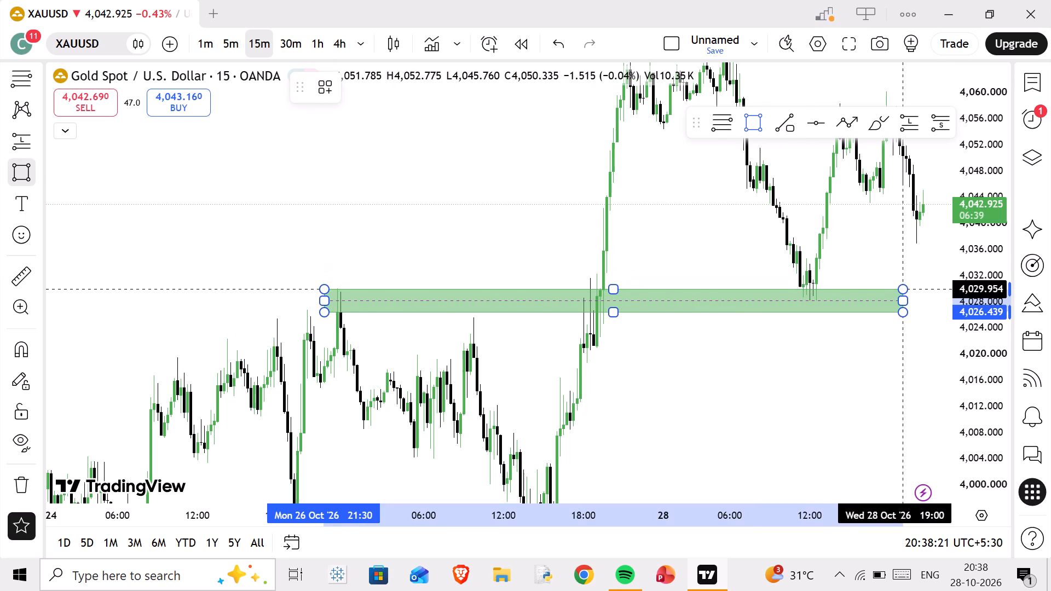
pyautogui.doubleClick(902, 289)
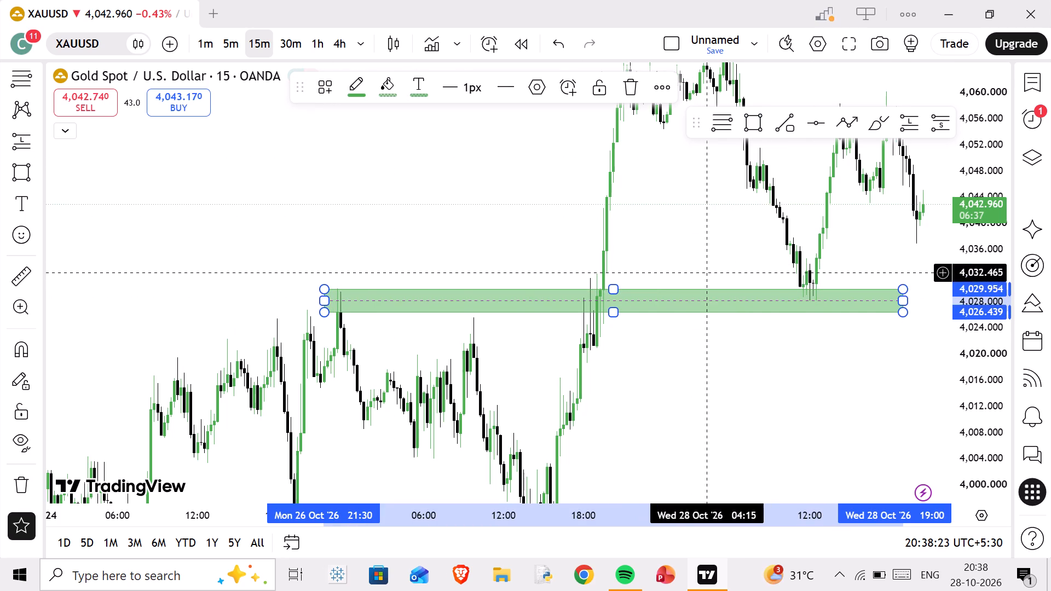
# Examine how price behaves around the green zone on the 15-minute chart, including the earlier swings and the 28 October low.
pyautogui.moveTo(707, 269); pyautogui.dragTo(736, 240)
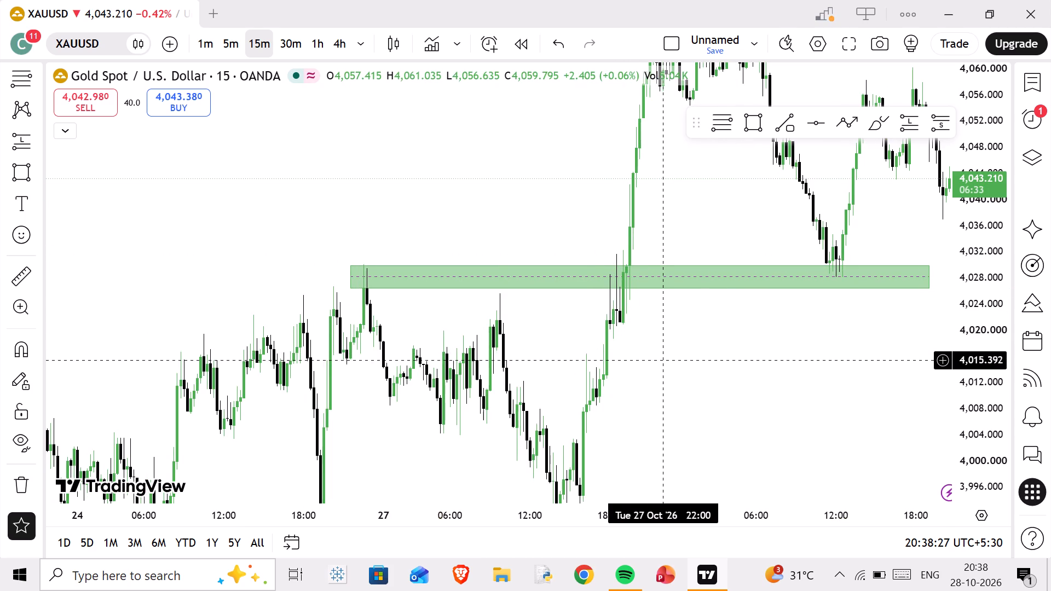
pyautogui.click(784, 358)
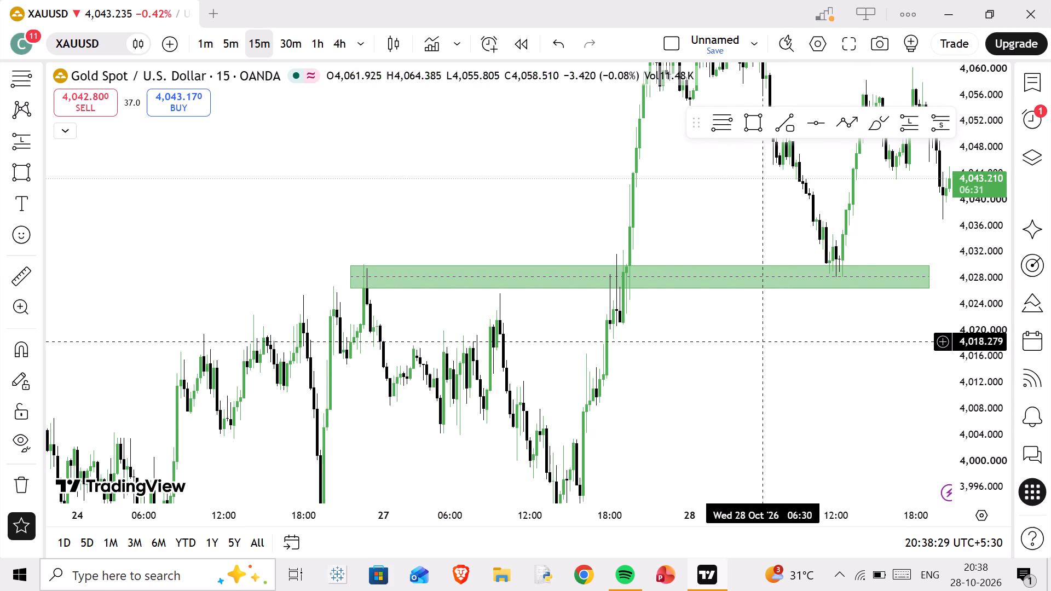
pyautogui.moveTo(658, 407); pyautogui.dragTo(671, 346)
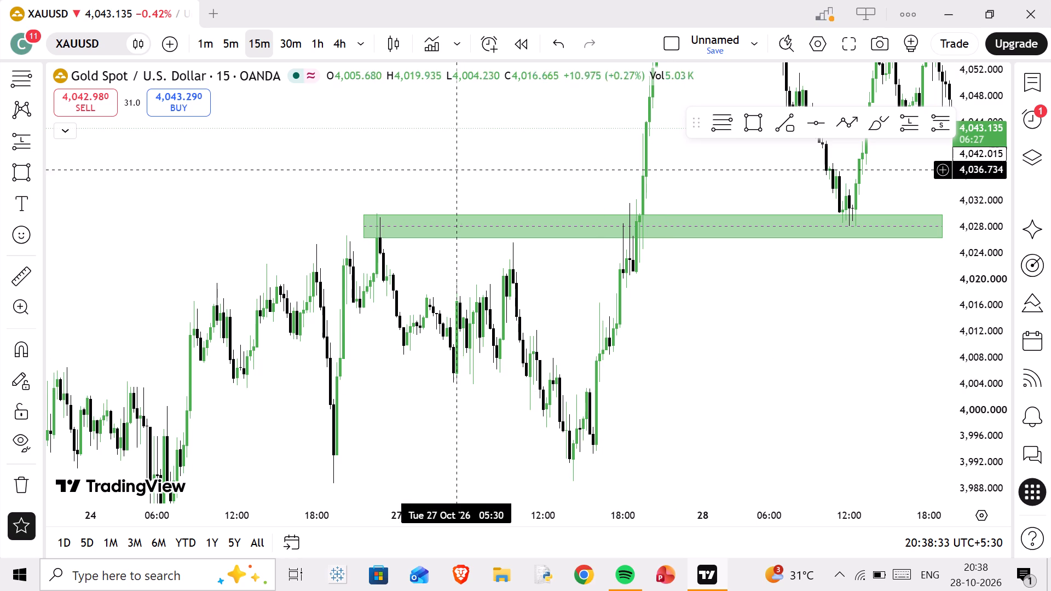
pyautogui.moveTo(732, 376); pyautogui.dragTo(796, 387)
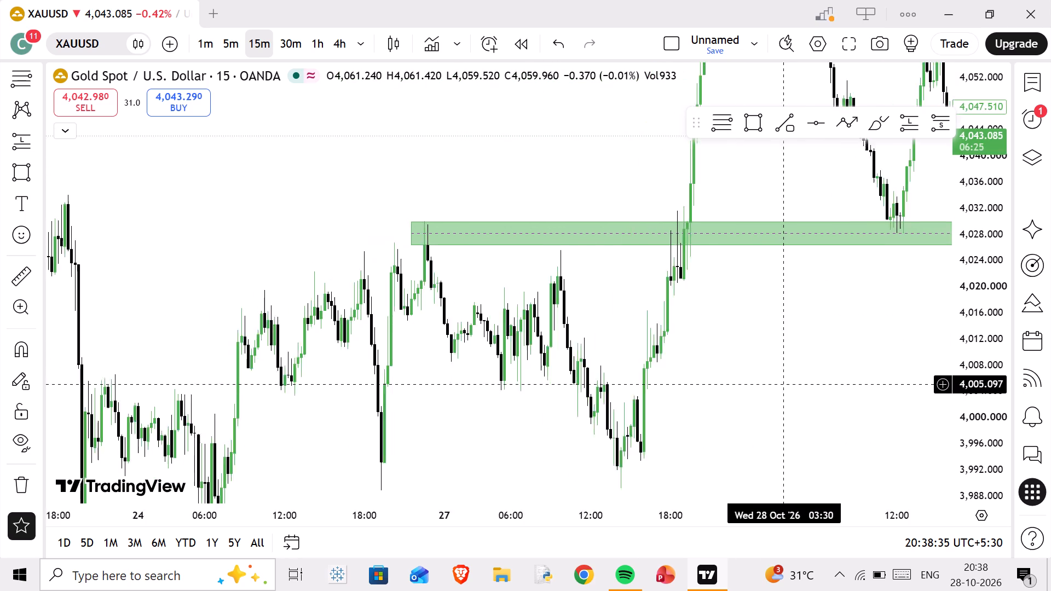
pyautogui.moveTo(796, 387); pyautogui.dragTo(747, 431)
pyautogui.scroll(-7, 723, 414)
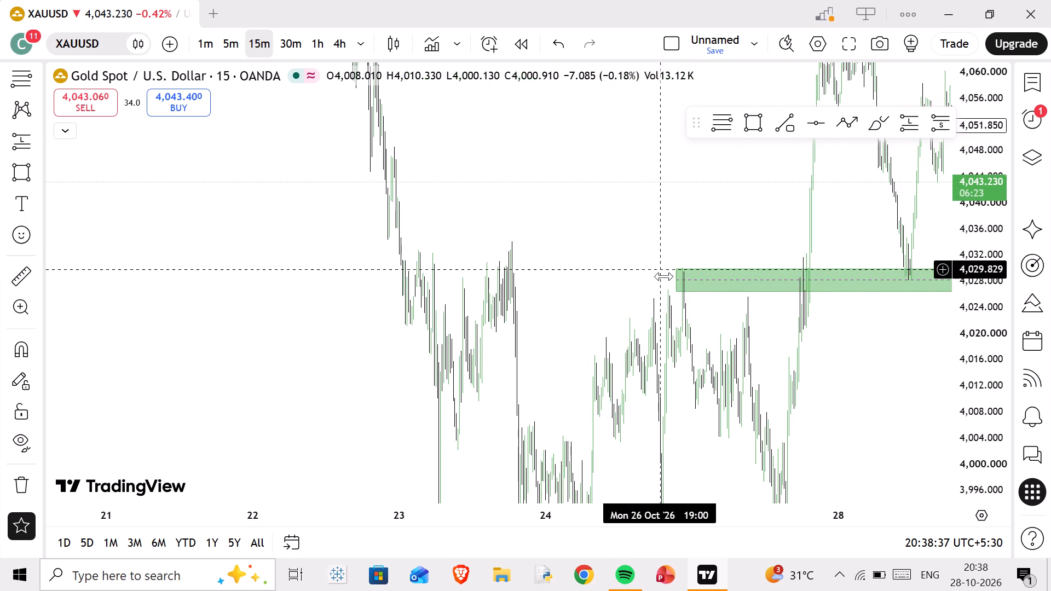
pyautogui.scroll(13, 788, 367)
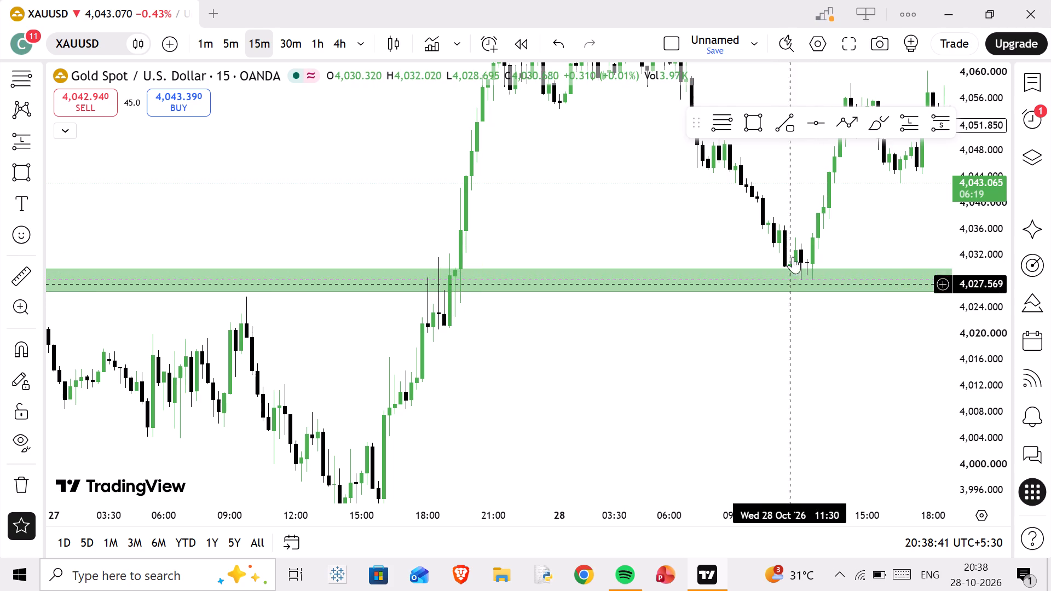
pyautogui.moveTo(658, 238); pyautogui.dragTo(659, 296)
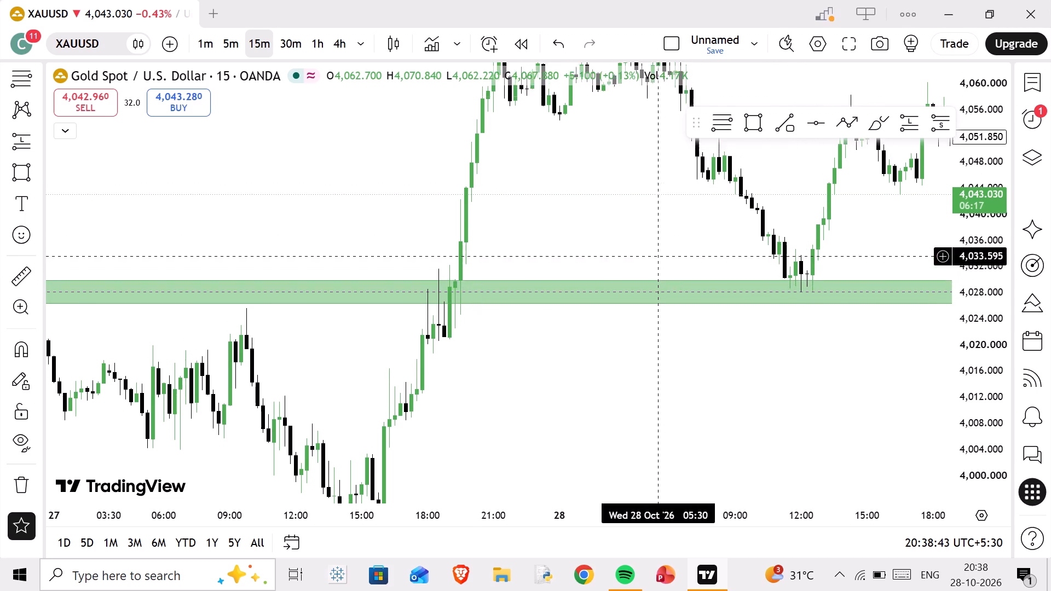
pyautogui.moveTo(659, 296); pyautogui.dragTo(655, 312)
# Switch the XAUUSD chart to the 1-hour timeframe.
pyautogui.click(325, 47)
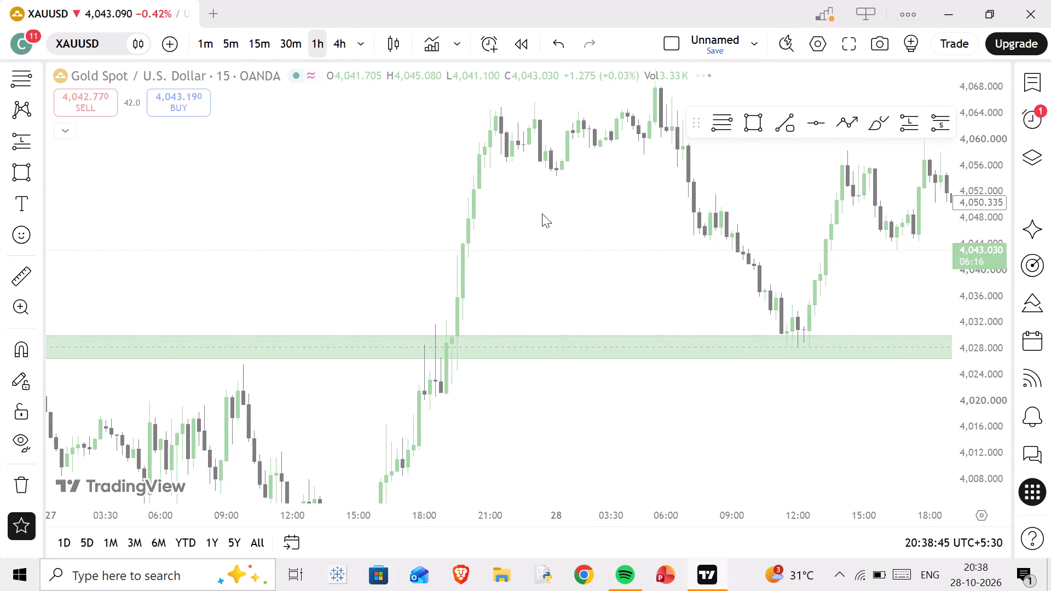
pyautogui.scroll(-2, 558, 282)
pyautogui.moveTo(819, 393); pyautogui.dragTo(587, 202)
pyautogui.scroll(-4, 966, 235)
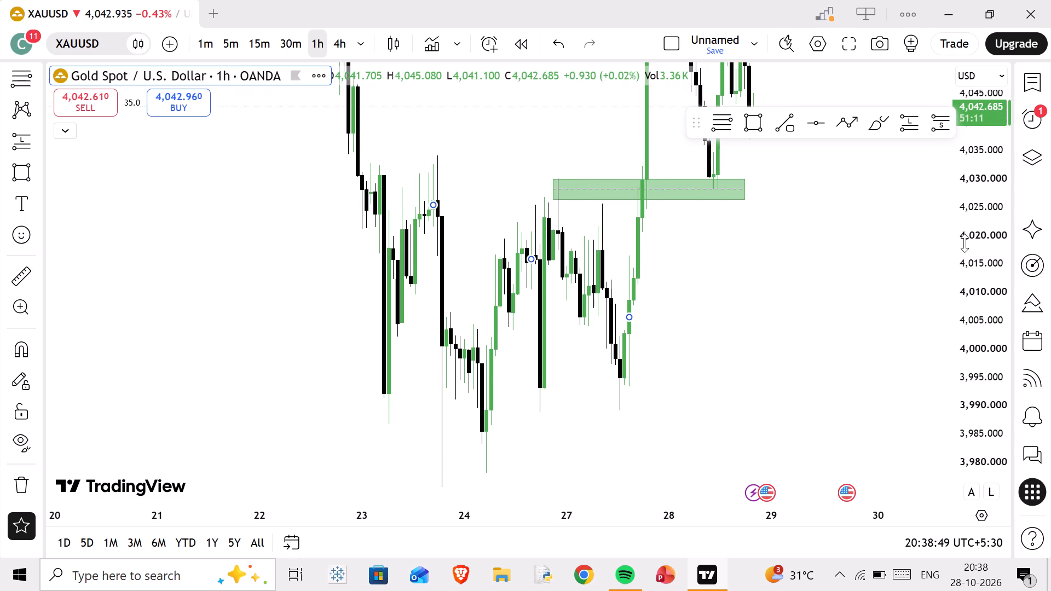
pyautogui.scroll(-5, 965, 243)
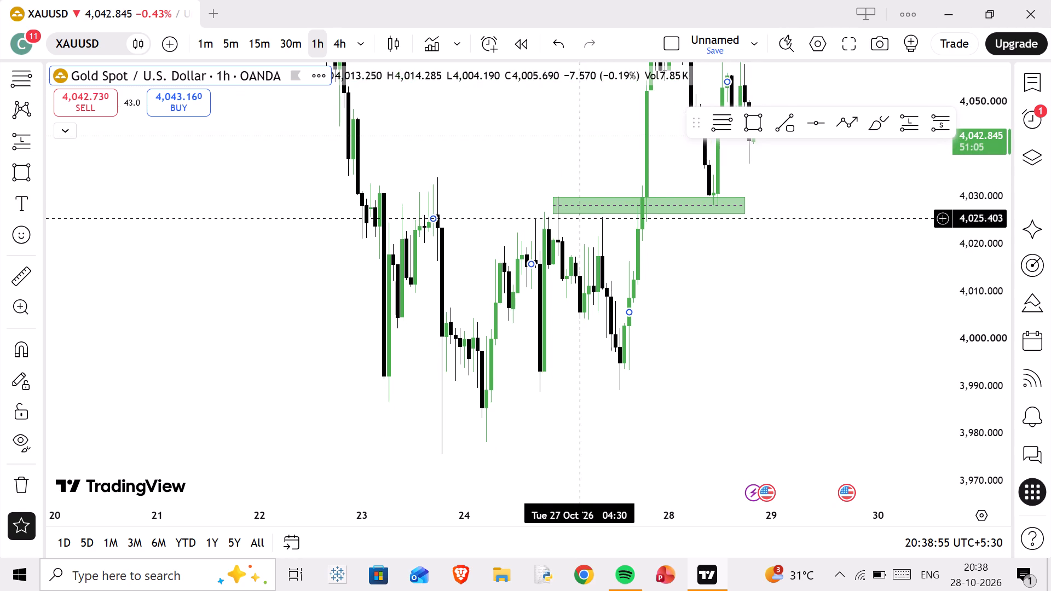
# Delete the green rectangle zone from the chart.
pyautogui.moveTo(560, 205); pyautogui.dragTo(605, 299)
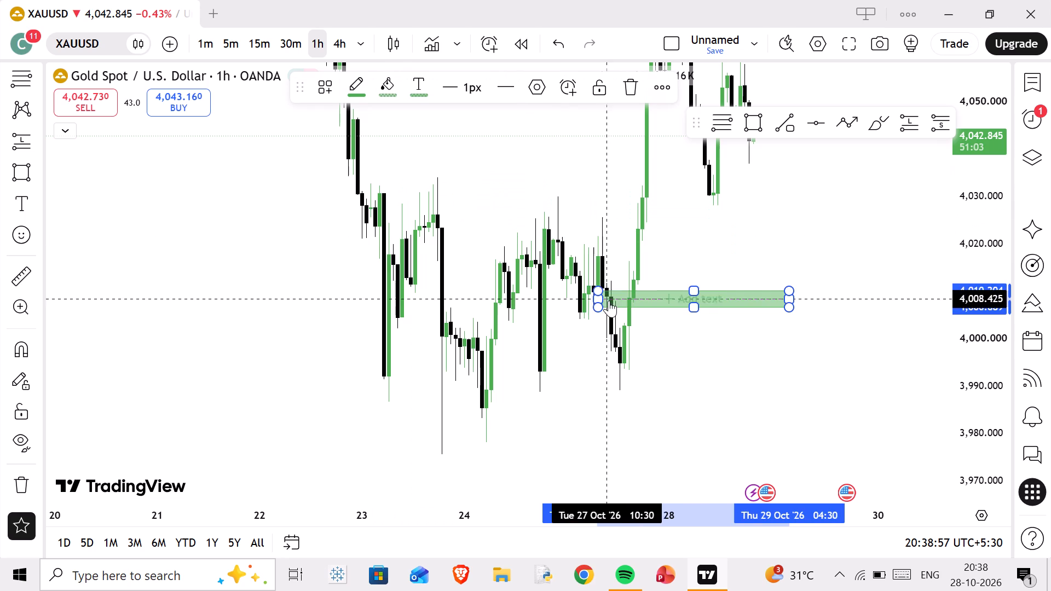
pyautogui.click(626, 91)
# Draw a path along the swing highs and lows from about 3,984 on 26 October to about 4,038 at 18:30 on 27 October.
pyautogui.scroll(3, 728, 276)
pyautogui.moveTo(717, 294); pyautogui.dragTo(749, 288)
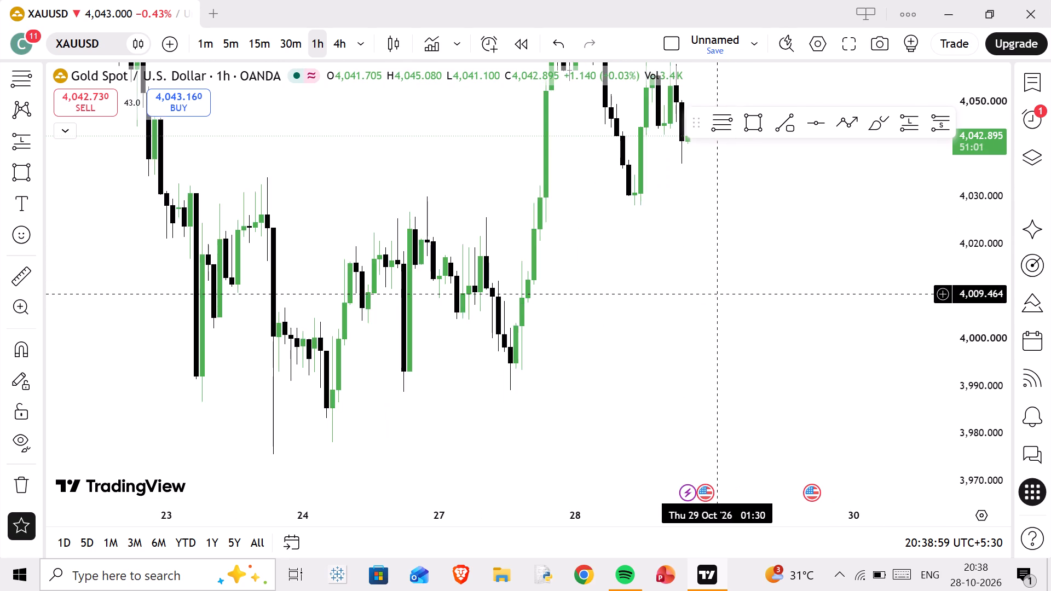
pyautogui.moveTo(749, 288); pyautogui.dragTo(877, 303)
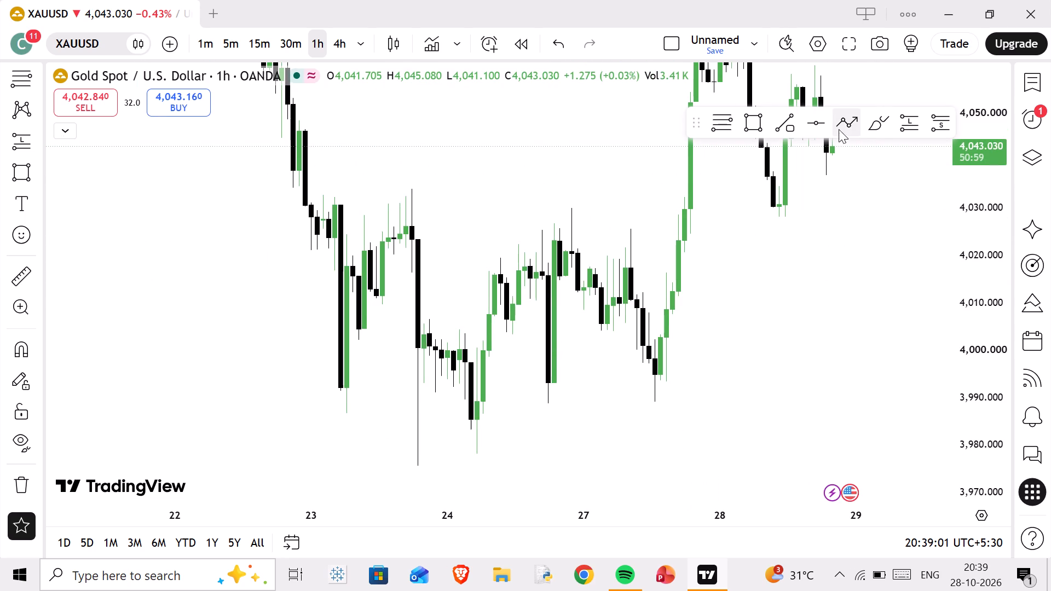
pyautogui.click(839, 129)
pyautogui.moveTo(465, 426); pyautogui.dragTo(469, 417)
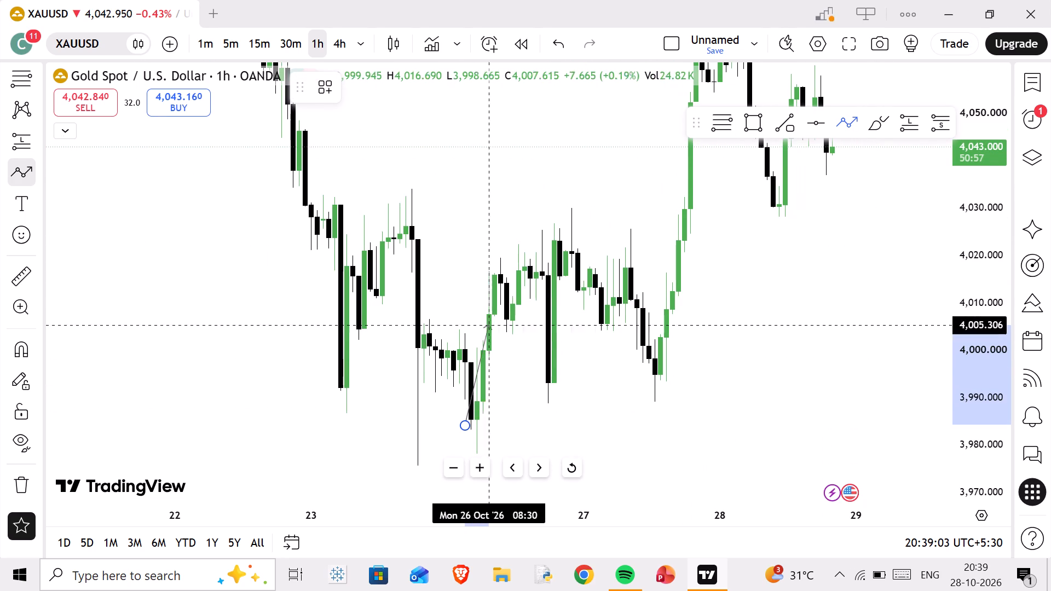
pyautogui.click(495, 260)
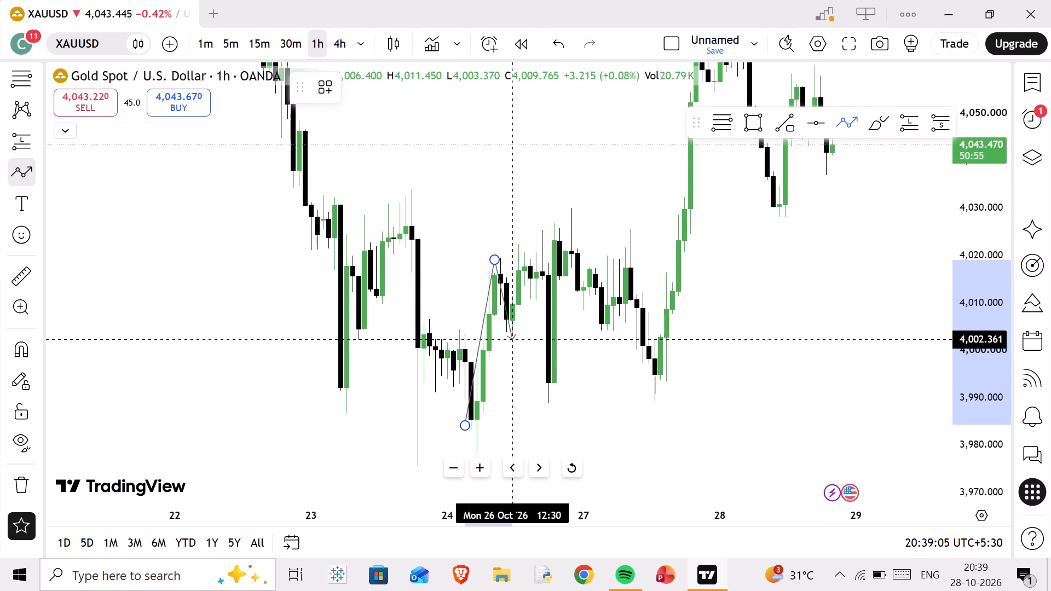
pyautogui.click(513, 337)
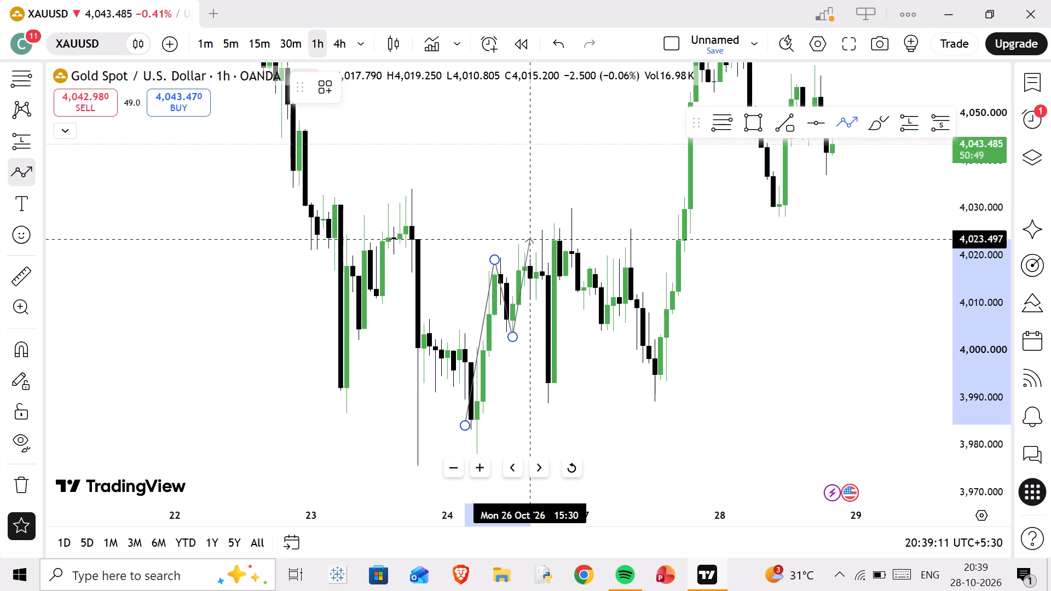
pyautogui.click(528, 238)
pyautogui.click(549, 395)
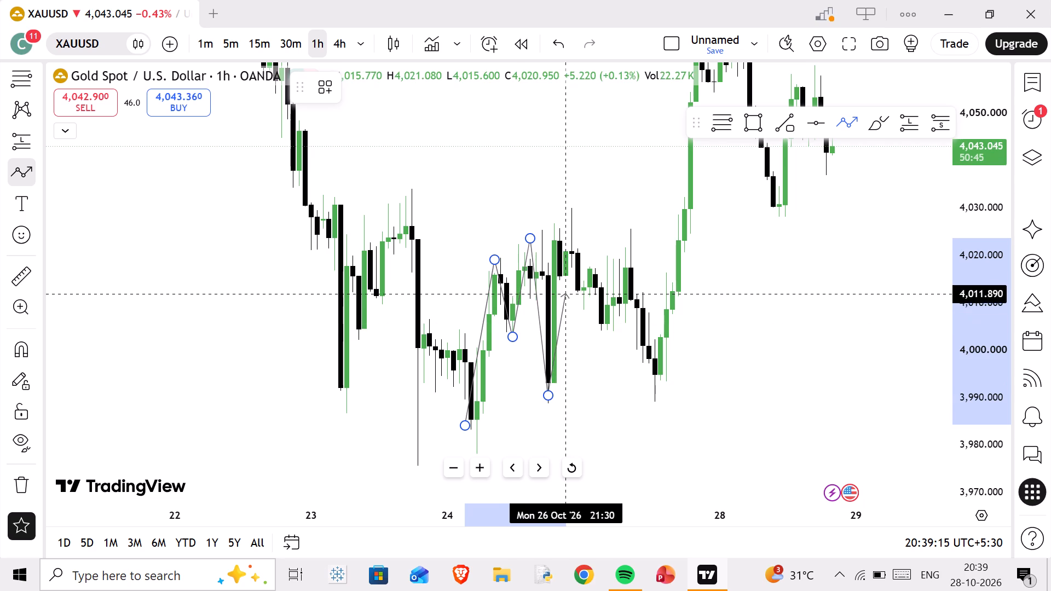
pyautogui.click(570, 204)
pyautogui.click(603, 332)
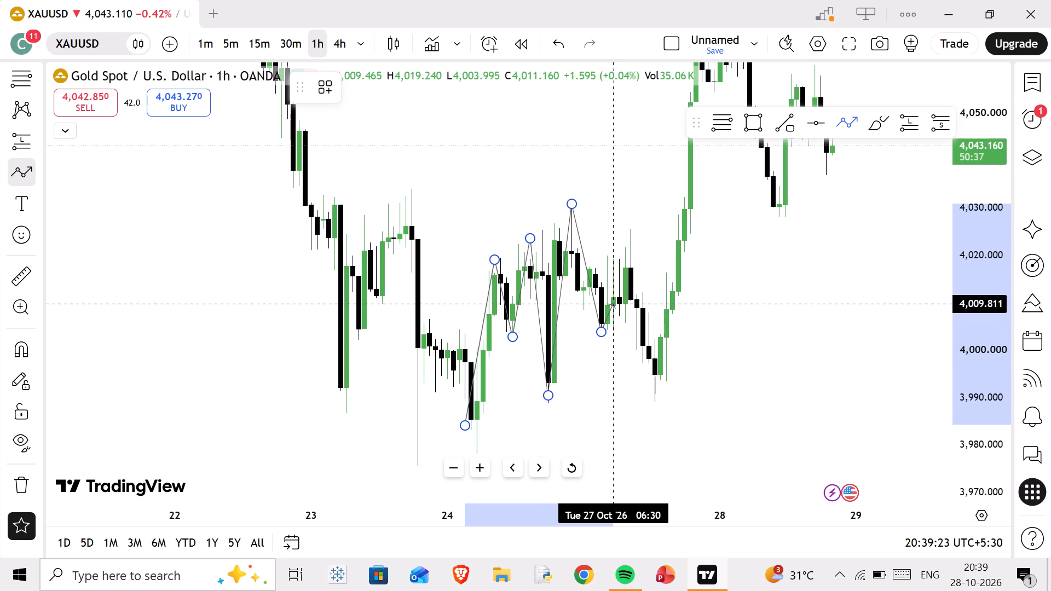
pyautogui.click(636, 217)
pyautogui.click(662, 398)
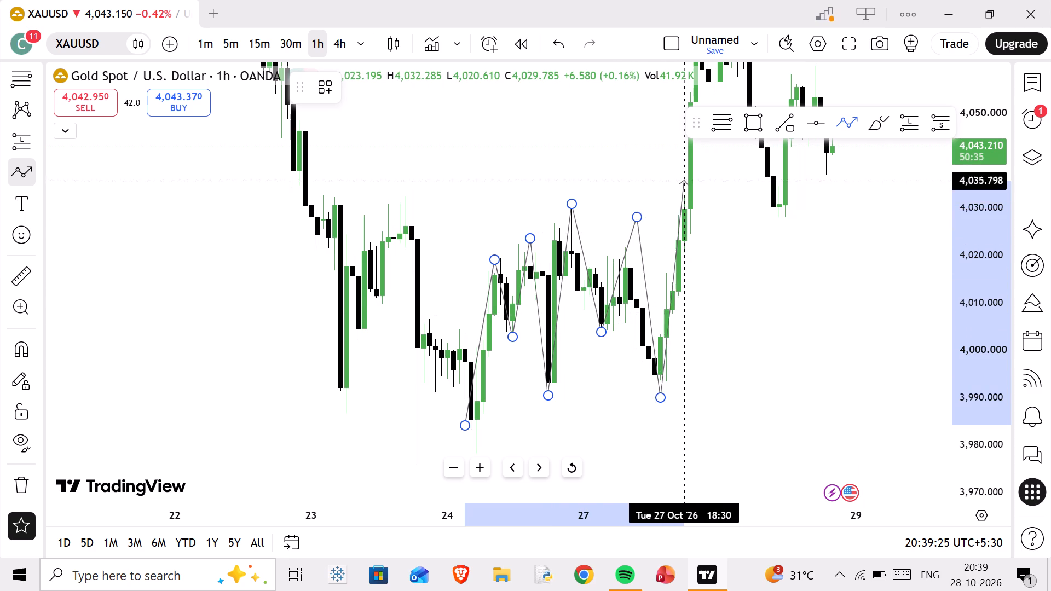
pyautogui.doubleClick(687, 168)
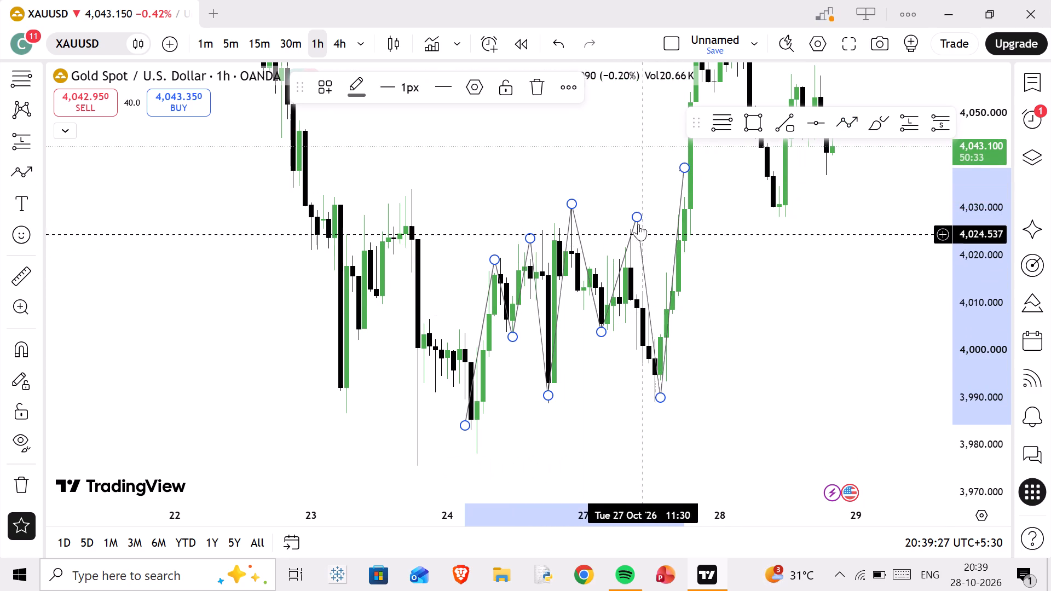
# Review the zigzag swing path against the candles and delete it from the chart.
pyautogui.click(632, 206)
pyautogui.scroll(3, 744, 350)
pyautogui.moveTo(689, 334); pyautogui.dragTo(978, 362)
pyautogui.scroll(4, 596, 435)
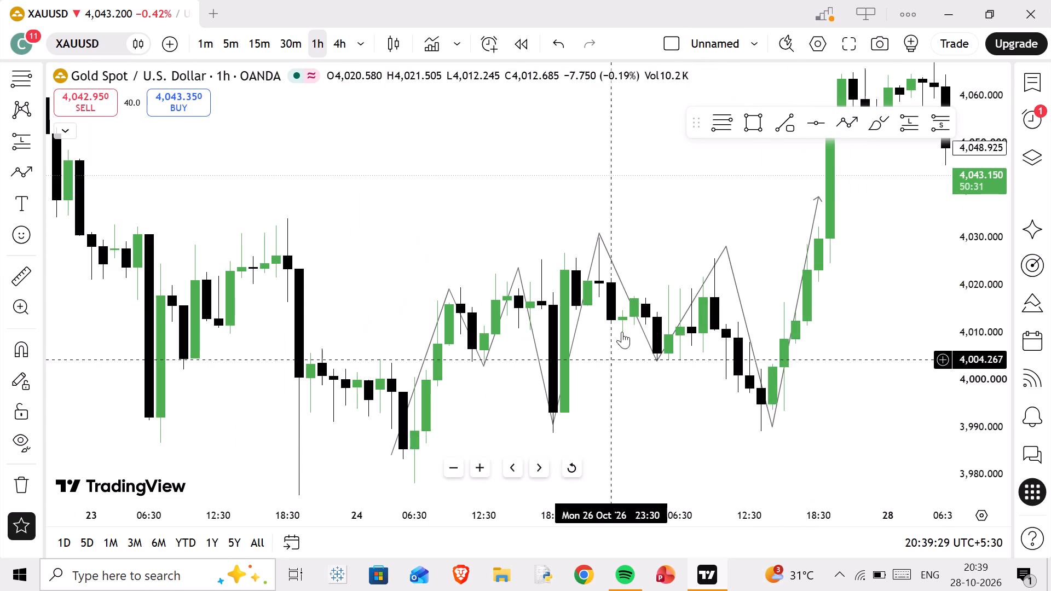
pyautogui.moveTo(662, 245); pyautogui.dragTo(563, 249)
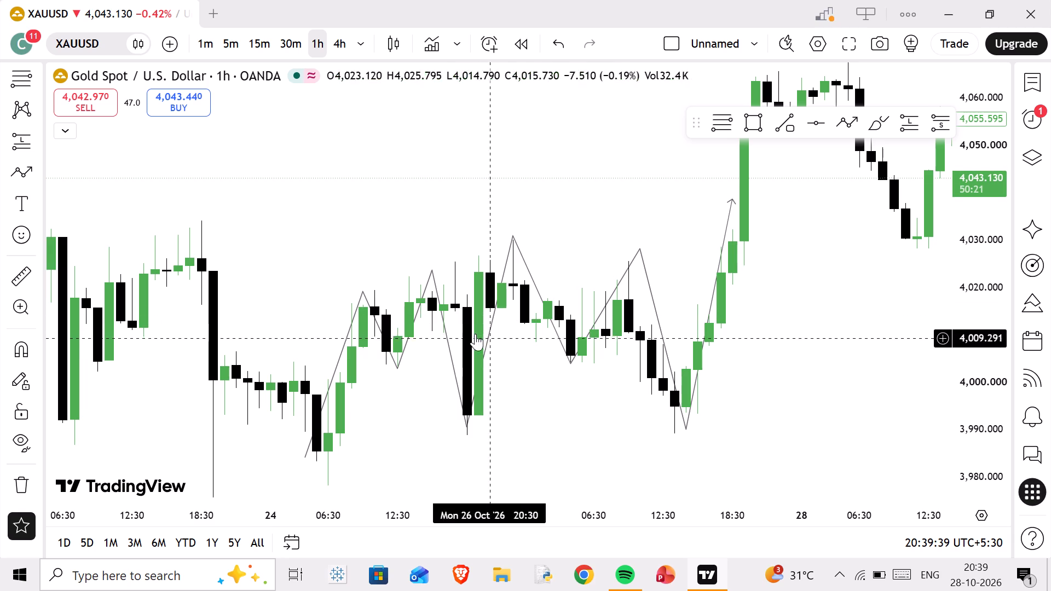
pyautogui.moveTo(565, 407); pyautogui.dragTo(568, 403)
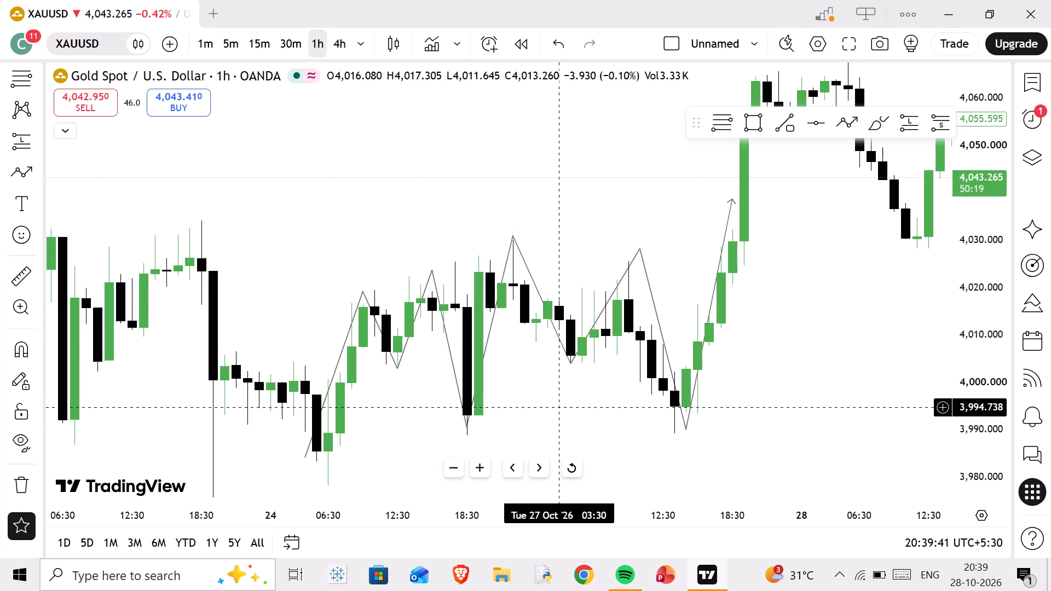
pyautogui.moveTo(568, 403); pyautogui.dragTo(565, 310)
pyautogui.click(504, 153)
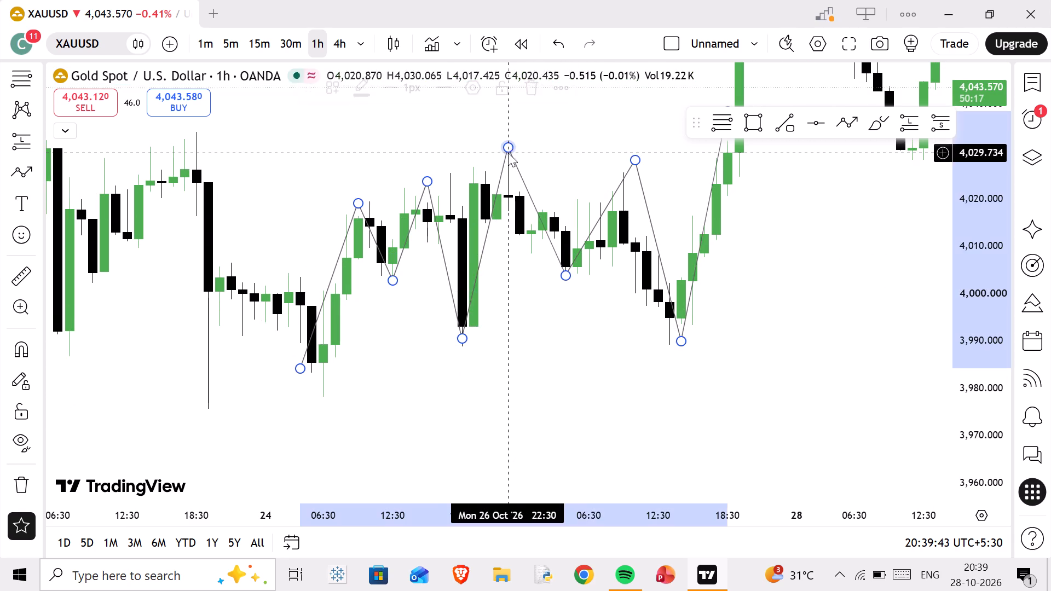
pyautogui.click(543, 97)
# Draw a rectangle zone from 3,993.433 at 17:30 on 26 October to 3,989.084 at 23:30 on 27 October.
pyautogui.scroll(5, 1017, 421)
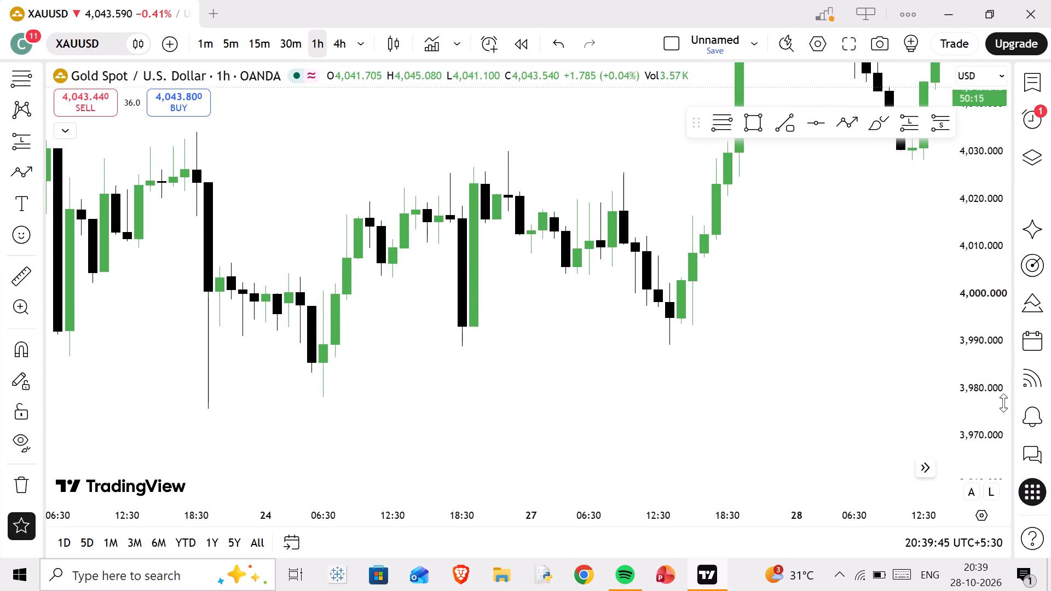
pyautogui.scroll(5, 1003, 403)
pyautogui.click(747, 122)
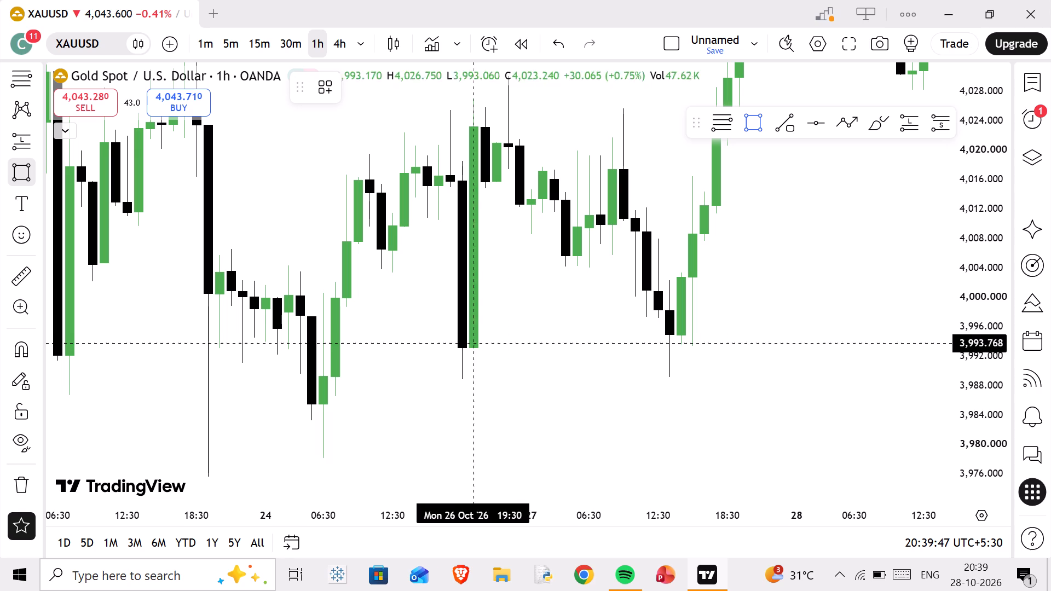
pyautogui.moveTo(455, 346); pyautogui.dragTo(764, 375)
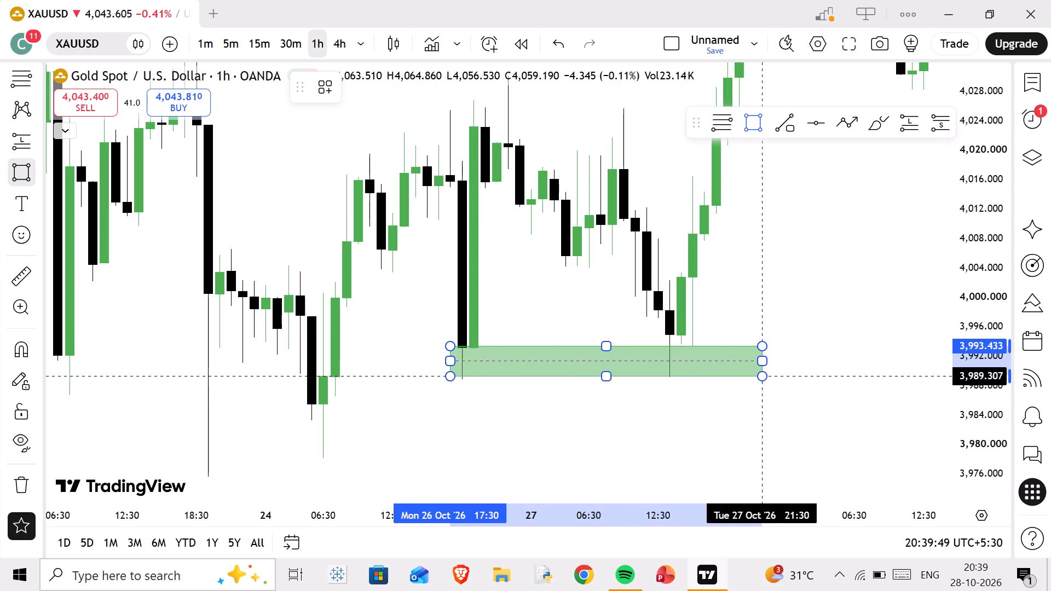
pyautogui.moveTo(764, 375); pyautogui.dragTo(779, 378)
pyautogui.click(779, 378)
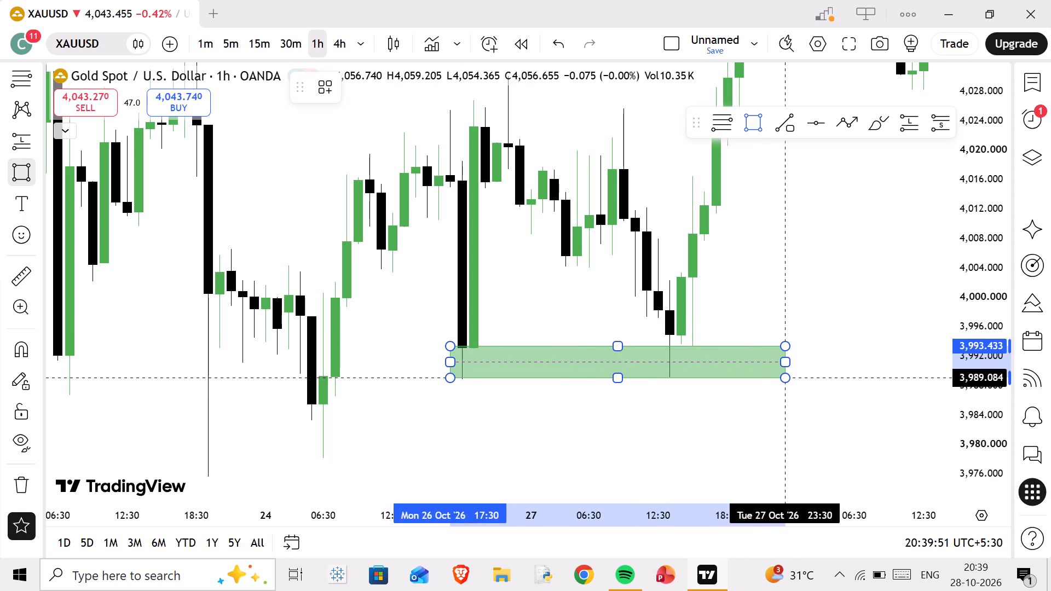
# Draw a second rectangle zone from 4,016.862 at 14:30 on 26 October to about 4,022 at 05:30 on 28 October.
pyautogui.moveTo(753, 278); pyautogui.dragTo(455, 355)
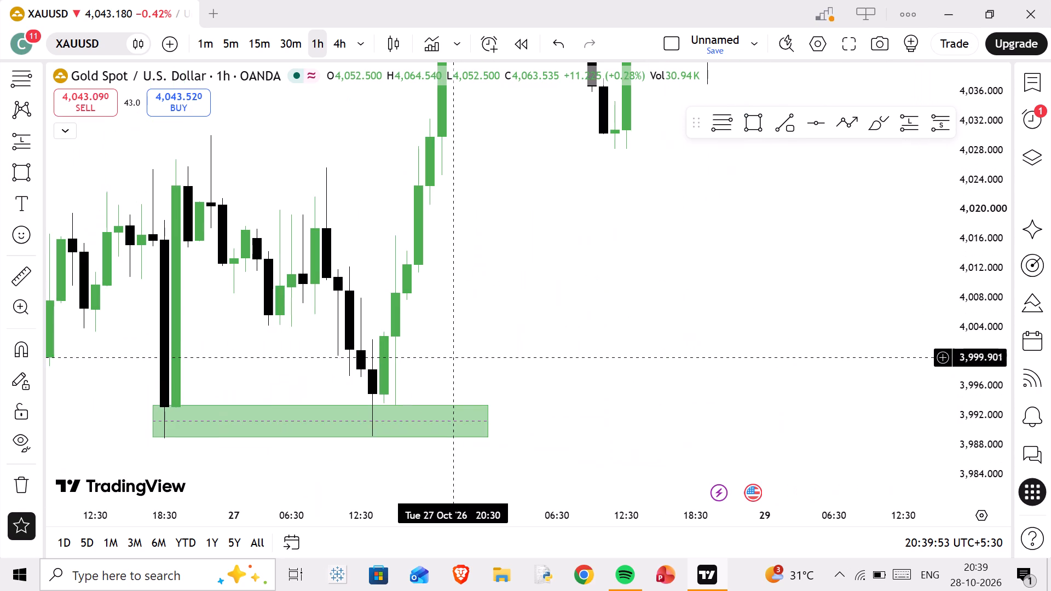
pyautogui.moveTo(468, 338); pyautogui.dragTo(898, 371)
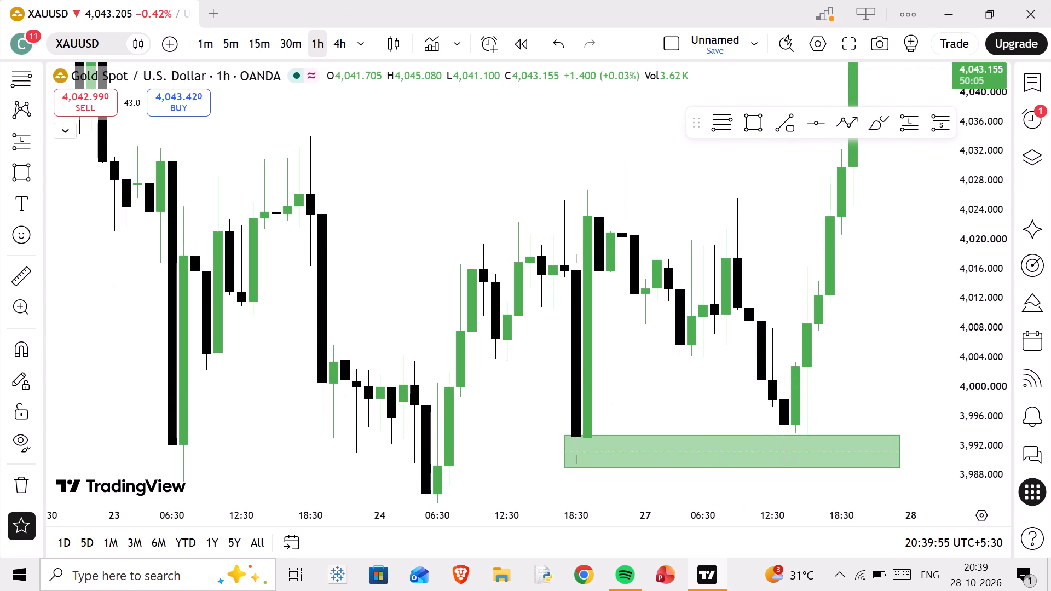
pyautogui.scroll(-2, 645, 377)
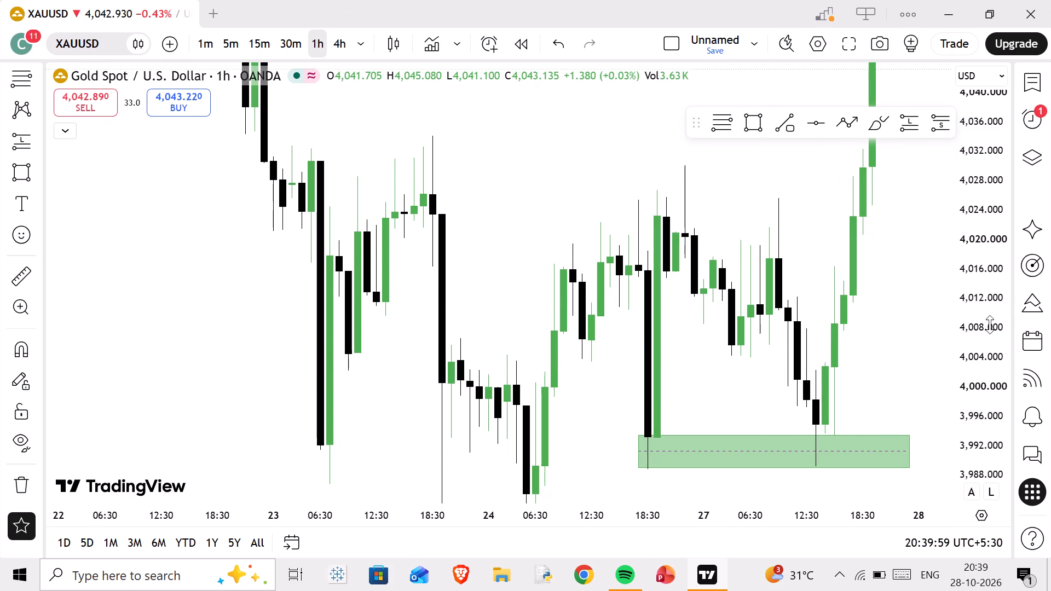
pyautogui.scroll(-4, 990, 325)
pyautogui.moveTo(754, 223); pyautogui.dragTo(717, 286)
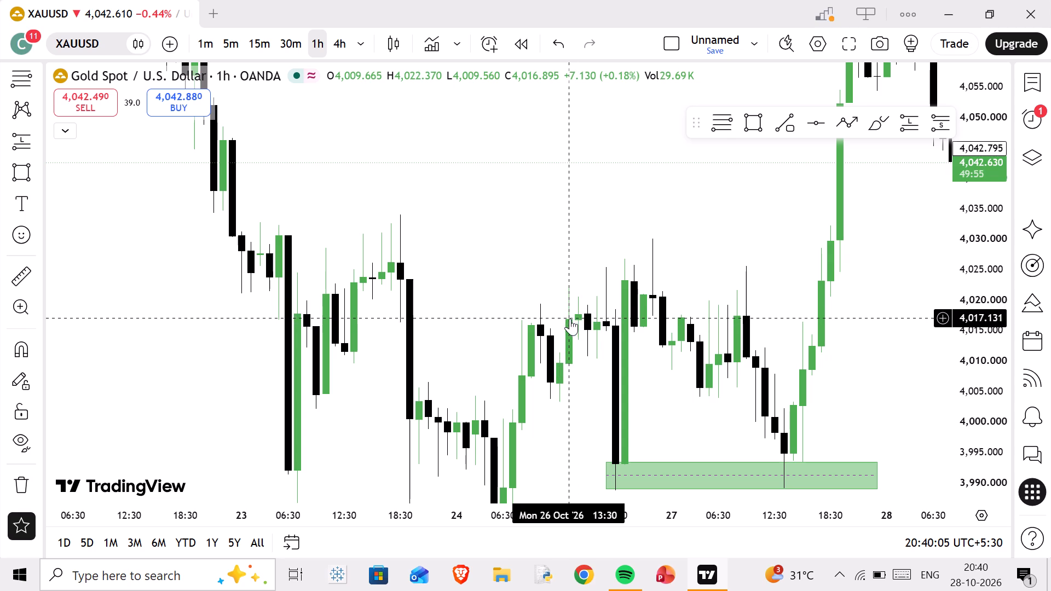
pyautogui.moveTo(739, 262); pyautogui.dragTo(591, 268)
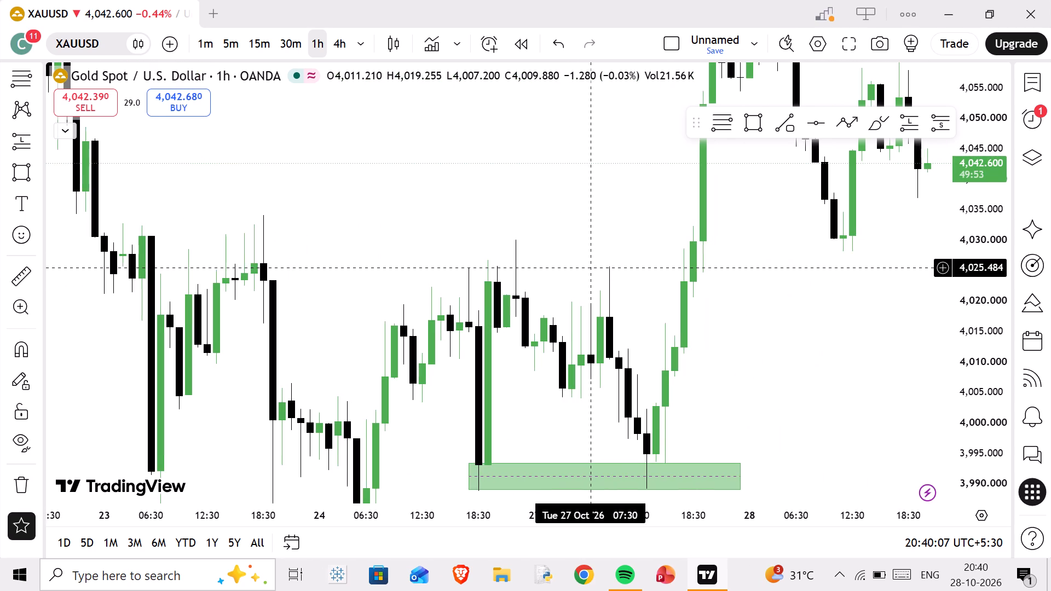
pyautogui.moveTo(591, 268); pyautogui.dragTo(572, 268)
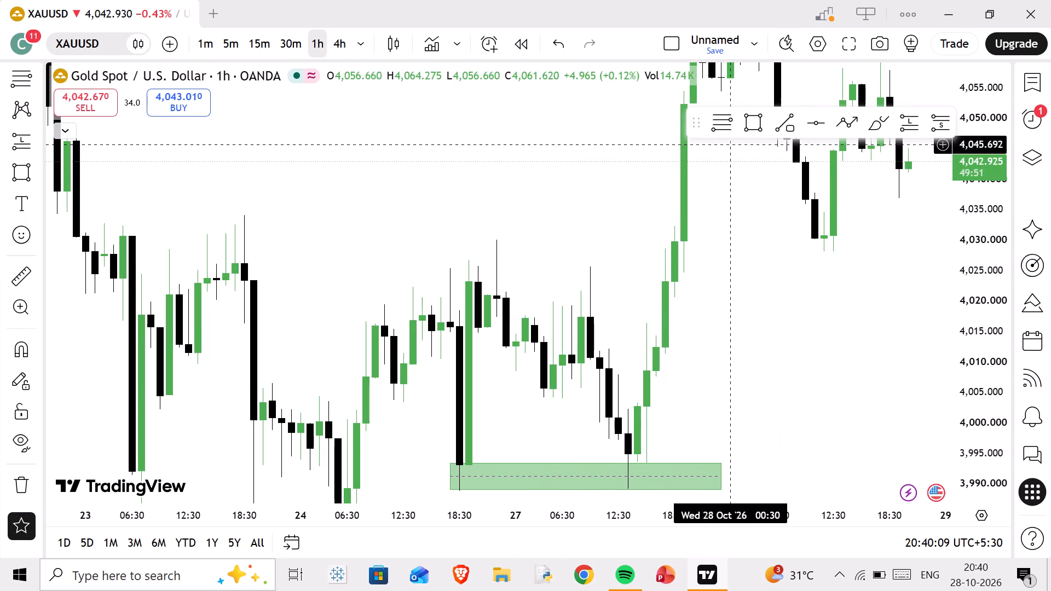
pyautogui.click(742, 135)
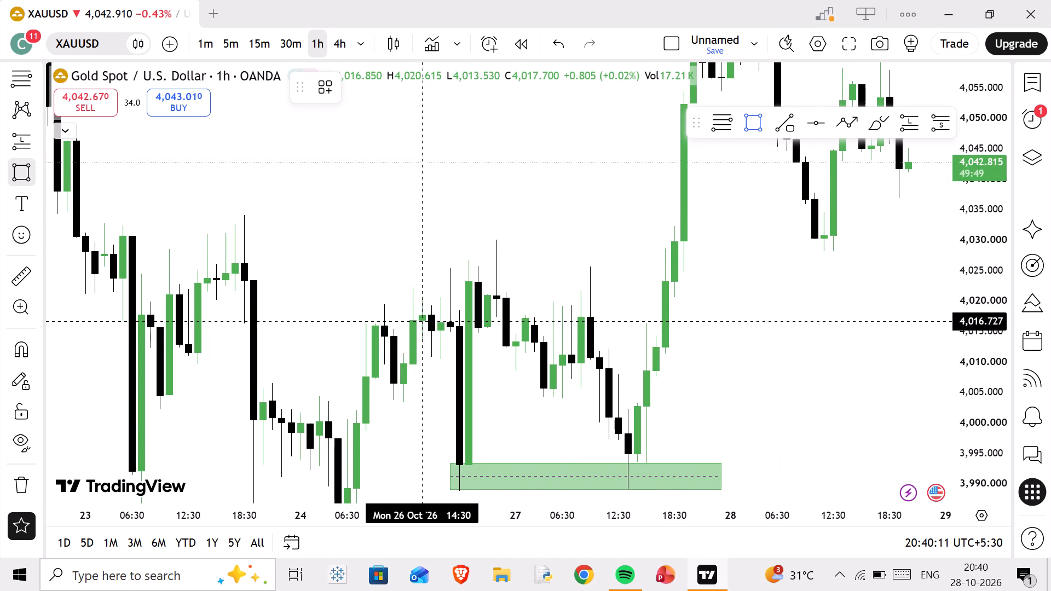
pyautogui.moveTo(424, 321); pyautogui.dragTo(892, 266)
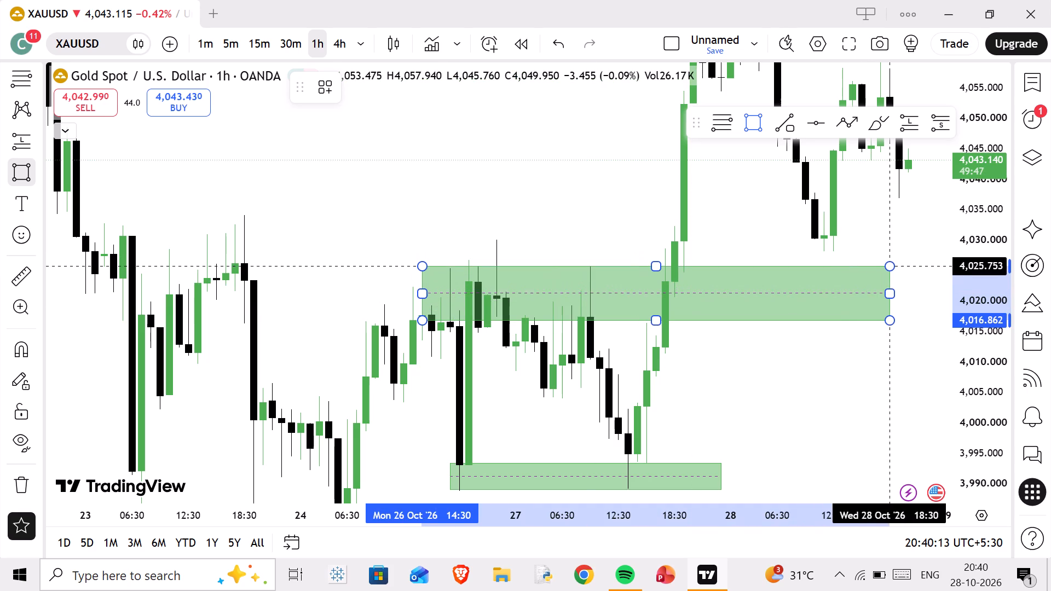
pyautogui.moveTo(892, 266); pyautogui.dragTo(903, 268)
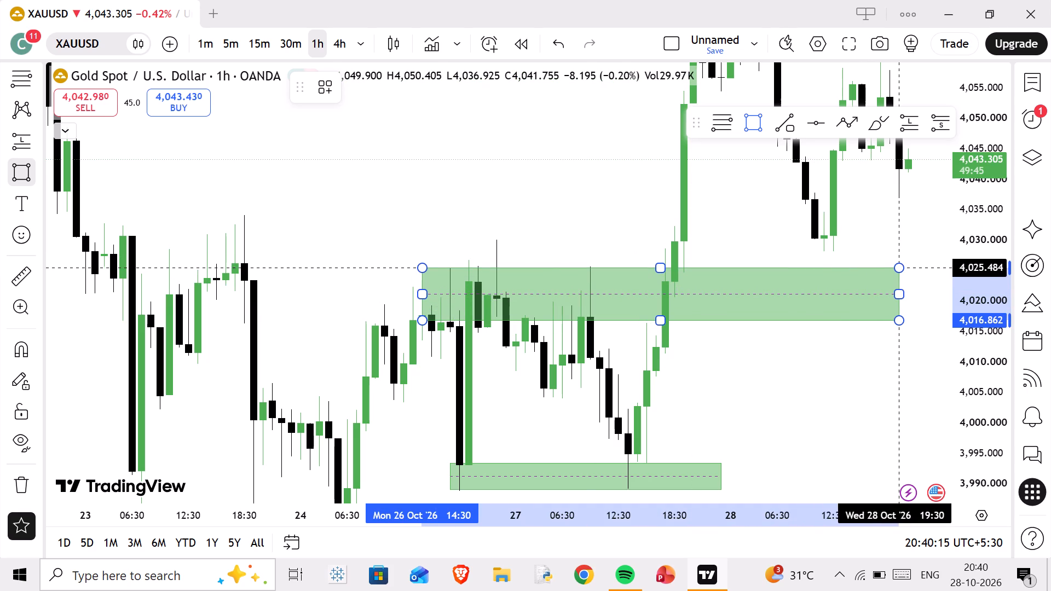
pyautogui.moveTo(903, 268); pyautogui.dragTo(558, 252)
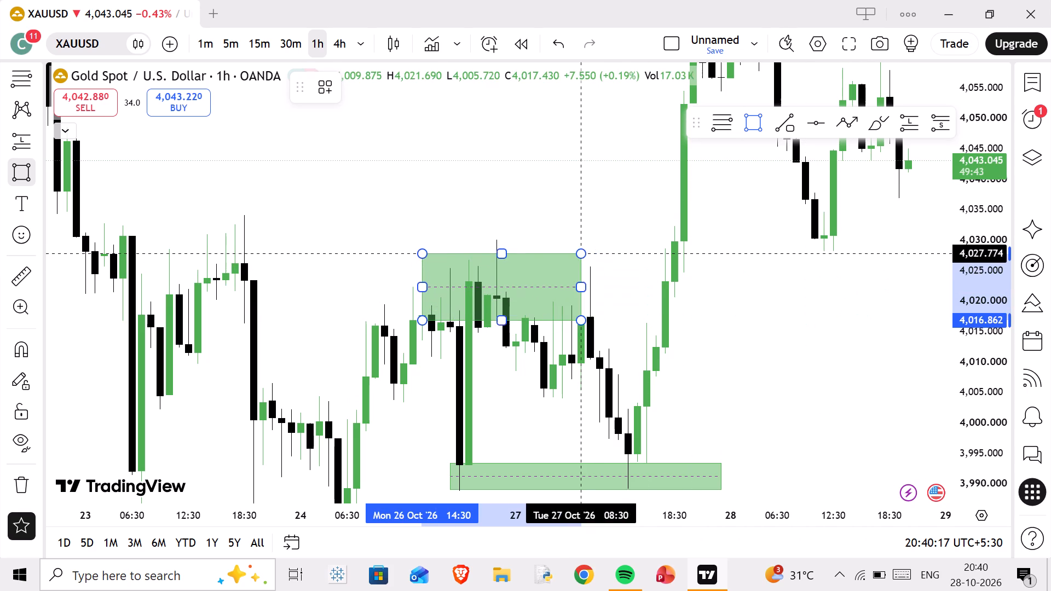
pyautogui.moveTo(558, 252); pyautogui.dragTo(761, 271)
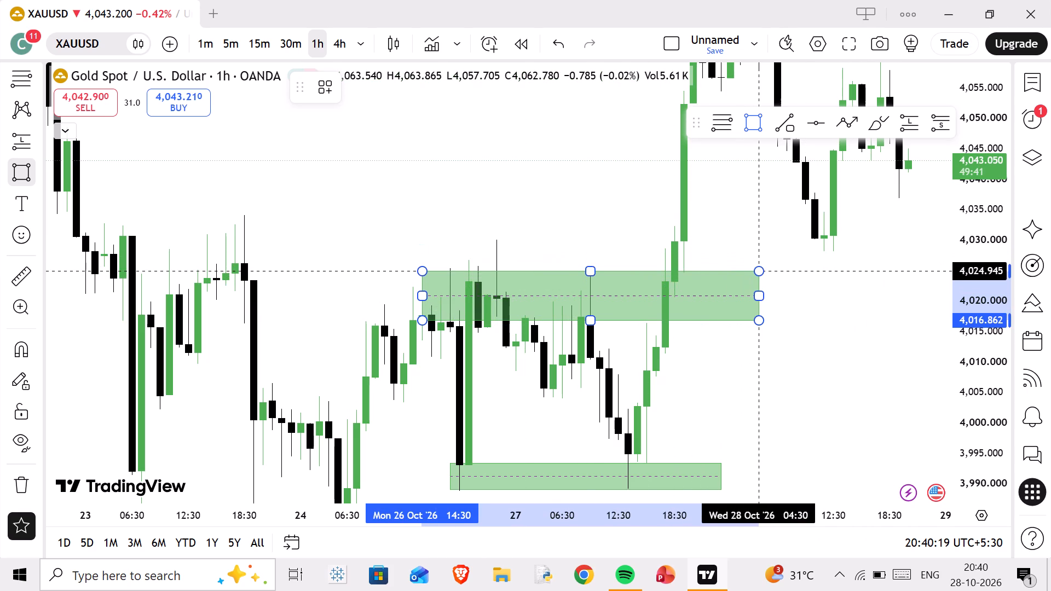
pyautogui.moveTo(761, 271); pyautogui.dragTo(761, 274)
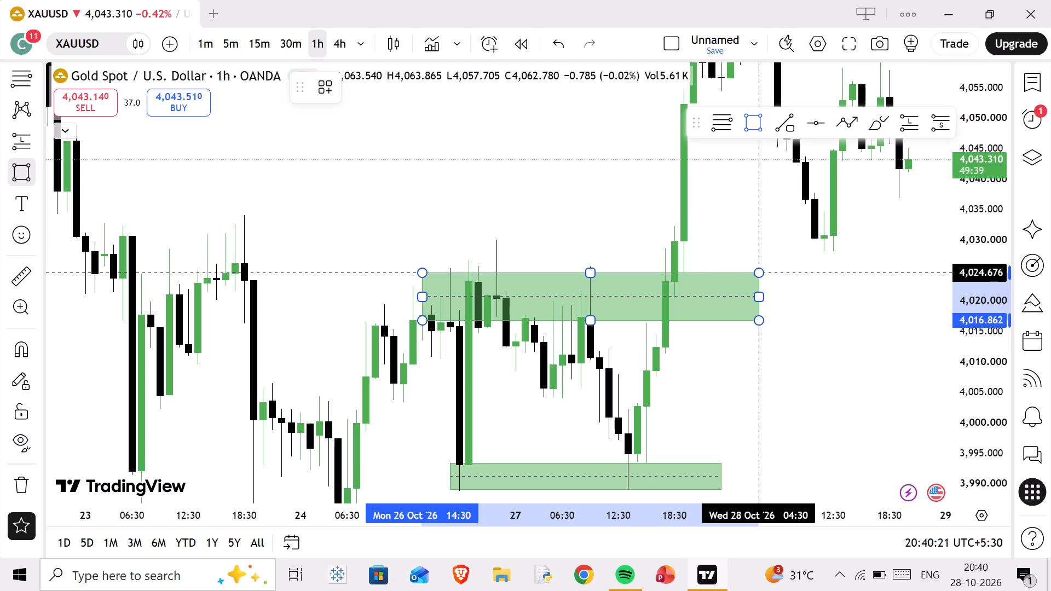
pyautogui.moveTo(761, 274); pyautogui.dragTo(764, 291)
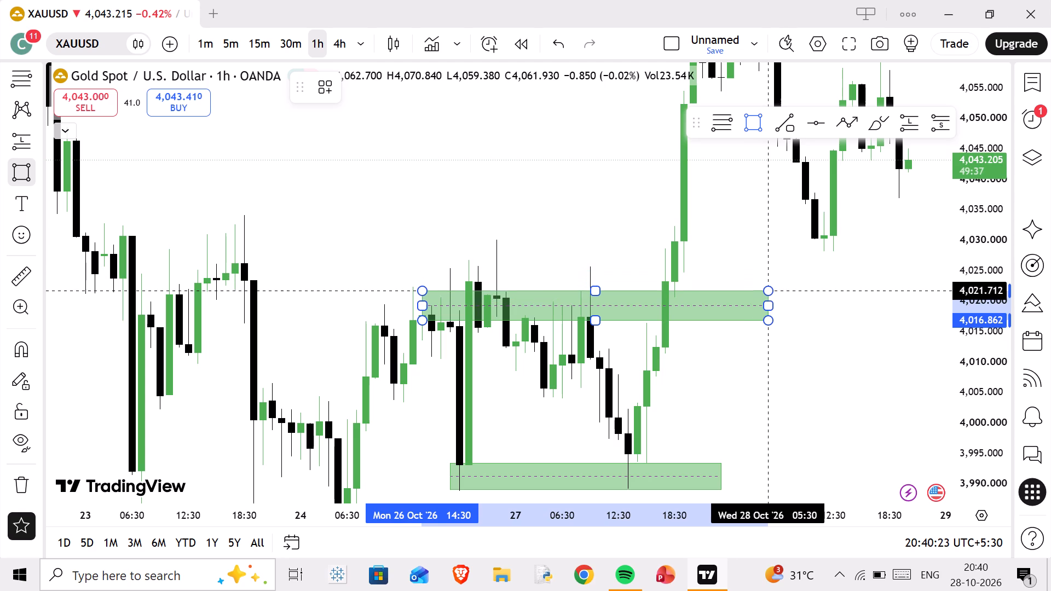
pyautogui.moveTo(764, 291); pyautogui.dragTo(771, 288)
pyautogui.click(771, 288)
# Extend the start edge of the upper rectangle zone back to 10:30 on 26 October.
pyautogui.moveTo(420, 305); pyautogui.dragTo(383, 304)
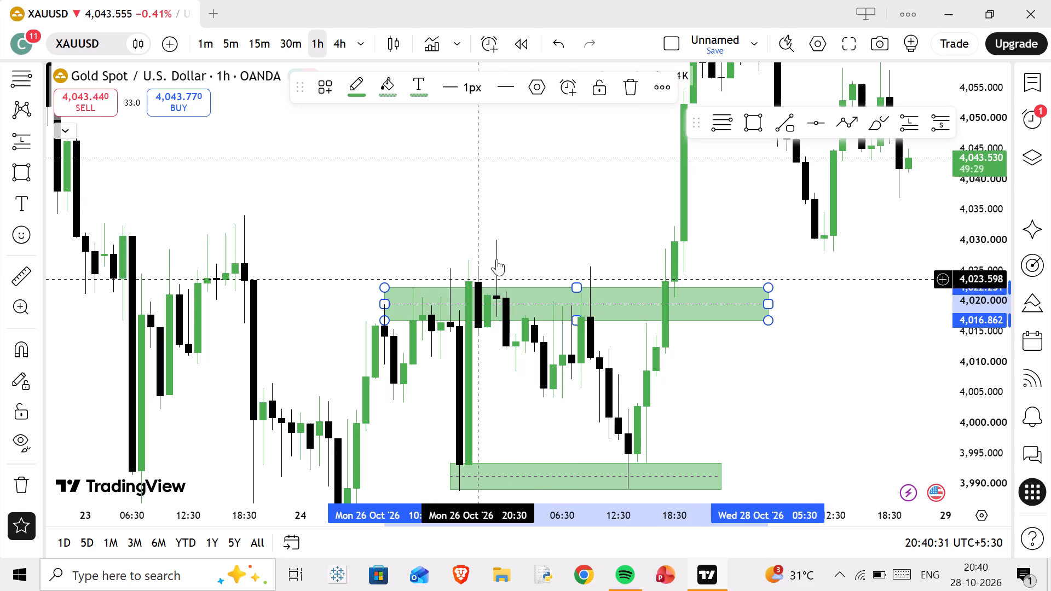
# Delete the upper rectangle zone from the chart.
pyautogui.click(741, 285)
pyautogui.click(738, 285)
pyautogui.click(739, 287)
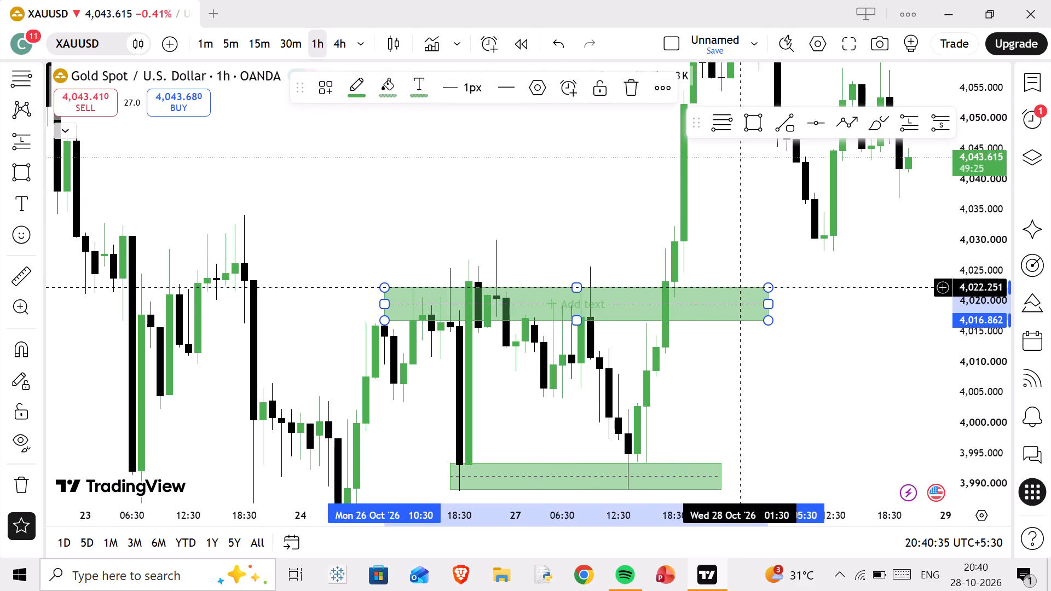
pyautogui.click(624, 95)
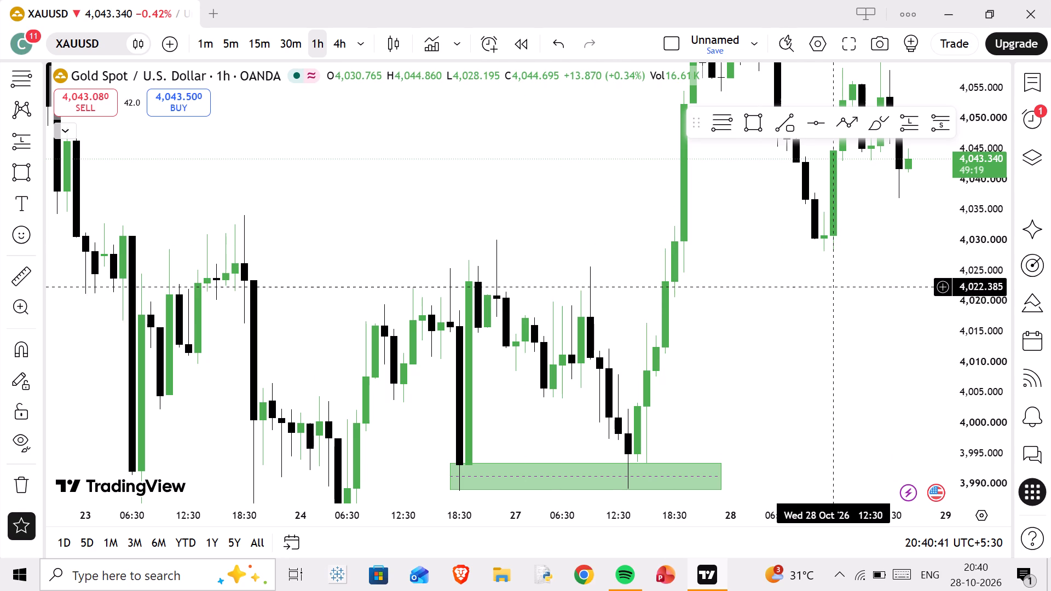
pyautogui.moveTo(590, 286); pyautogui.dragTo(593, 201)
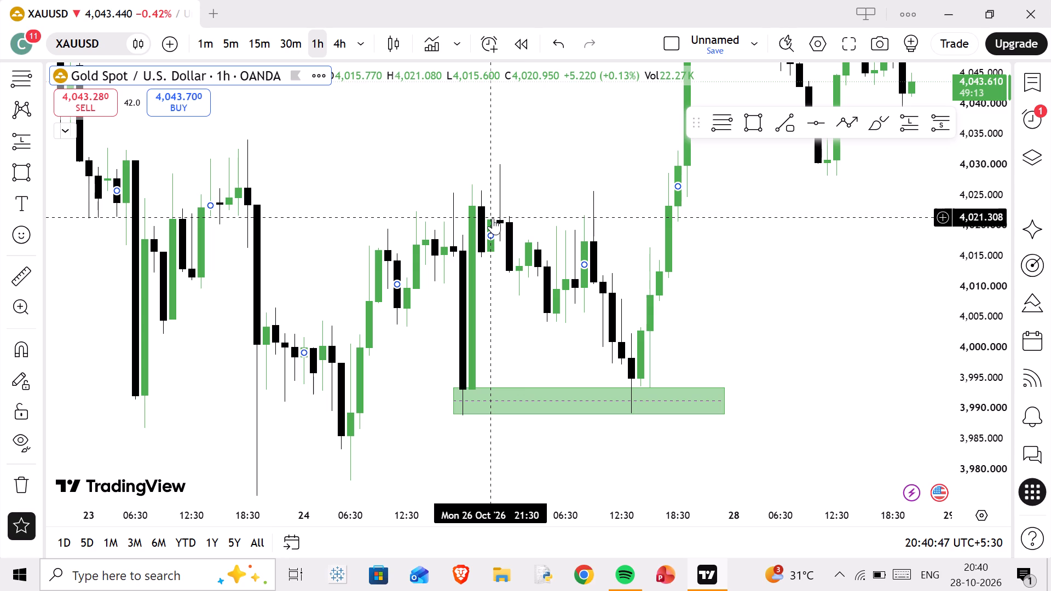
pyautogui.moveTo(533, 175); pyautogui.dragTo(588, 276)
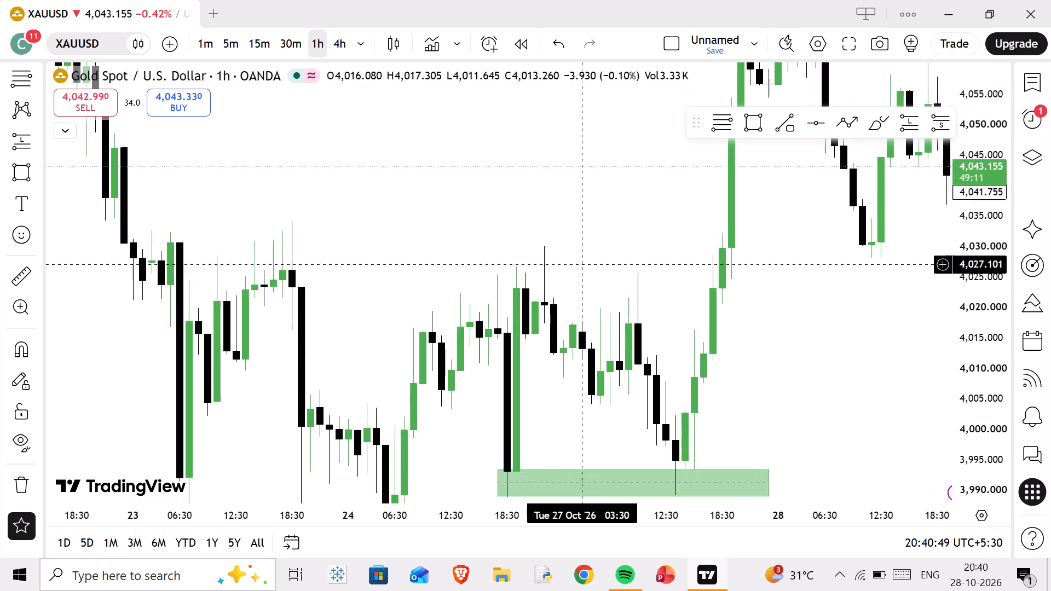
# Examine the hourly XAUUSD price action from 22 to 28 October around the green support zone.
pyautogui.scroll(-7, 594, 287)
pyautogui.scroll(3, 761, 273)
pyautogui.scroll(-5, 972, 306)
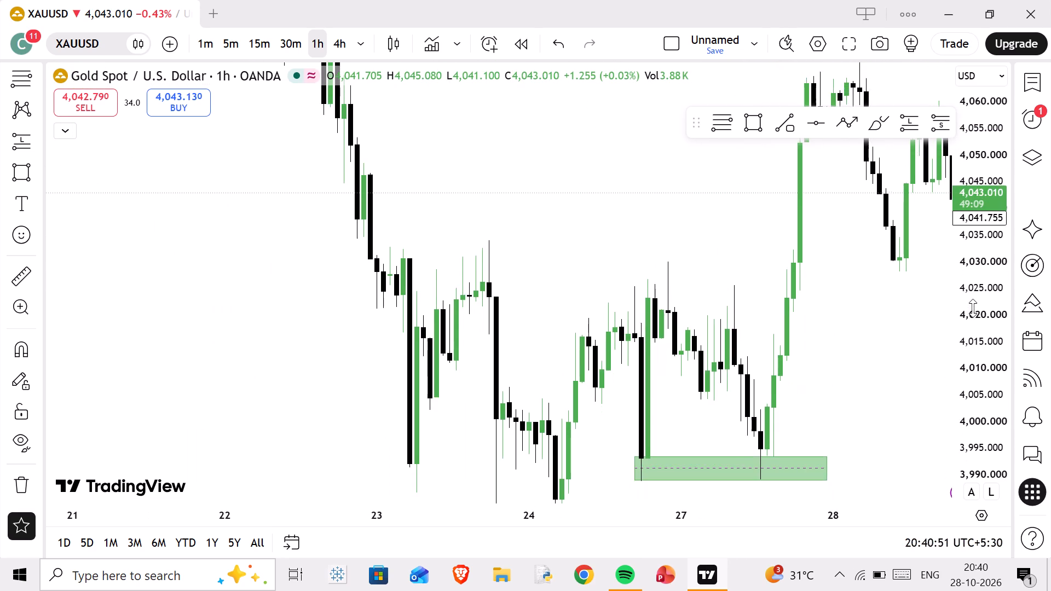
pyautogui.scroll(-7, 973, 308)
pyautogui.scroll(-4, 725, 249)
pyautogui.moveTo(732, 248); pyautogui.dragTo(552, 260)
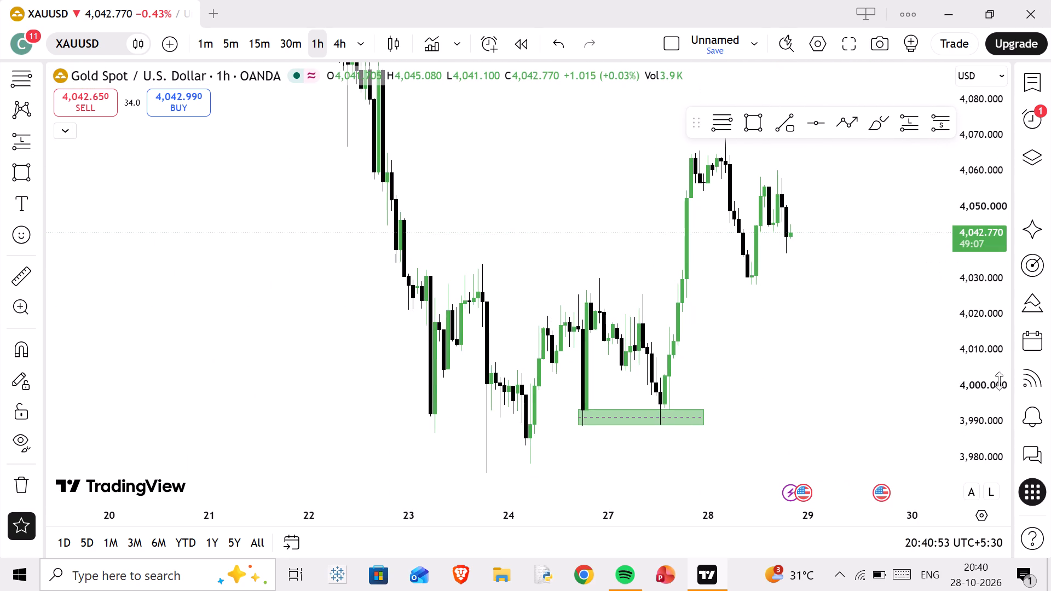
pyautogui.scroll(16, 1010, 396)
pyautogui.moveTo(641, 352); pyautogui.dragTo(708, 341)
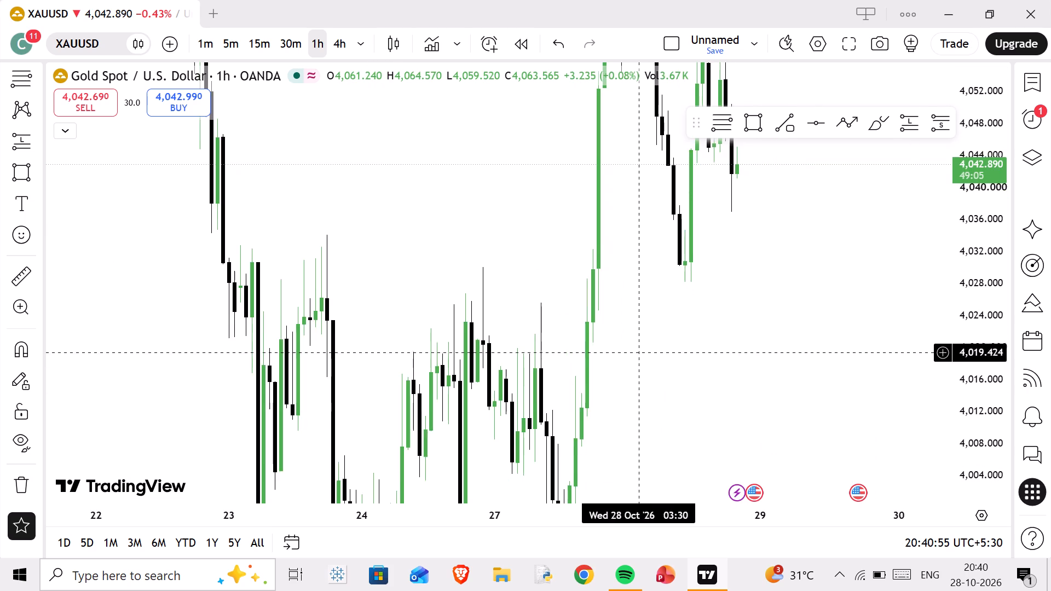
pyautogui.moveTo(708, 341); pyautogui.dragTo(915, 299)
pyautogui.scroll(7, 829, 296)
pyautogui.scroll(-7, 980, 312)
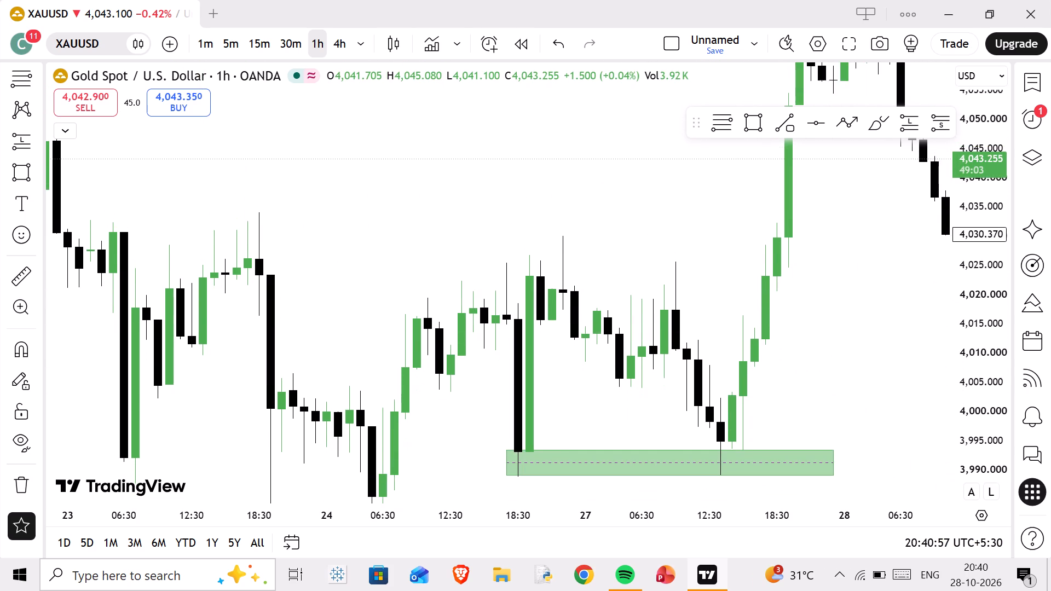
pyautogui.moveTo(661, 239); pyautogui.dragTo(502, 191)
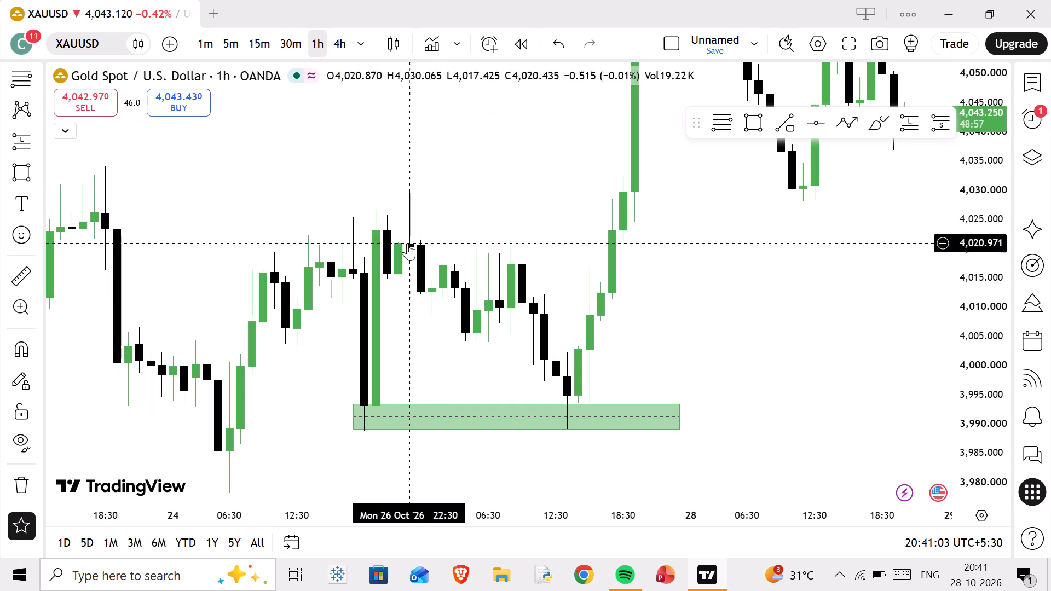
# Delete the remaining green rectangle zone under the 26 and 27 October lows.
pyautogui.click(412, 413)
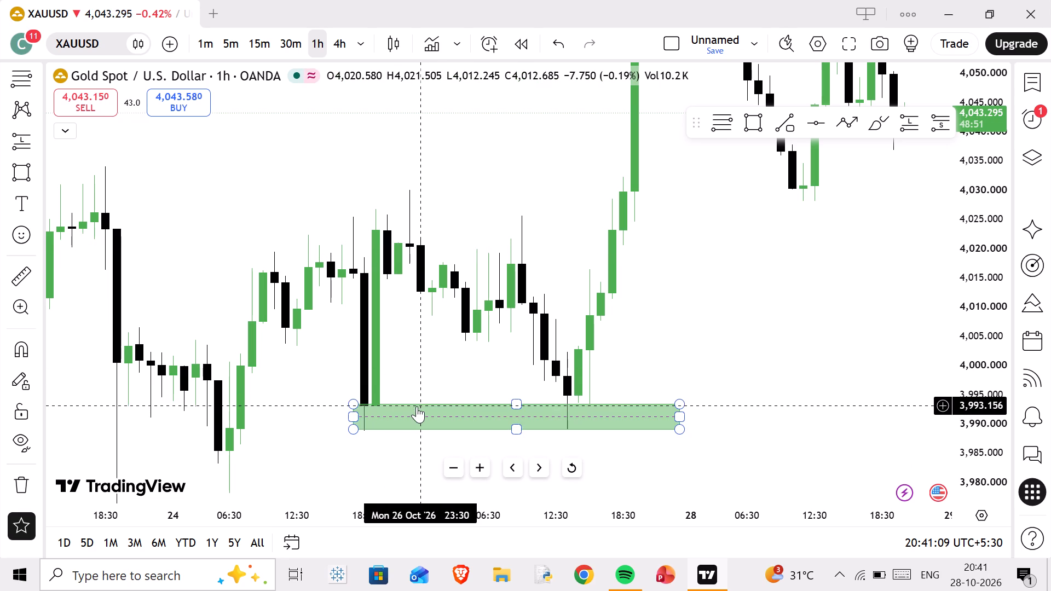
pyautogui.click(417, 406)
pyautogui.click(628, 74)
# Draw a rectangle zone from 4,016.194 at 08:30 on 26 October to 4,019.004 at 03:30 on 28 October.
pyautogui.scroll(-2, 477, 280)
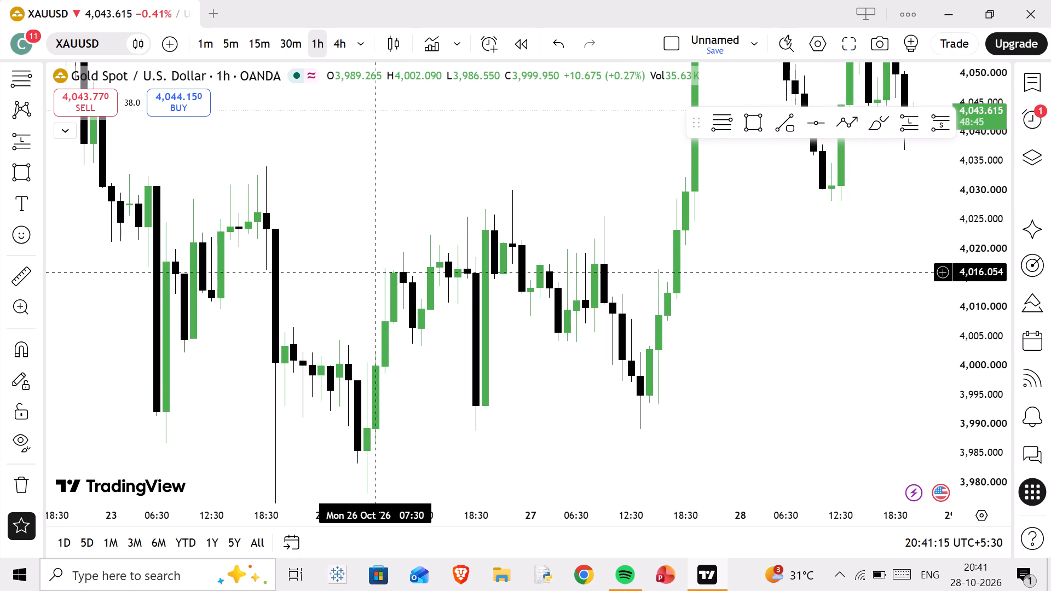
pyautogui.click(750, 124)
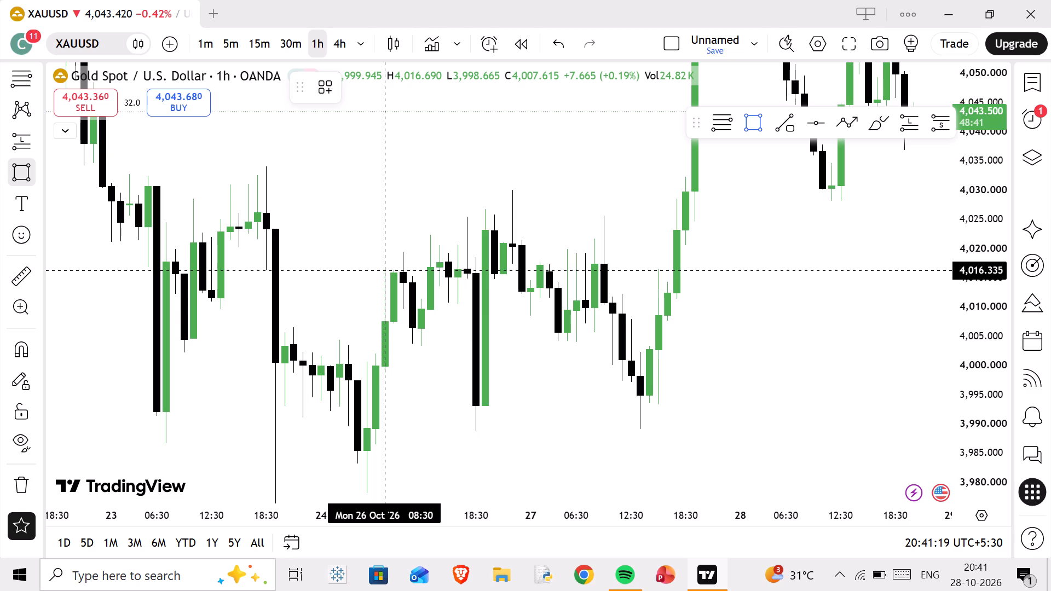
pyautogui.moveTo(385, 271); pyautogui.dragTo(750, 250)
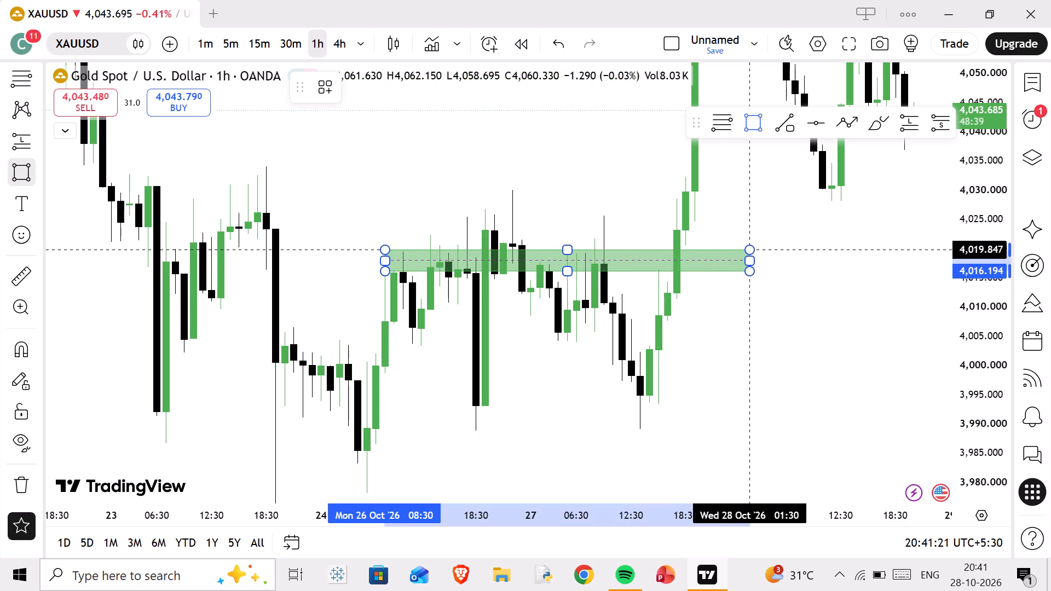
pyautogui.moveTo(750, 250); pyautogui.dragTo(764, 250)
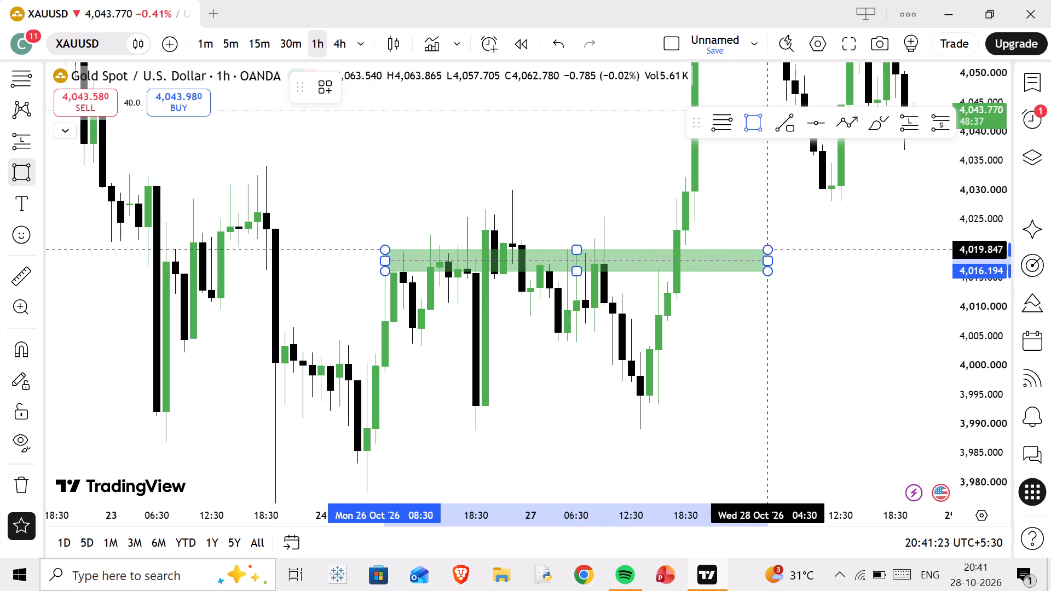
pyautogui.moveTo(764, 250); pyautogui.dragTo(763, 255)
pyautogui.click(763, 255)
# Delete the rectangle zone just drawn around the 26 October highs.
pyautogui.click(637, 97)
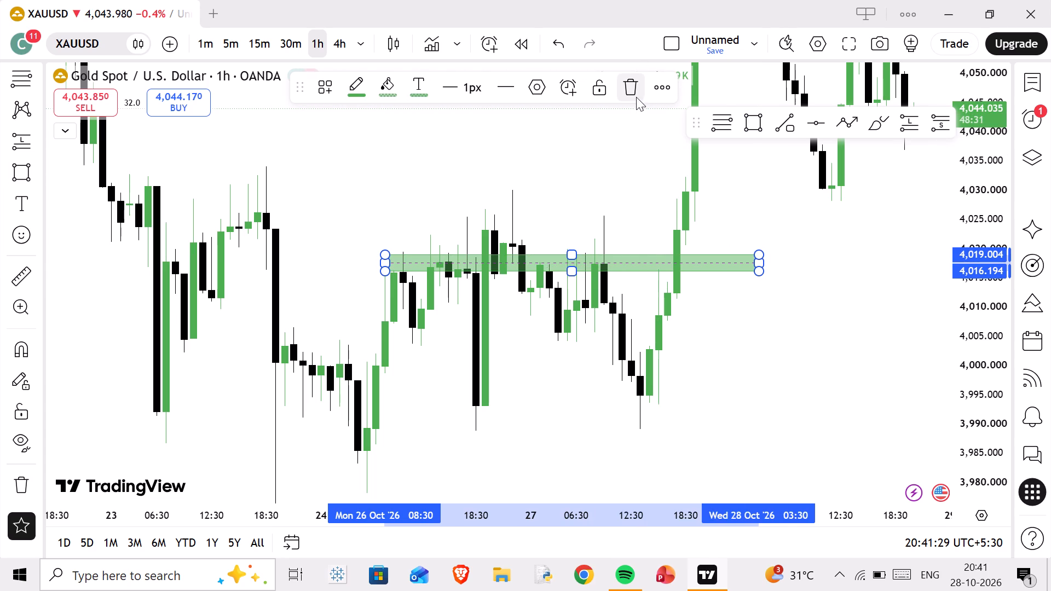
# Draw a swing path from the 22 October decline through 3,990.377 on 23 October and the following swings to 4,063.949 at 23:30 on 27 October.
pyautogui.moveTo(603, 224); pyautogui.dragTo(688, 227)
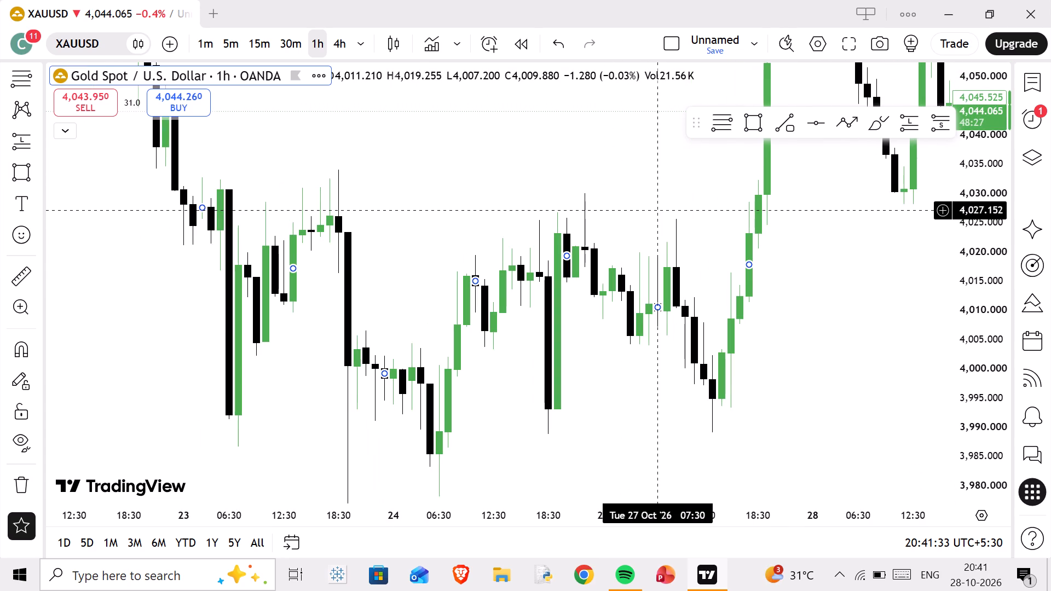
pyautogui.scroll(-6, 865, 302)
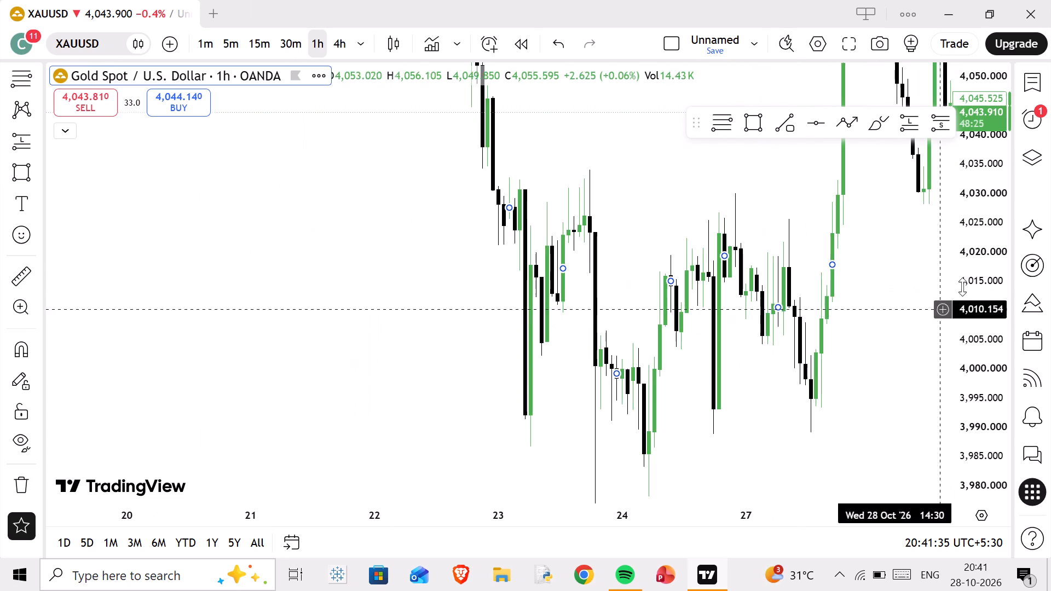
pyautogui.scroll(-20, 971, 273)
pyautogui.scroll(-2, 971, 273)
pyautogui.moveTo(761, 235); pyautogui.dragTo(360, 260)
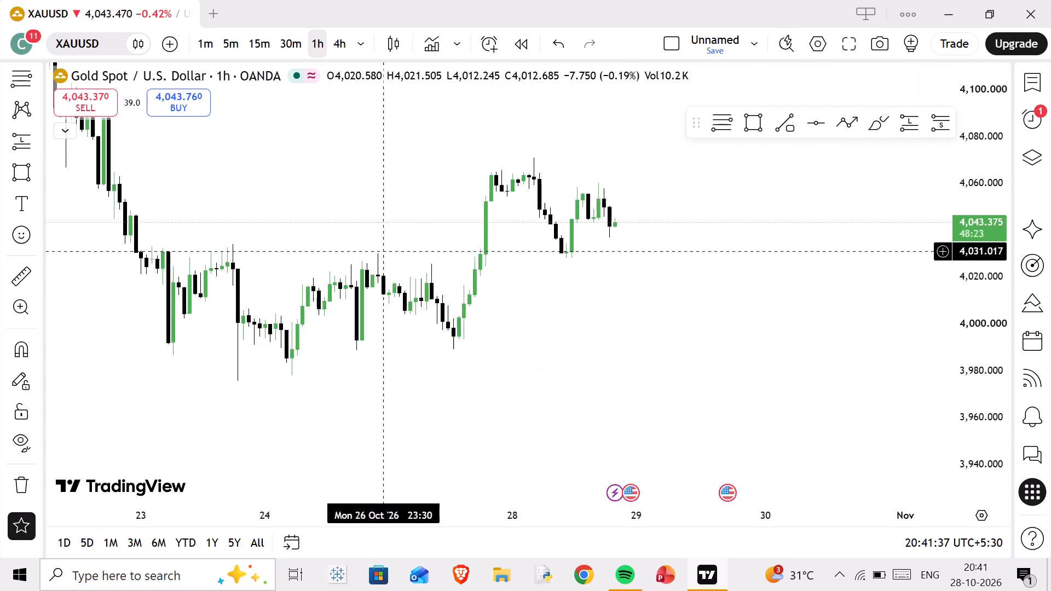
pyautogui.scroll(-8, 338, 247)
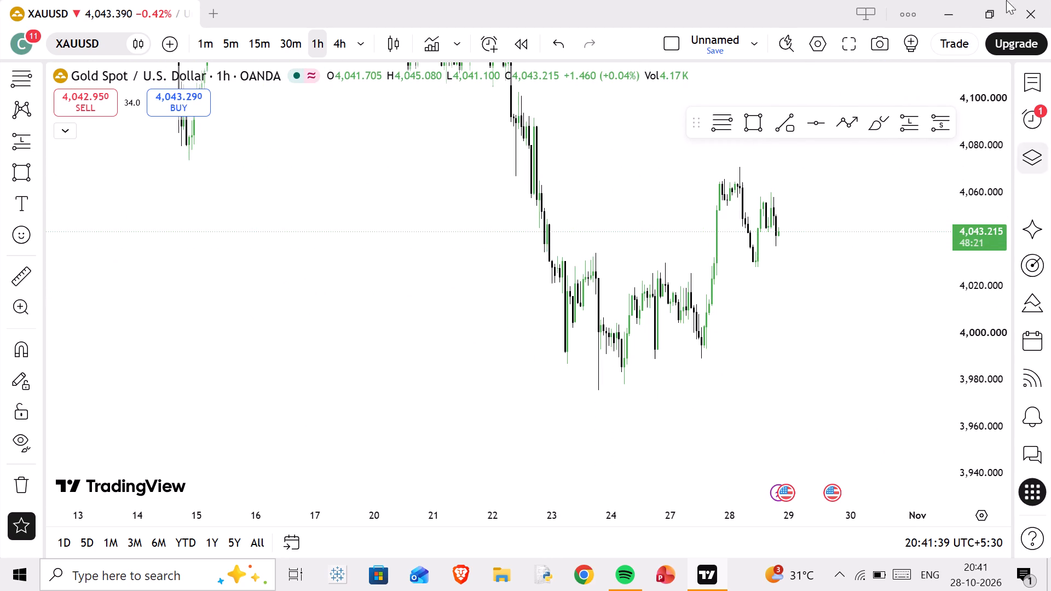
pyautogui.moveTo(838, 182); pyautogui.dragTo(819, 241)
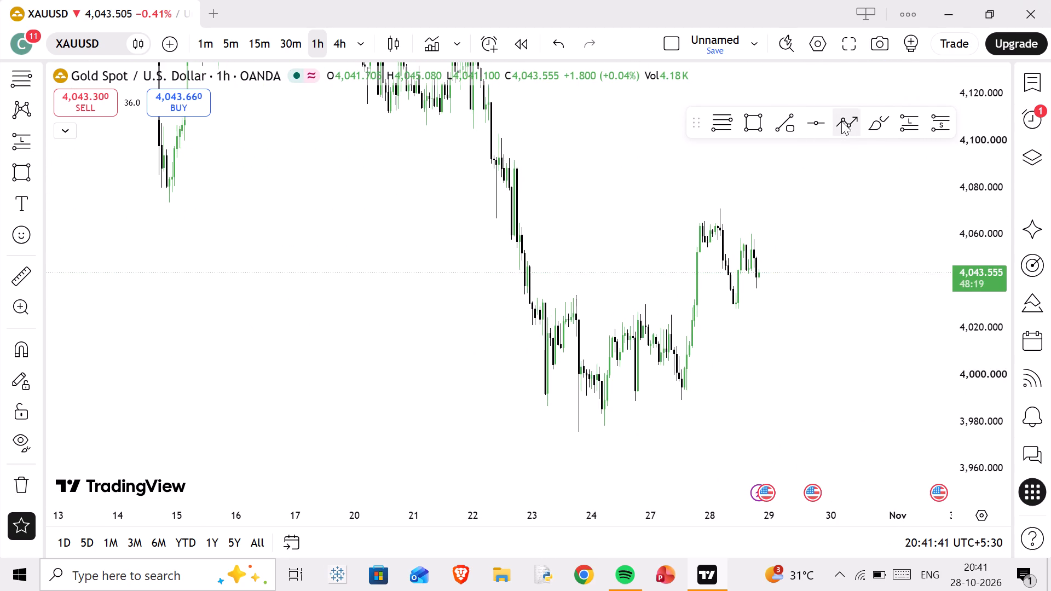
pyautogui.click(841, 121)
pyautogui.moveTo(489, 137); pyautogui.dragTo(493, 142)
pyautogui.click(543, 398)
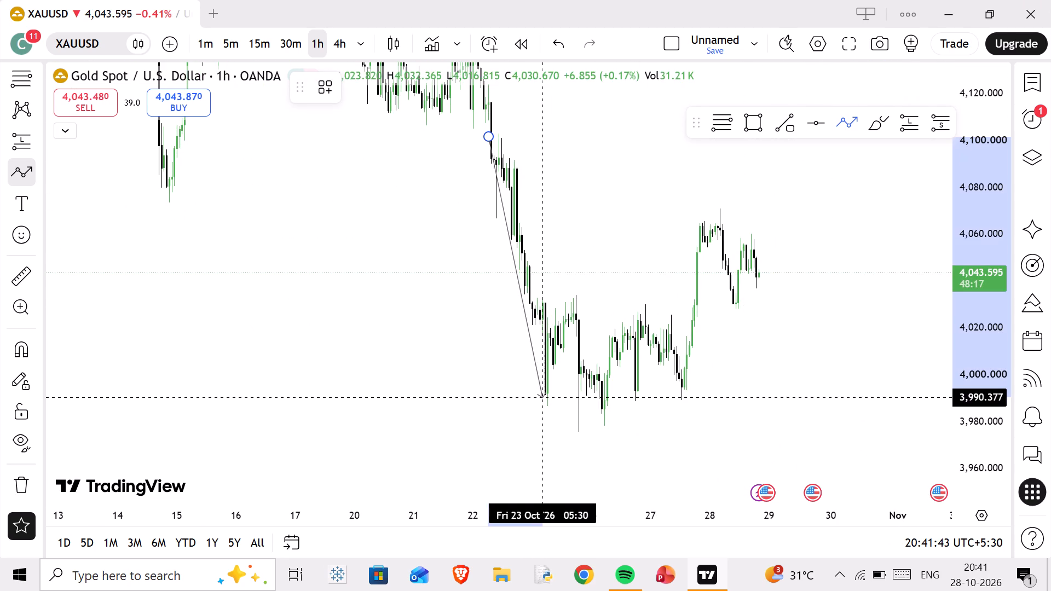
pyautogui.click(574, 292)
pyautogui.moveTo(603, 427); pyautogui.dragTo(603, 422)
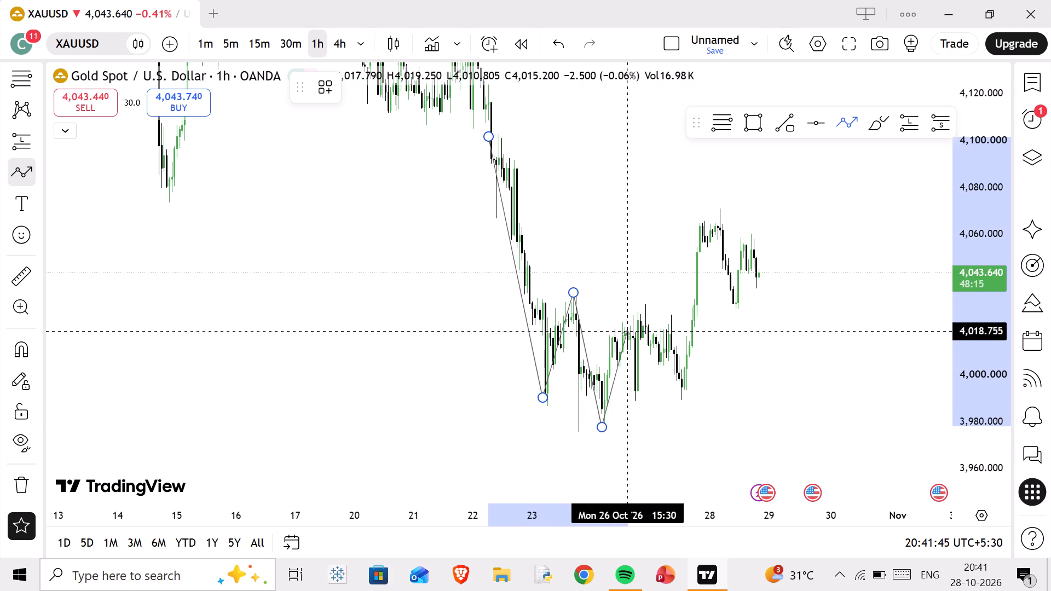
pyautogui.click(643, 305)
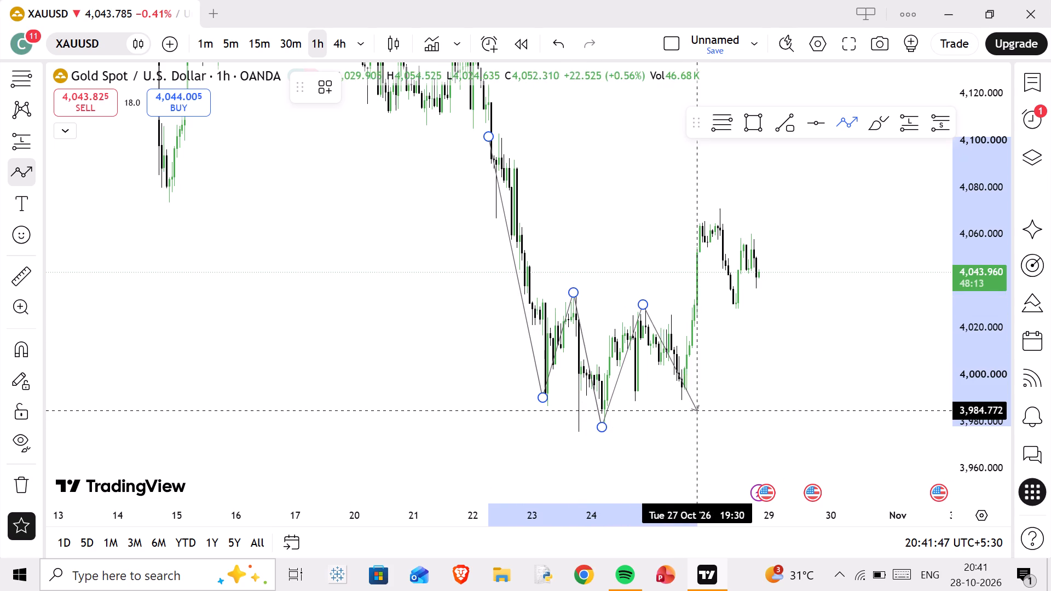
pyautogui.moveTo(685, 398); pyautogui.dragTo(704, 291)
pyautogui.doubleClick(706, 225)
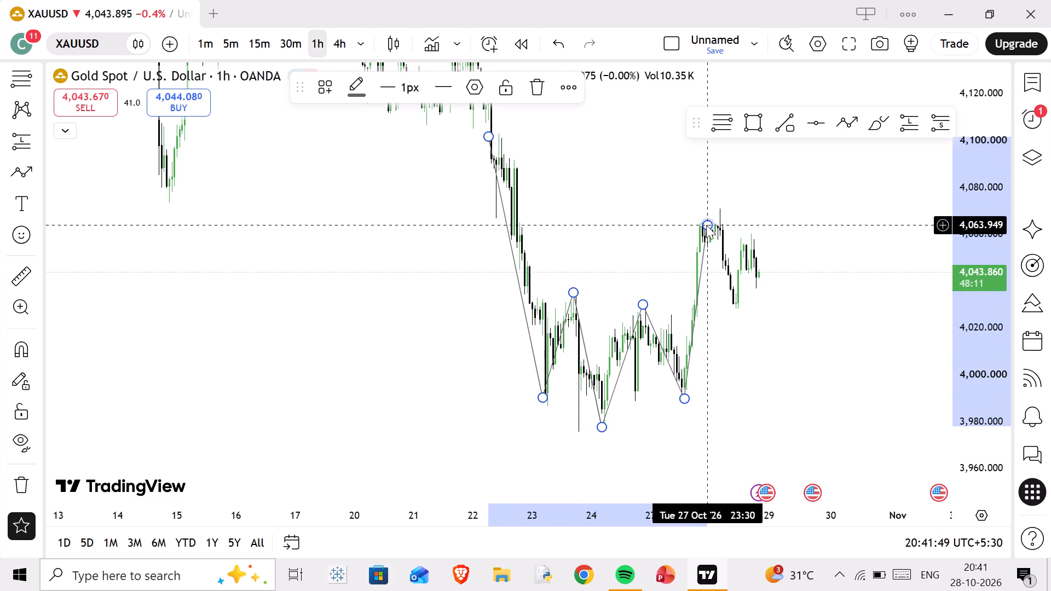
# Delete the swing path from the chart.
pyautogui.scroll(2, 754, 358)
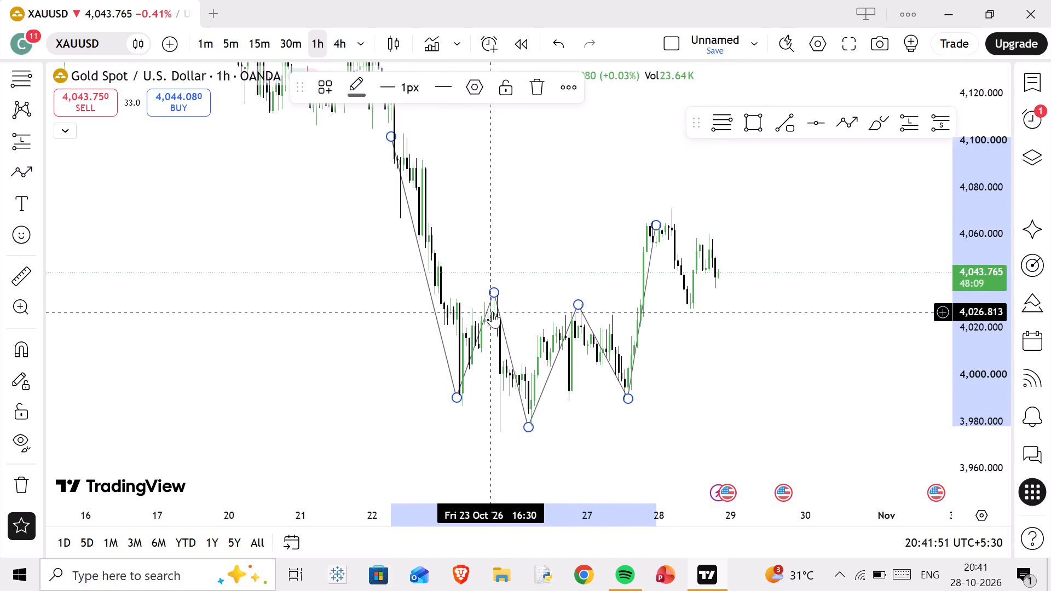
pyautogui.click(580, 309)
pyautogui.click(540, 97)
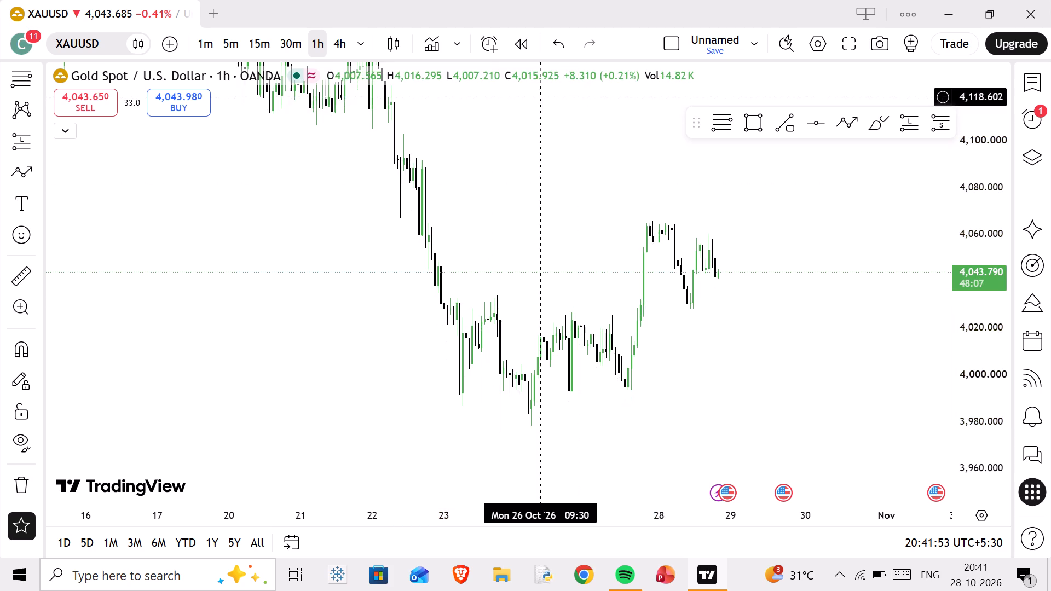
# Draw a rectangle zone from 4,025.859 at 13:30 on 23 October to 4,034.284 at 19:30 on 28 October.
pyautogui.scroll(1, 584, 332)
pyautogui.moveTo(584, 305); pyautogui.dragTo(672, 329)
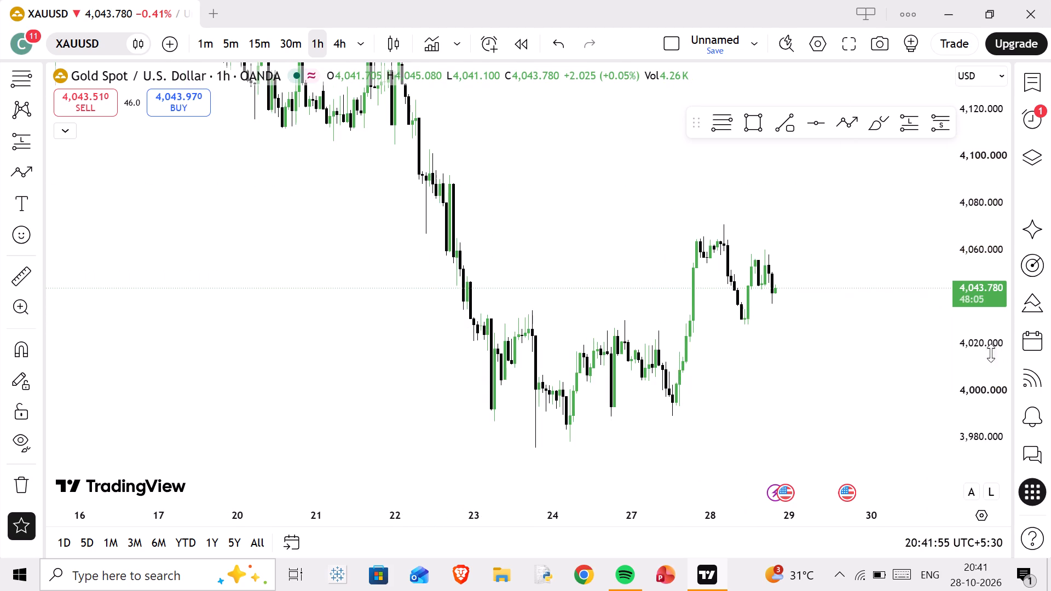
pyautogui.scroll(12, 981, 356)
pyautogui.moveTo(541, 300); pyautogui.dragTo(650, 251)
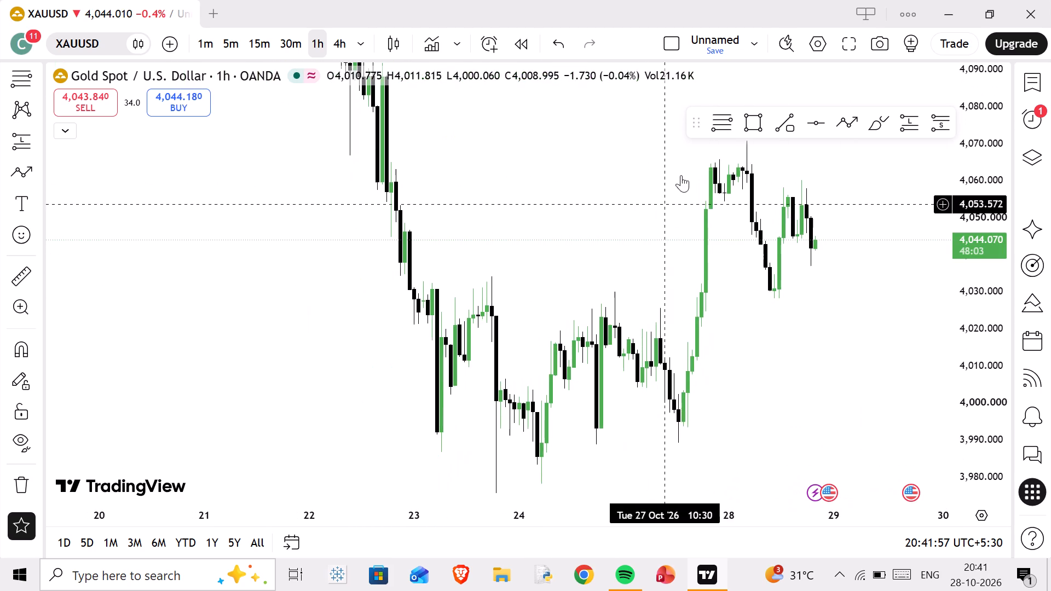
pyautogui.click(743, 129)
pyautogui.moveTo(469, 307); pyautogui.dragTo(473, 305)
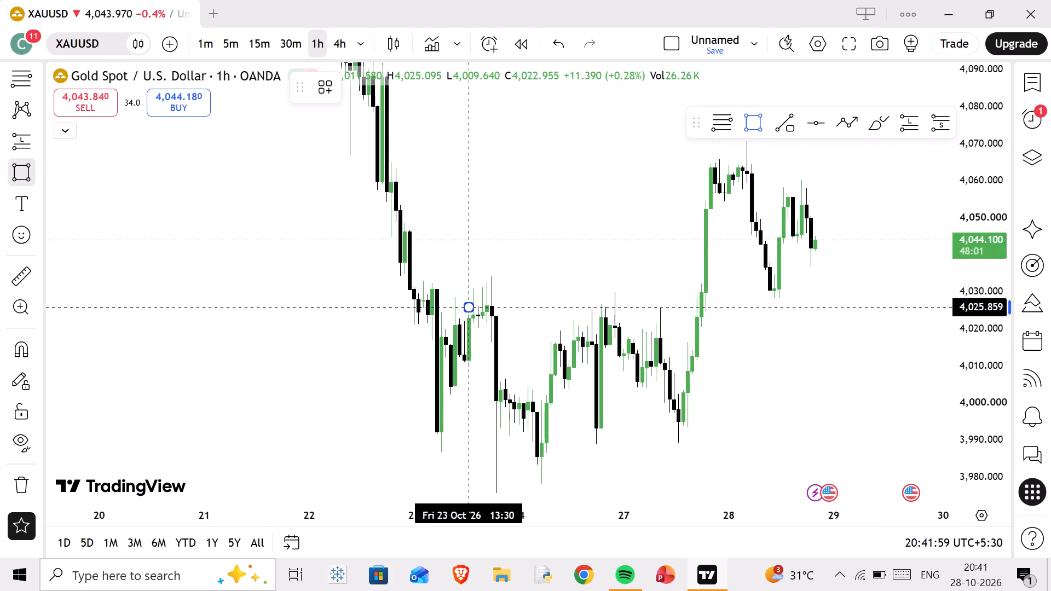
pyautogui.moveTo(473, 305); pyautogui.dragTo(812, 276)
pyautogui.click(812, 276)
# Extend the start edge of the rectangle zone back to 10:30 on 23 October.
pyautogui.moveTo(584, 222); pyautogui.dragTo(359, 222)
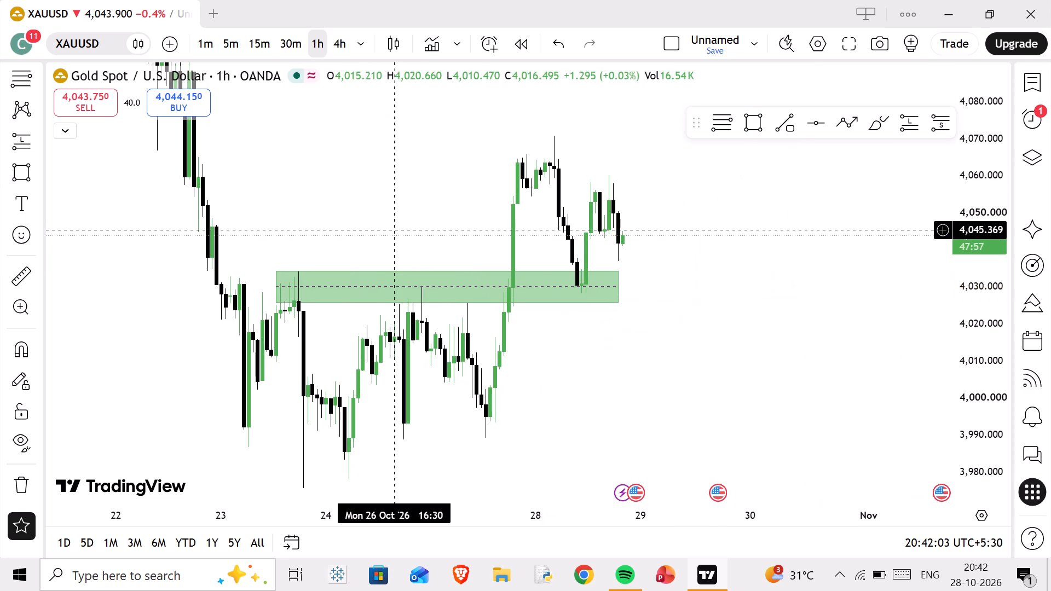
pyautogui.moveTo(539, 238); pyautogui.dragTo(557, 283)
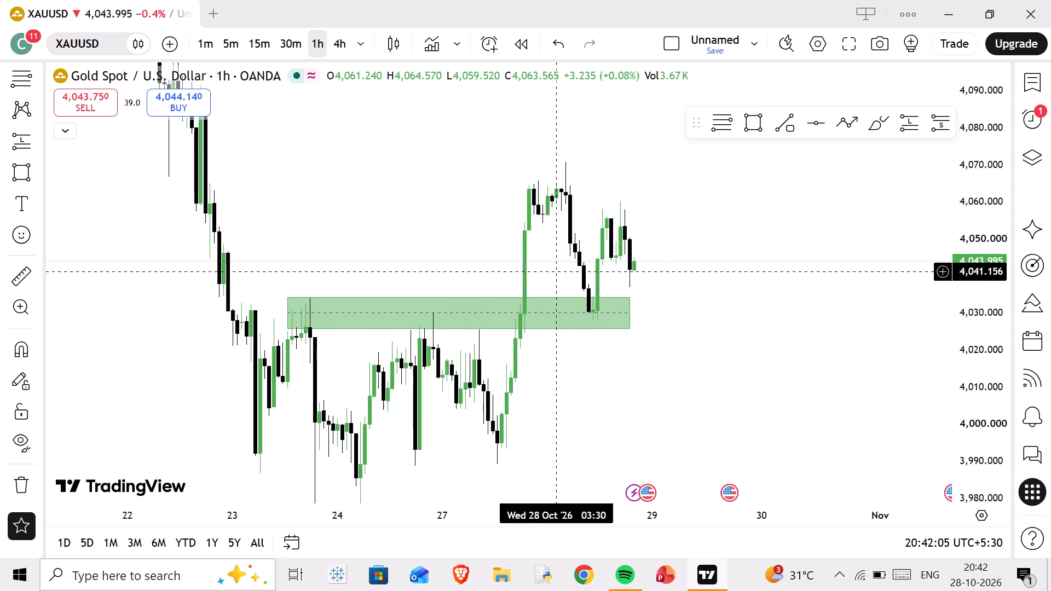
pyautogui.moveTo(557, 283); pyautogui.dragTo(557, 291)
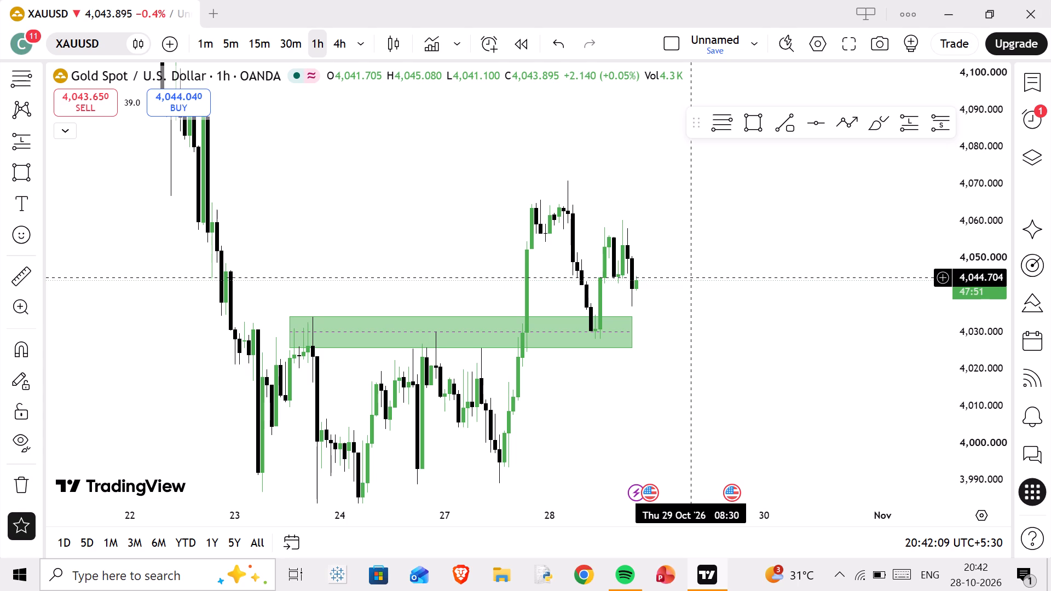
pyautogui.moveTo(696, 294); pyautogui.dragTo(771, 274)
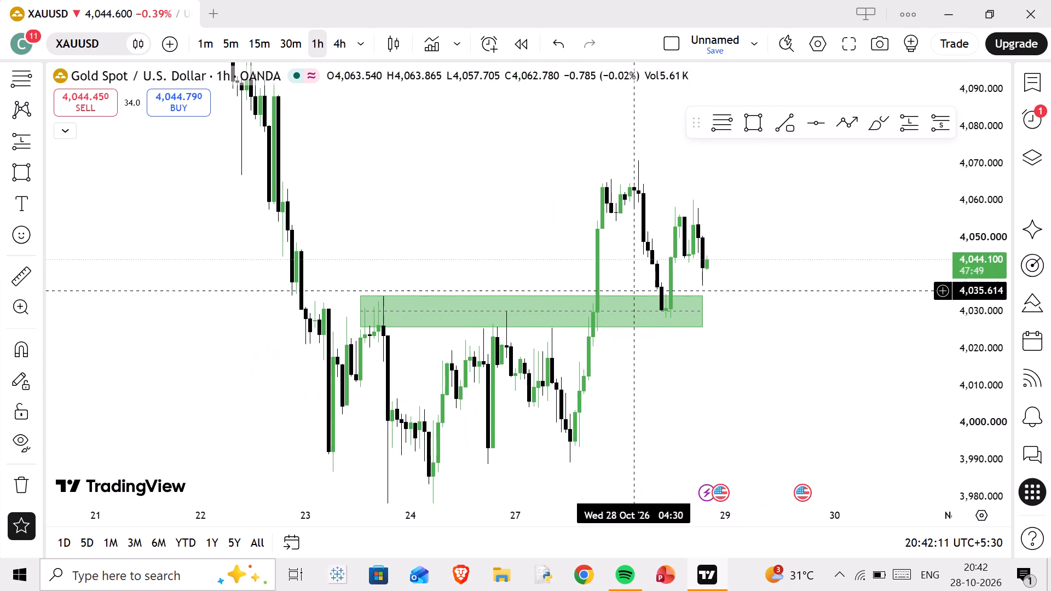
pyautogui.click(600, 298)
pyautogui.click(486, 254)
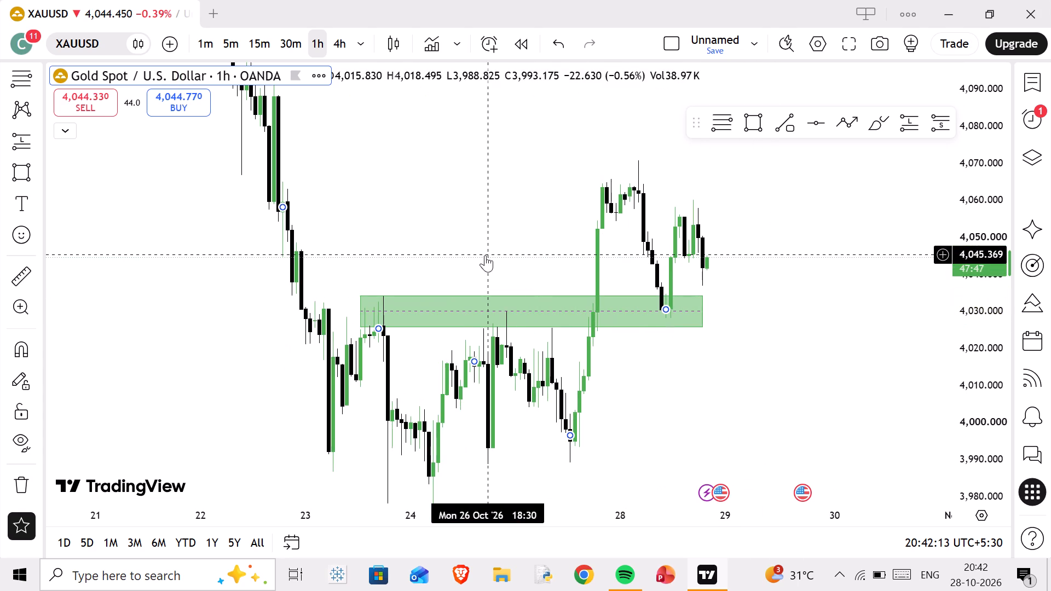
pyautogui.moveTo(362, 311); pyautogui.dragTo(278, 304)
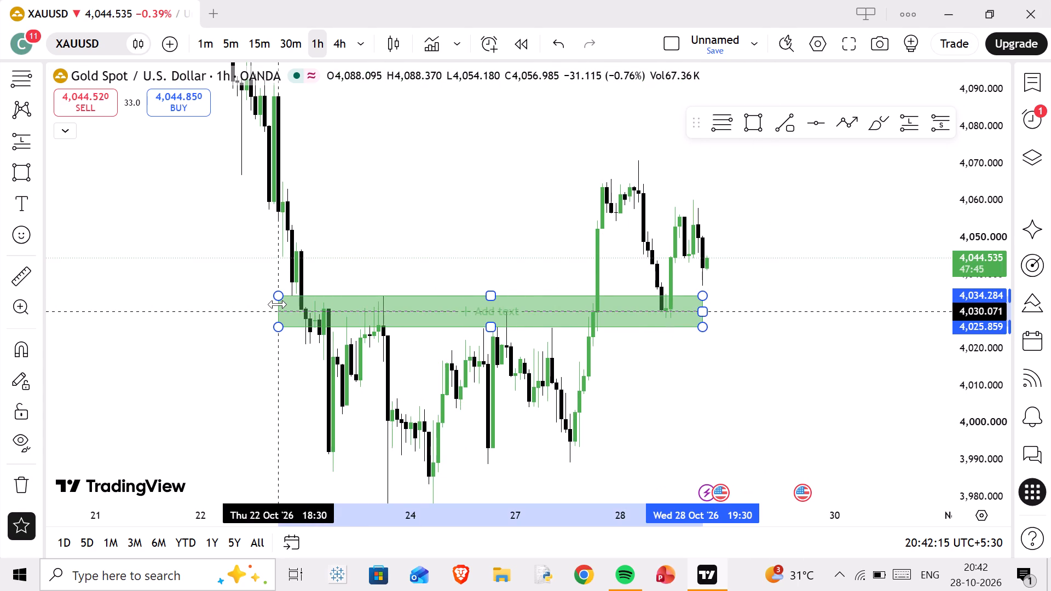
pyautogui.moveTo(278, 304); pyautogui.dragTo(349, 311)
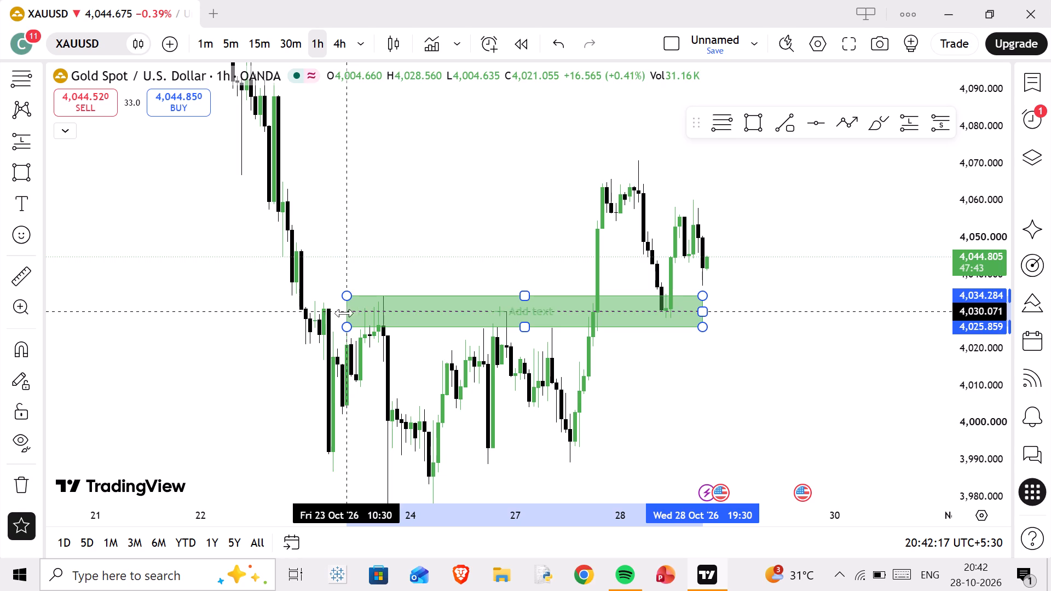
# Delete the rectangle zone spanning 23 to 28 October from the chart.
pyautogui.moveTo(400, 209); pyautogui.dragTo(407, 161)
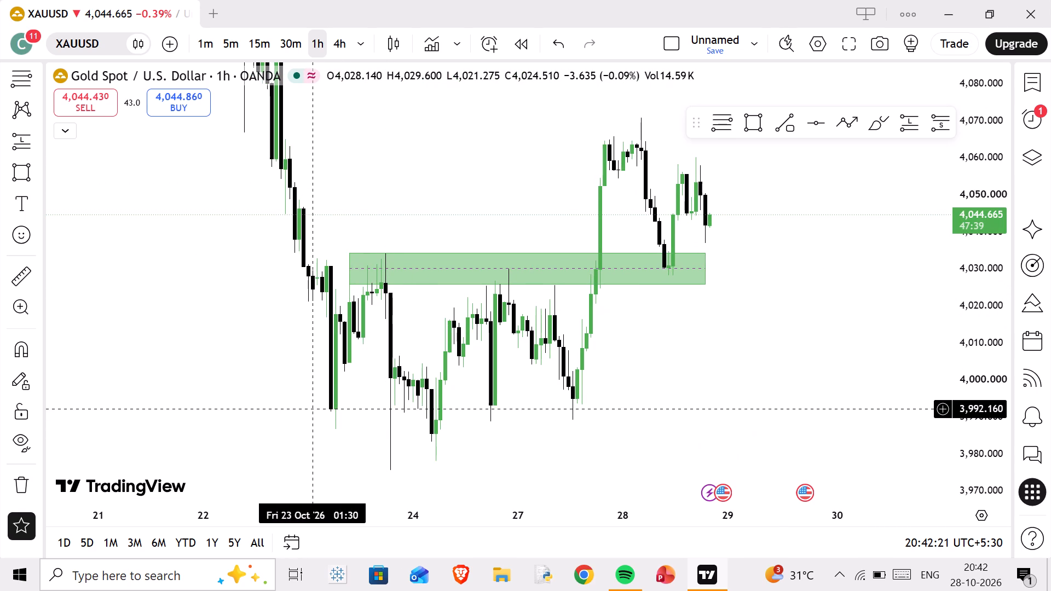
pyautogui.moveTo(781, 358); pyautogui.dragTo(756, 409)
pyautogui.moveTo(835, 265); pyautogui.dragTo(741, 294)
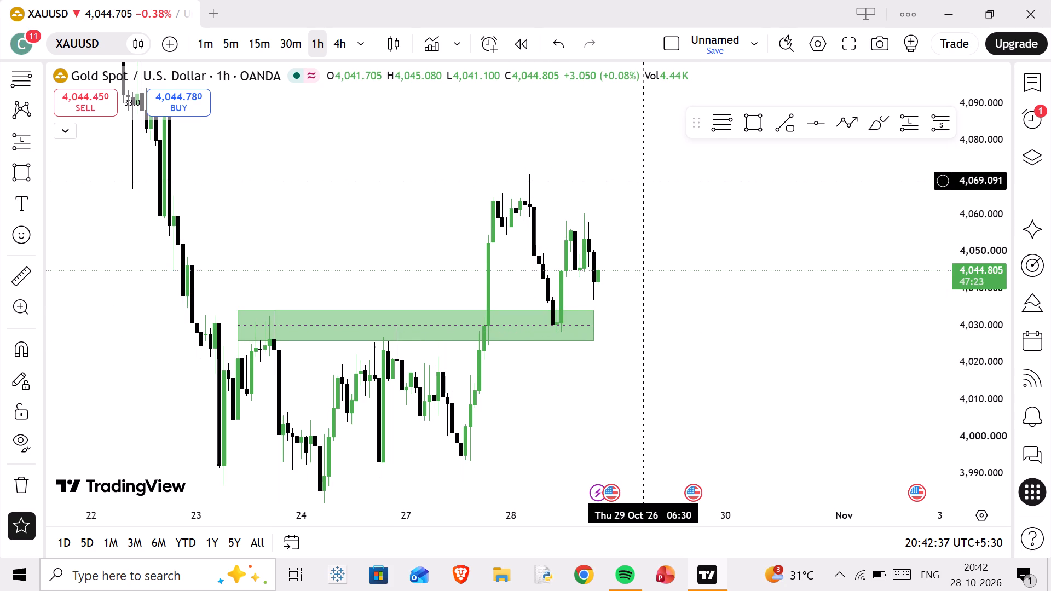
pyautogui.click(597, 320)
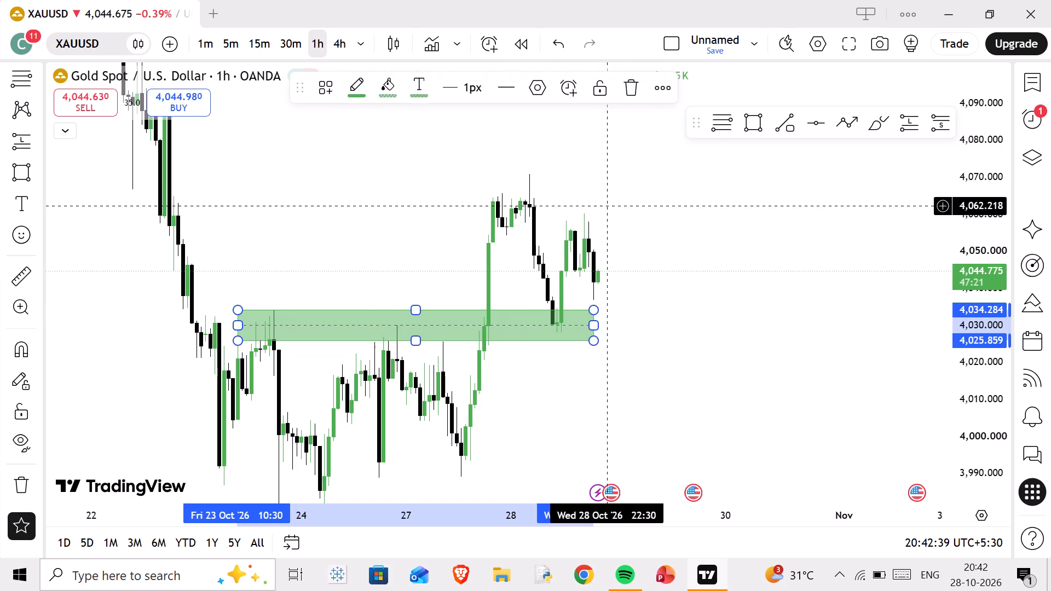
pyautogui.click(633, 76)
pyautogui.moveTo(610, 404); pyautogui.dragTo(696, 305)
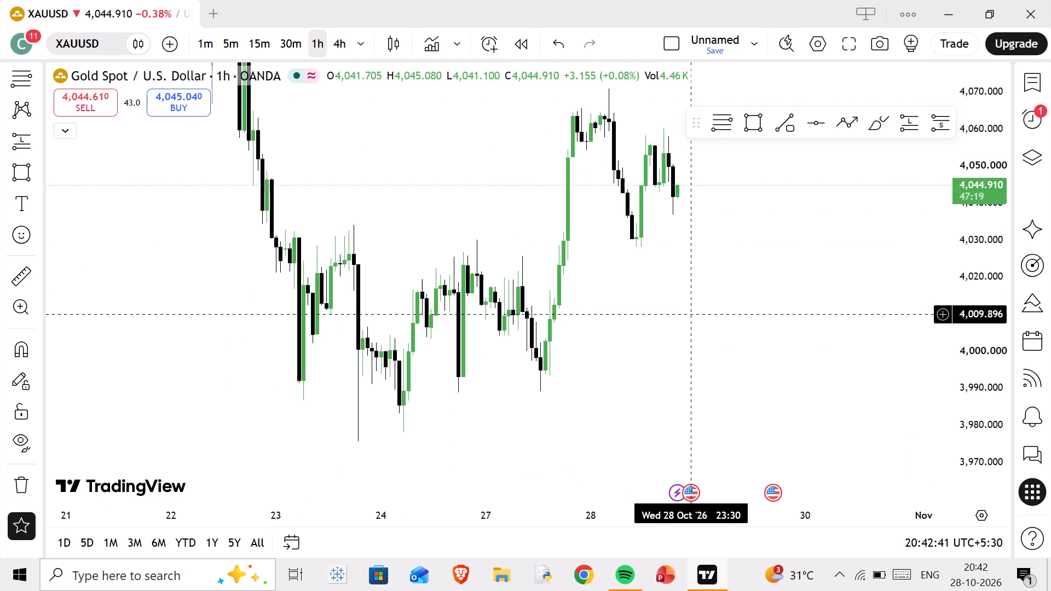
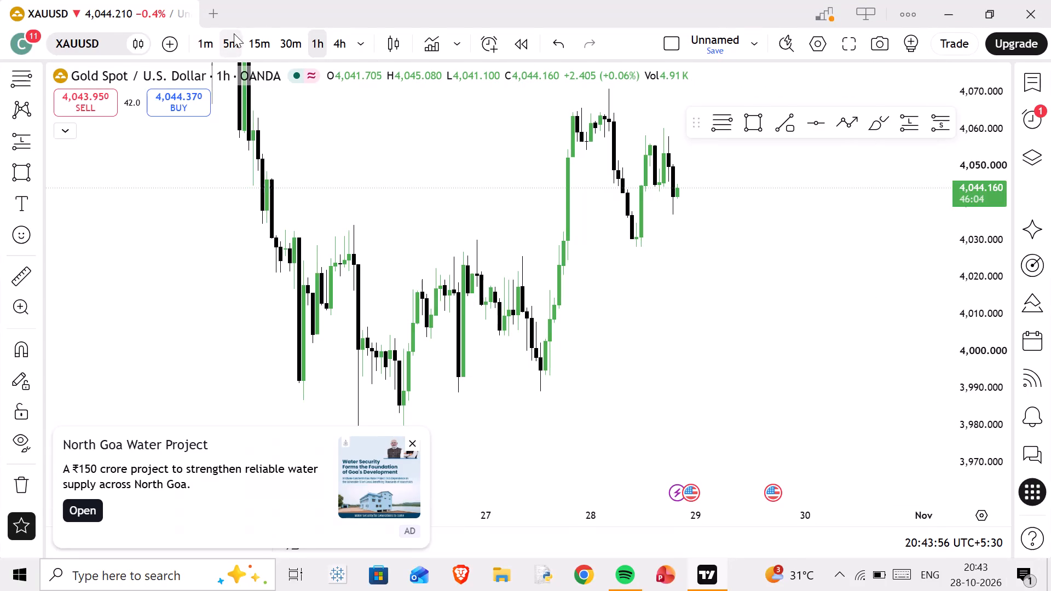
# Switch the chart to the 15-minute timeframe and dismiss the advertisement covering the price history.
pyautogui.click(256, 51)
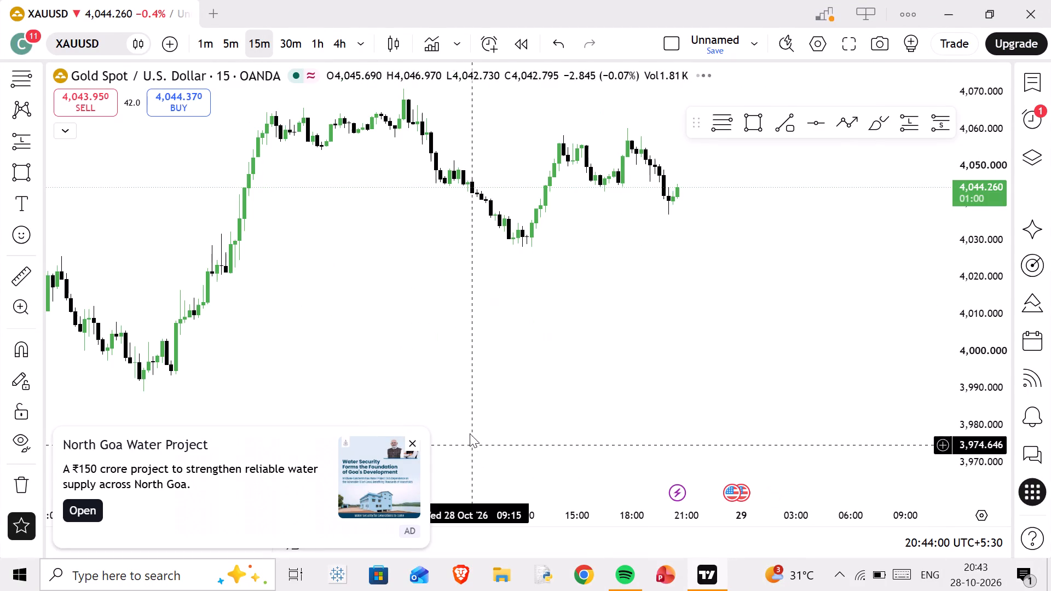
pyautogui.click(407, 439)
# Start a swing path at the 26 October morning low near 3,986 and trace that day's swings to the high near 4,030.
pyautogui.scroll(-7, 407, 436)
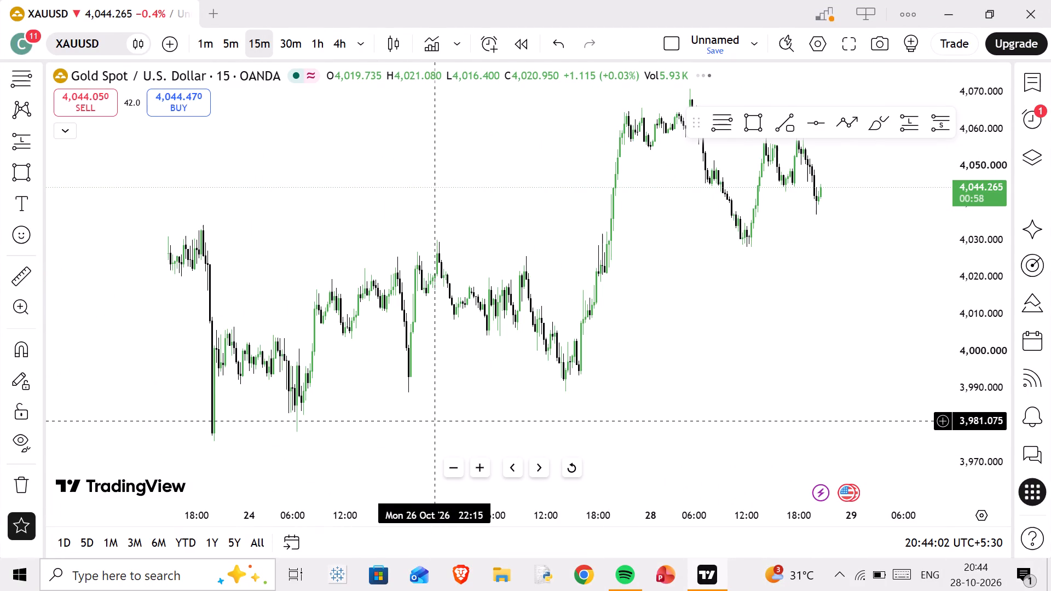
pyautogui.scroll(7, 978, 360)
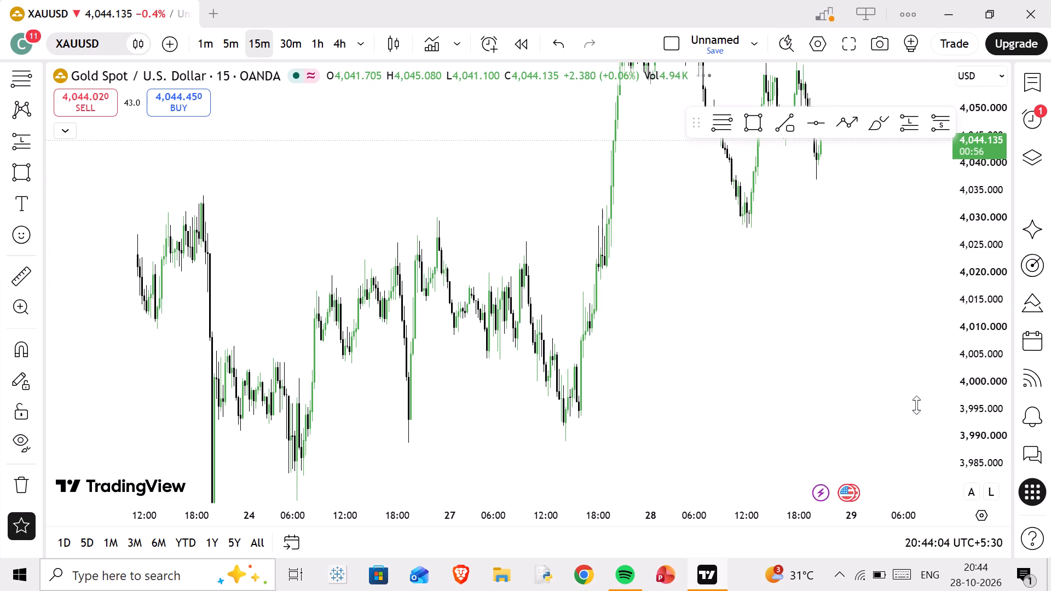
pyautogui.moveTo(299, 251); pyautogui.dragTo(807, 132)
pyautogui.scroll(4, 793, 296)
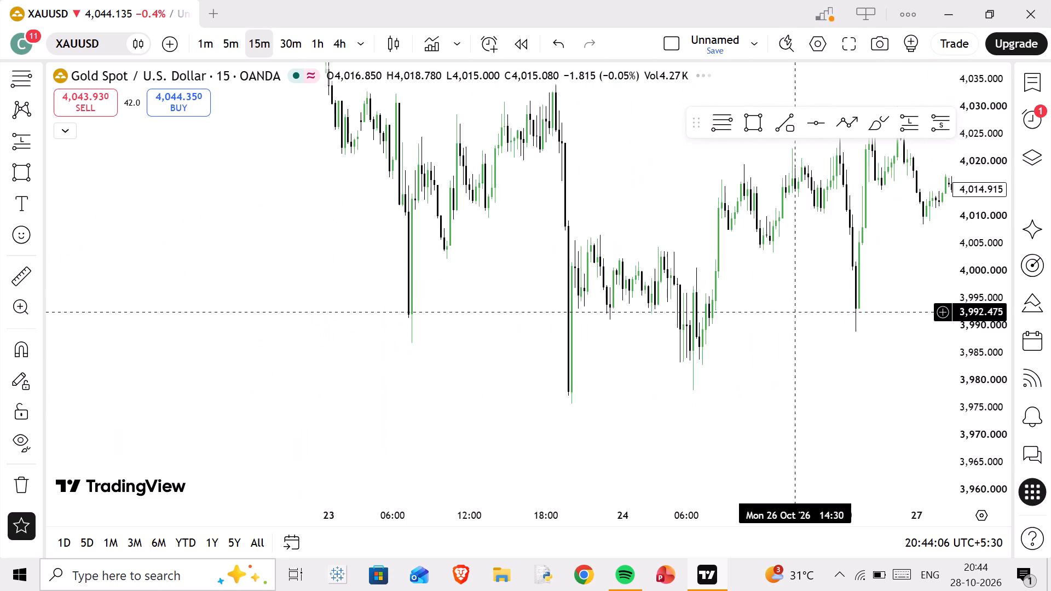
pyautogui.moveTo(795, 312); pyautogui.dragTo(532, 398)
pyautogui.scroll(3, 530, 396)
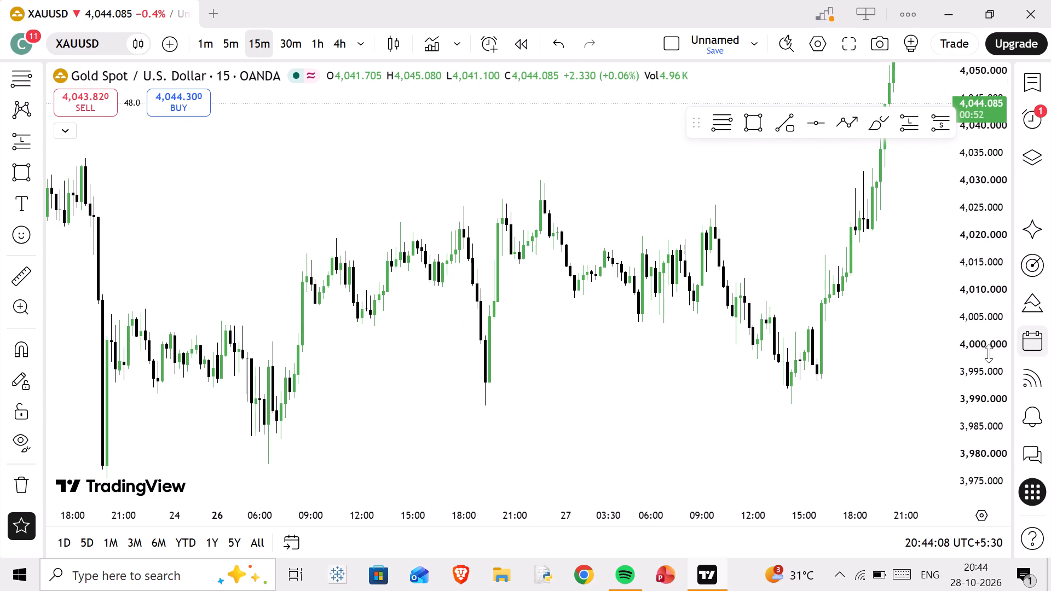
pyautogui.scroll(4, 985, 355)
pyautogui.scroll(-1, 734, 271)
pyautogui.moveTo(690, 187); pyautogui.dragTo(677, 151)
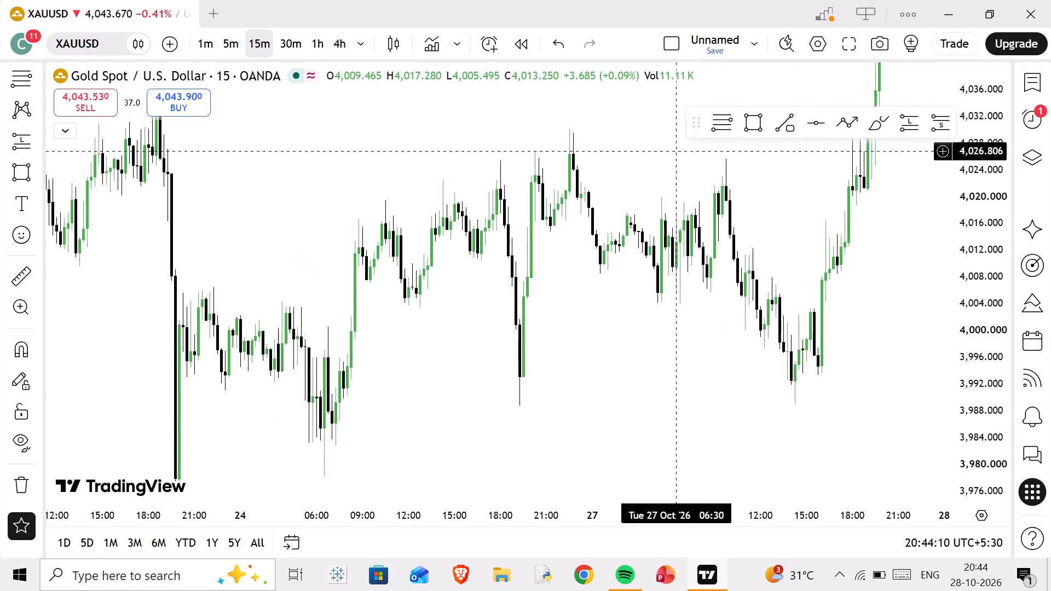
pyautogui.click(847, 124)
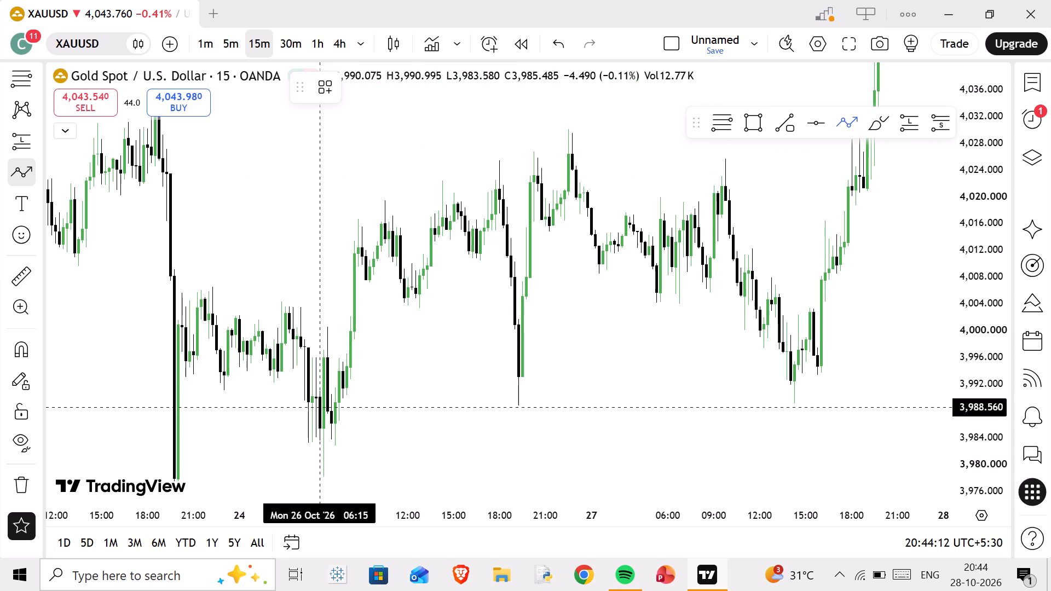
pyautogui.click(327, 423)
pyautogui.click(359, 232)
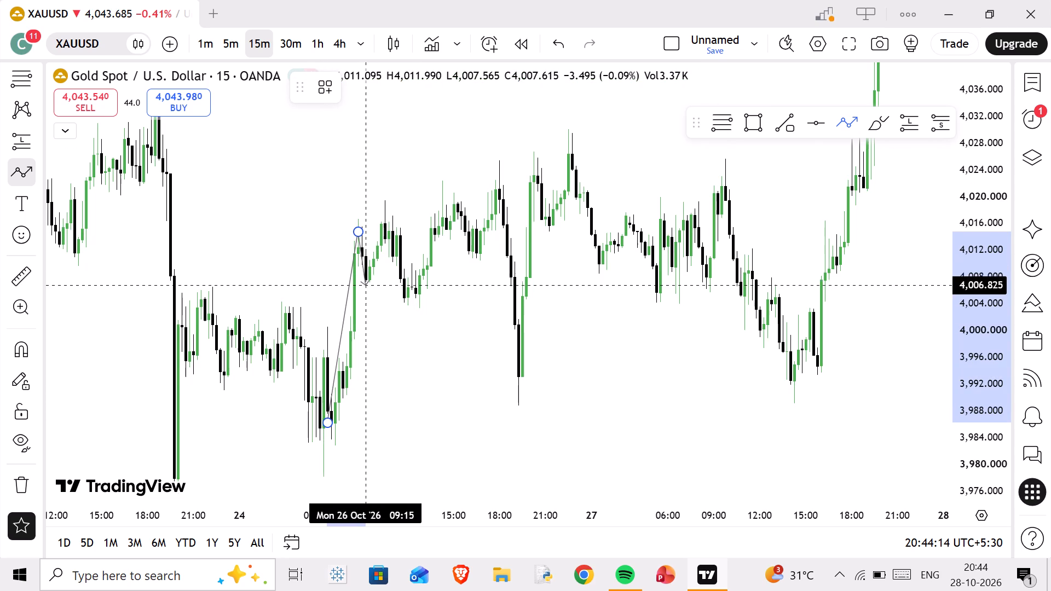
pyautogui.click(367, 285)
pyautogui.click(387, 204)
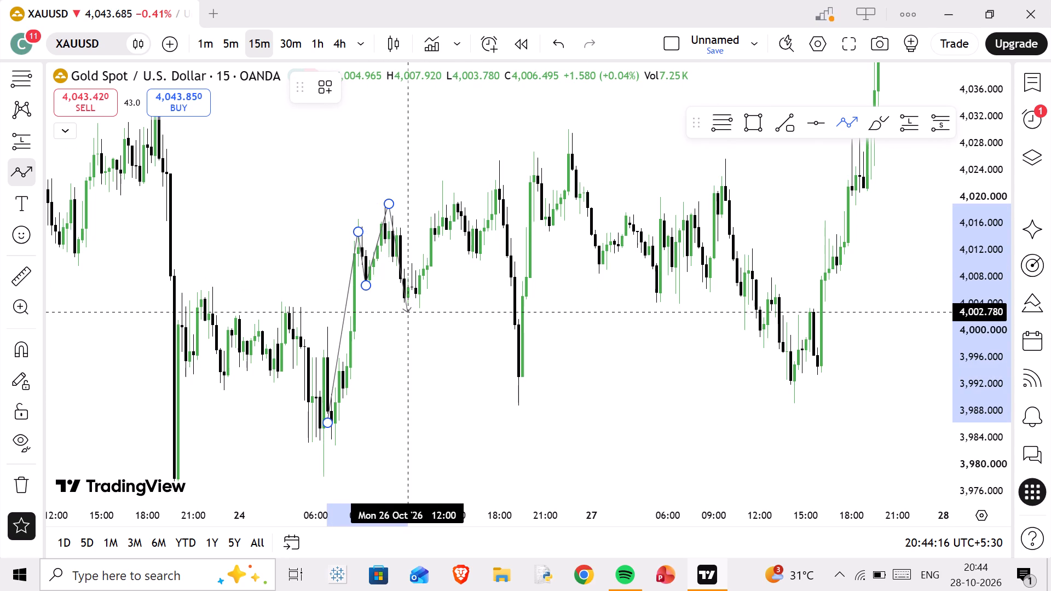
pyautogui.click(406, 312)
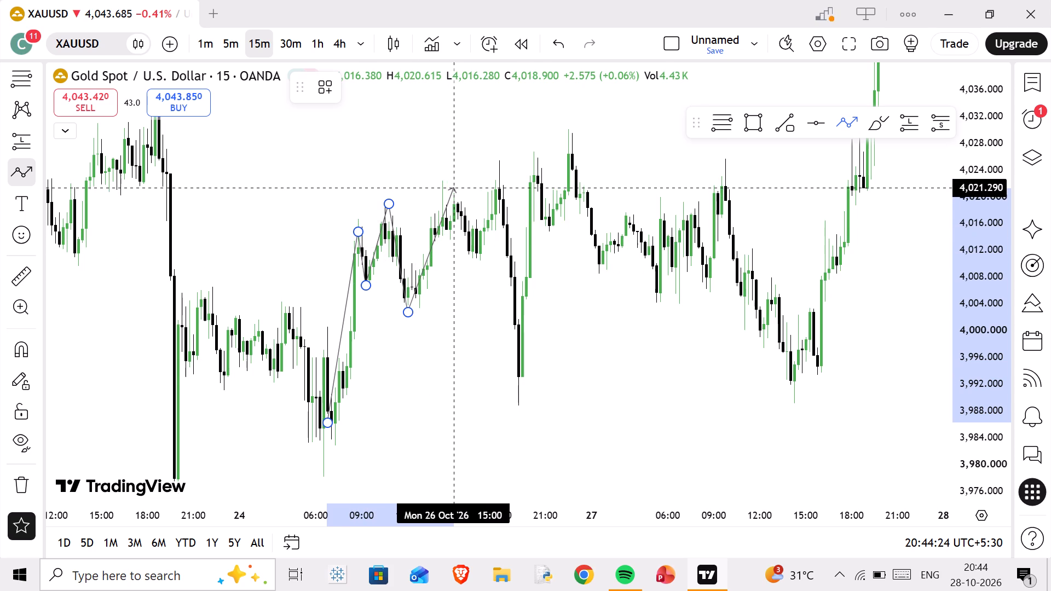
pyautogui.click(500, 162)
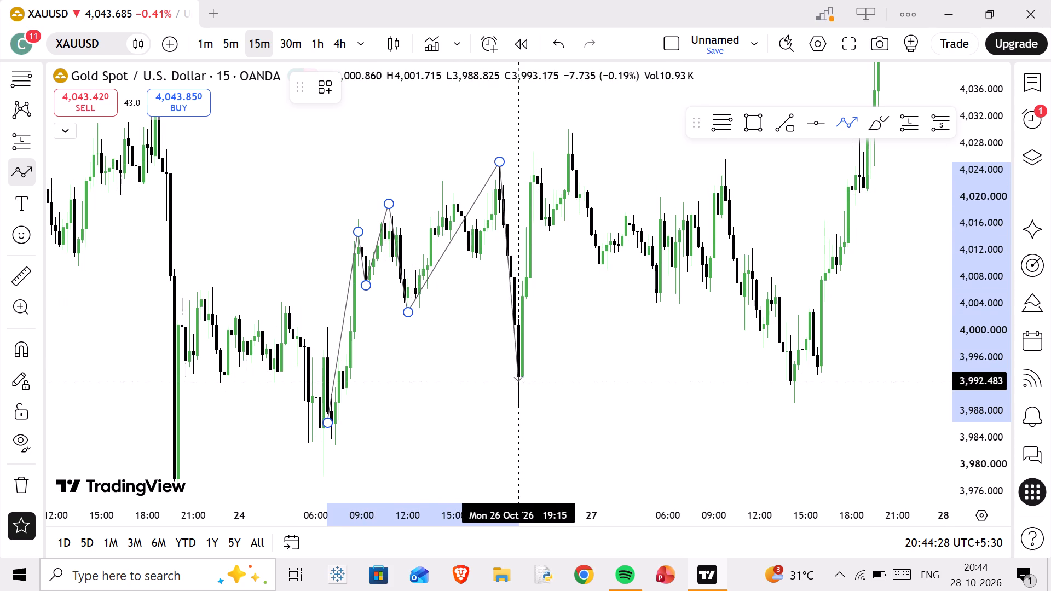
pyautogui.click(521, 383)
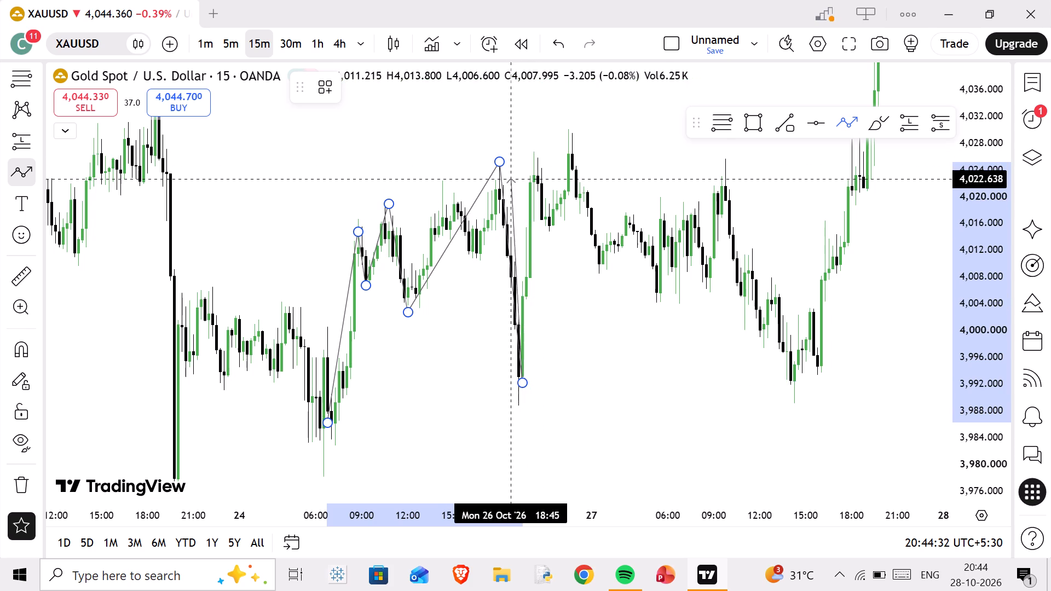
pyautogui.click(571, 131)
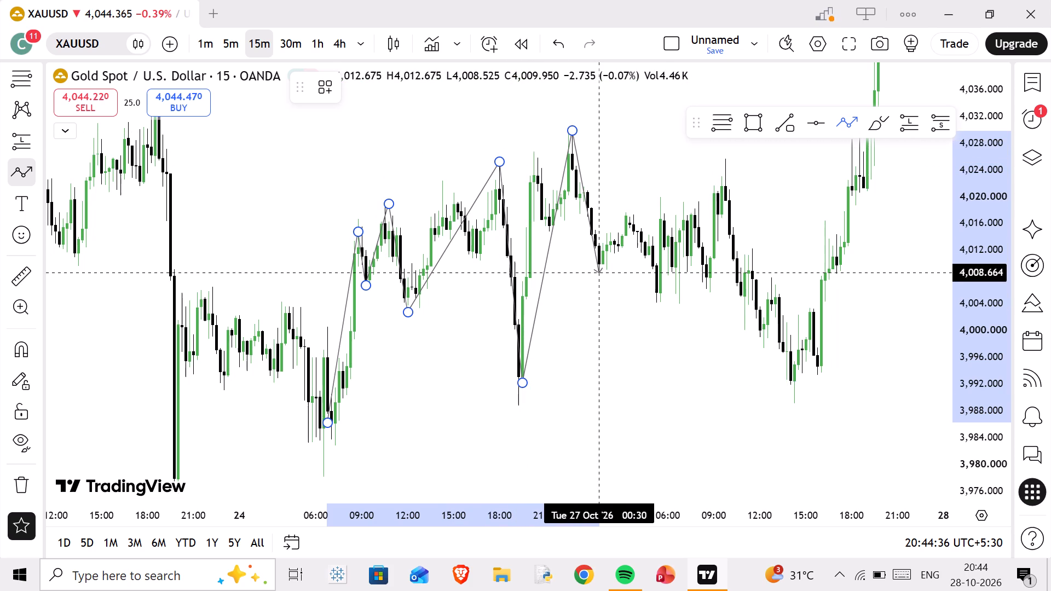
# Continue the path through the alternating lows and highs of 27 October to the afternoon low near 3,994.
pyautogui.click(600, 273)
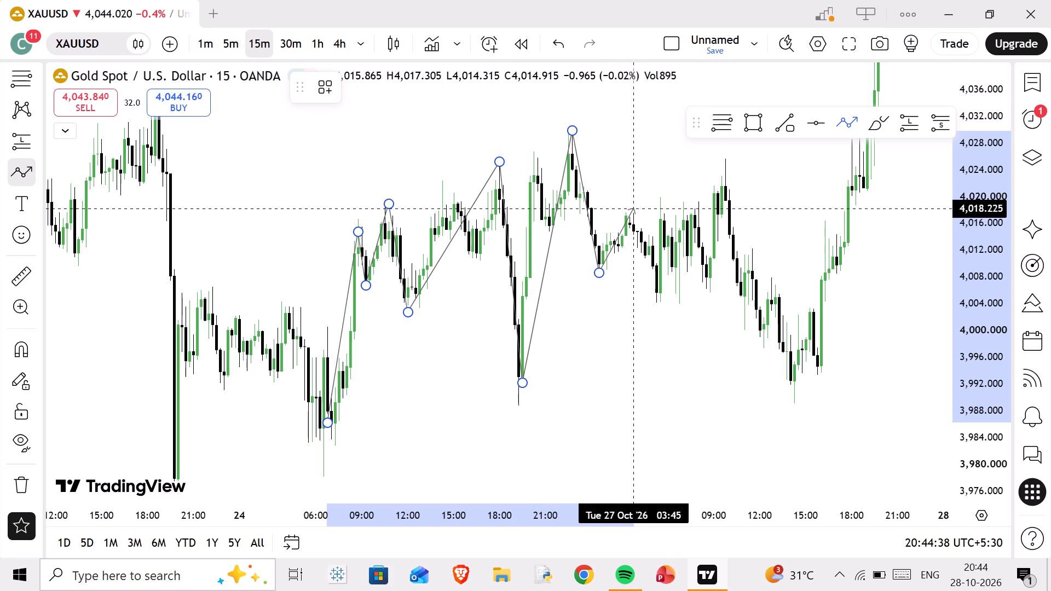
pyautogui.click(633, 209)
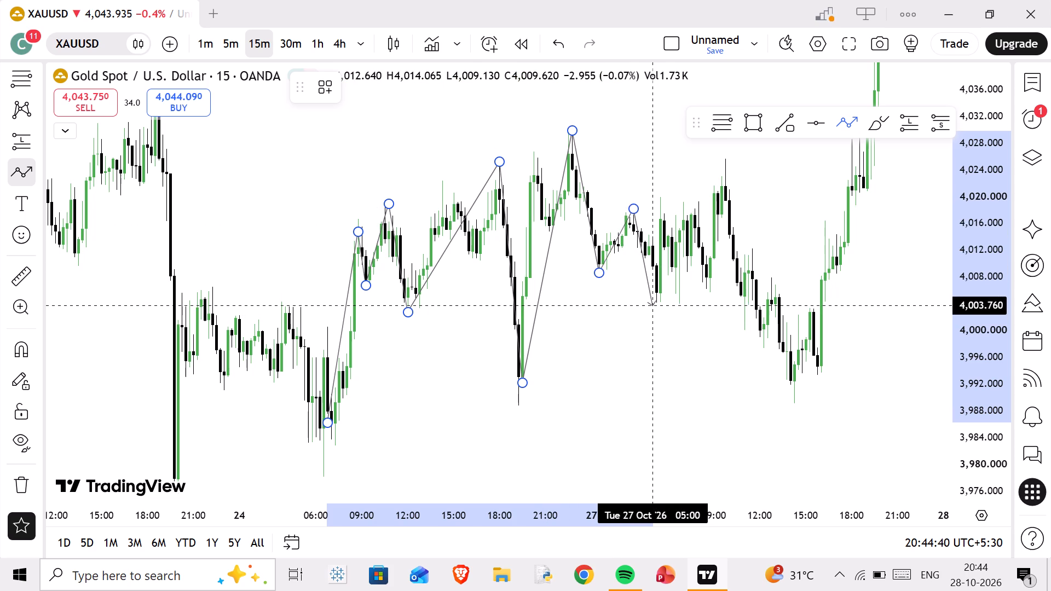
pyautogui.click(656, 303)
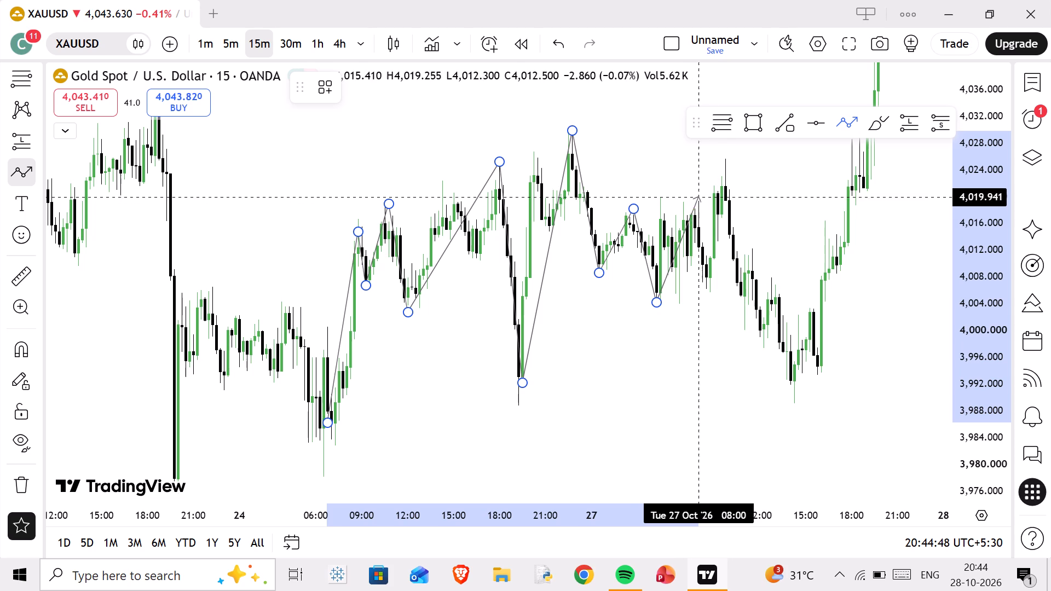
pyautogui.click(726, 165)
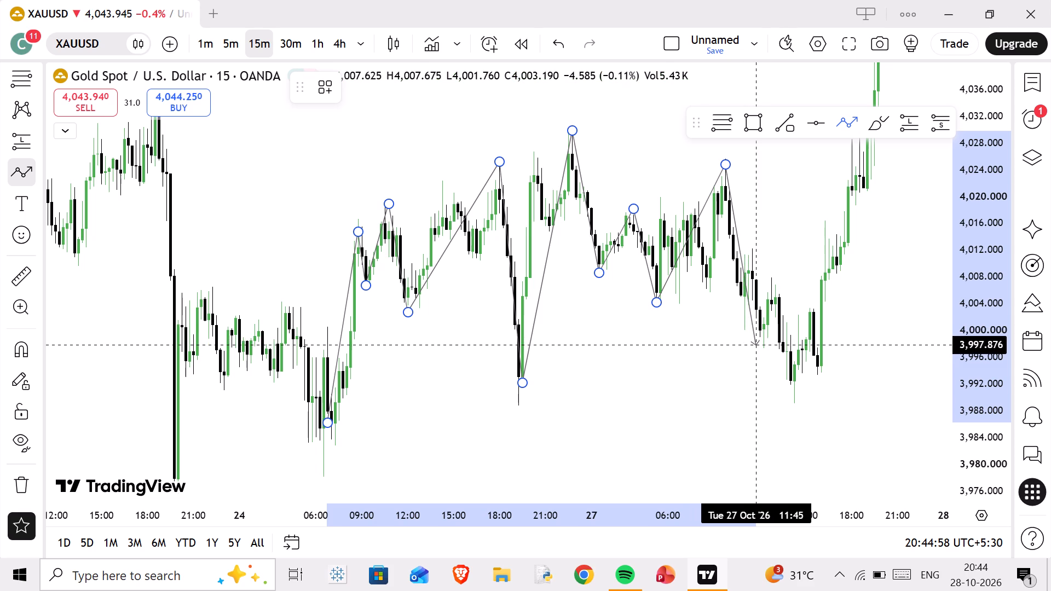
pyautogui.click(761, 347)
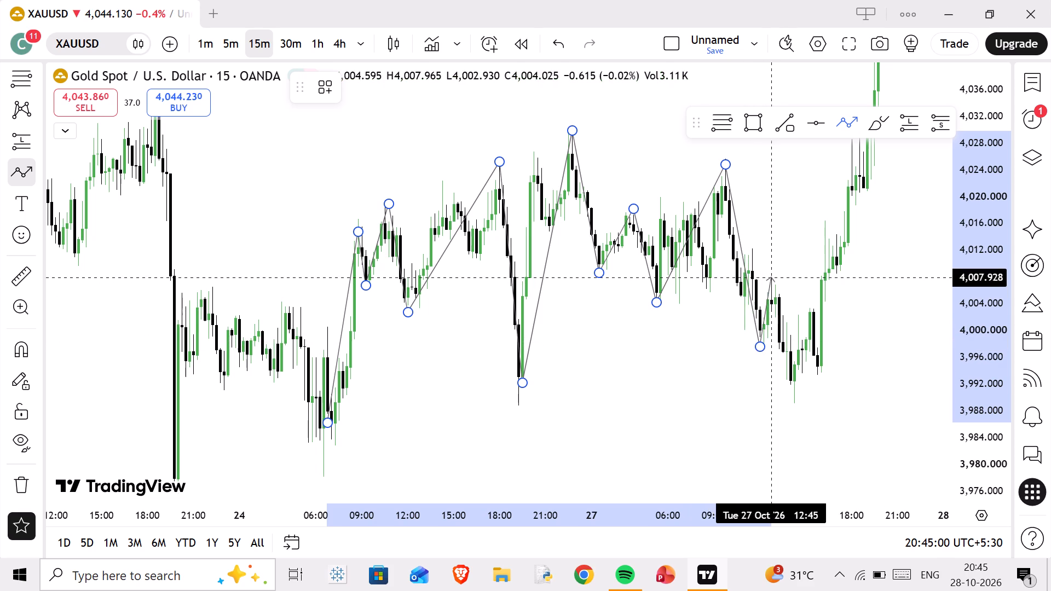
pyautogui.click(776, 277)
pyautogui.moveTo(794, 396); pyautogui.dragTo(795, 391)
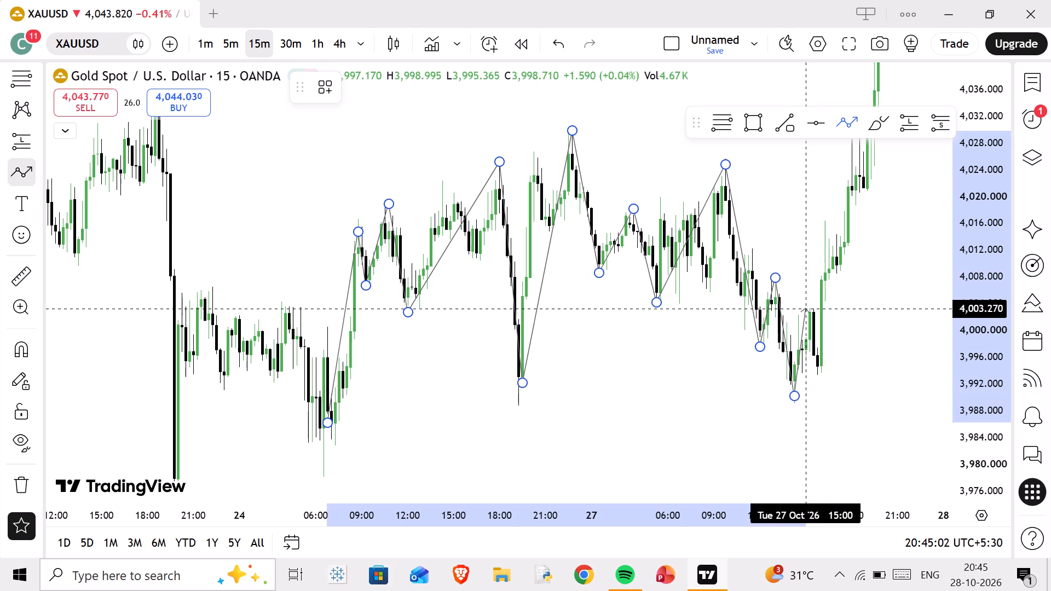
pyautogui.click(808, 308)
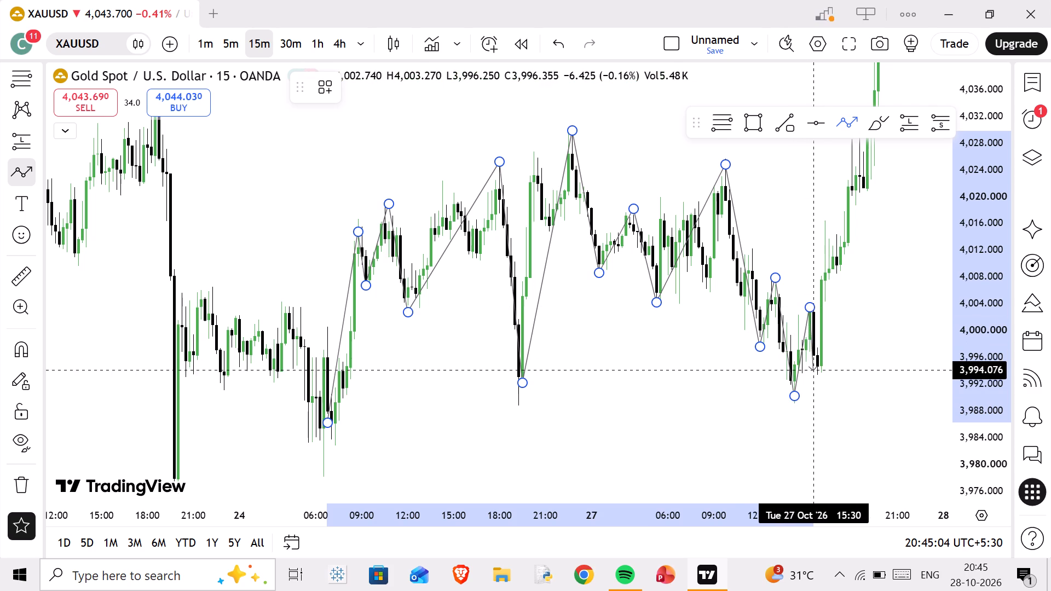
pyautogui.click(816, 372)
# Extend the path through about 4,015 and 4,008, and finish it near 4,018.5 at 18:45 on 27 October.
pyautogui.scroll(4, 877, 271)
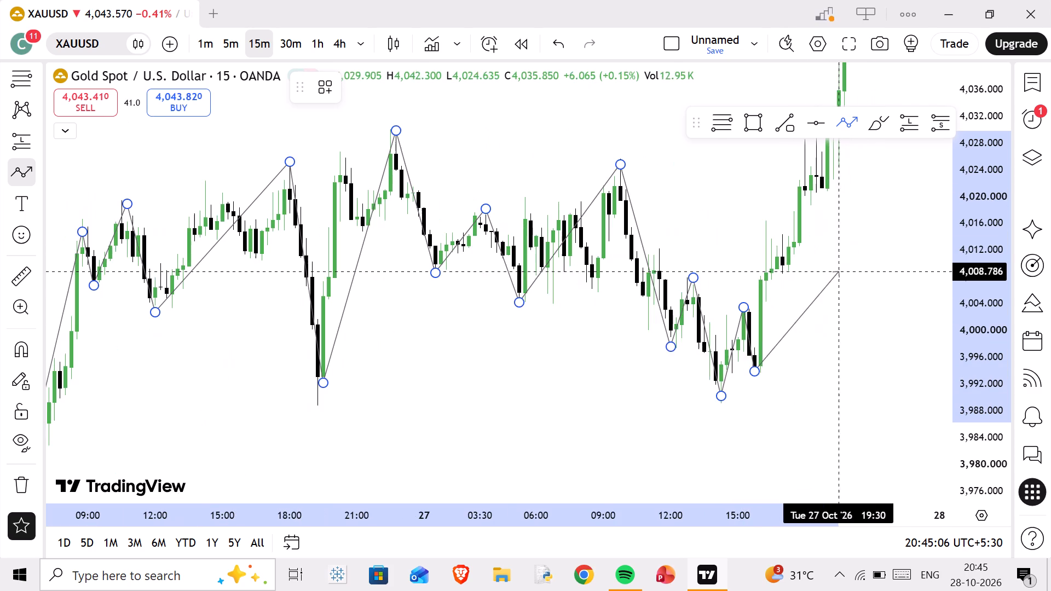
pyautogui.scroll(-12, 984, 269)
pyautogui.scroll(-3, 775, 259)
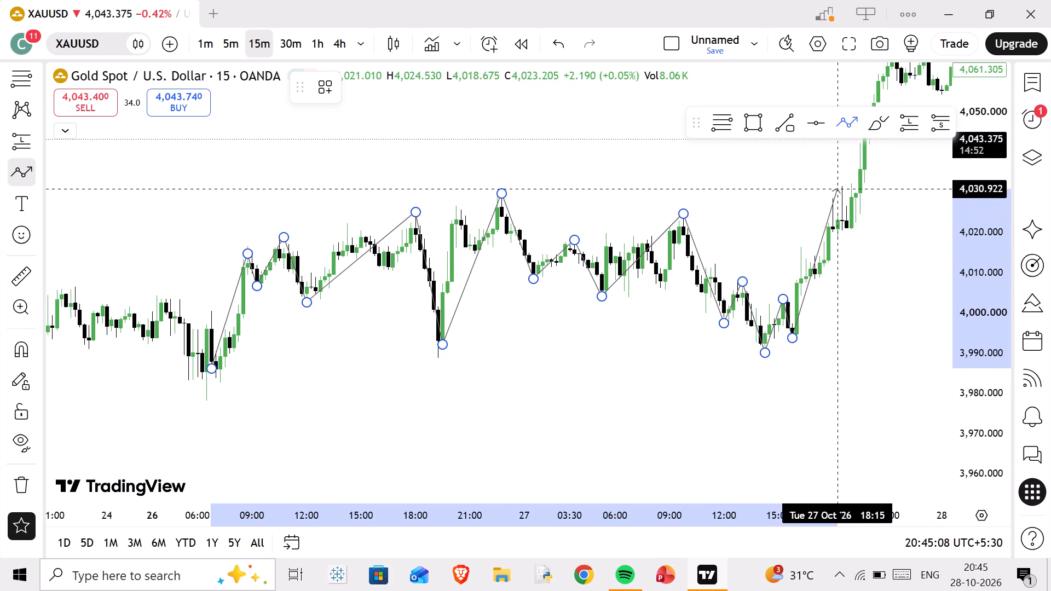
pyautogui.click(799, 251)
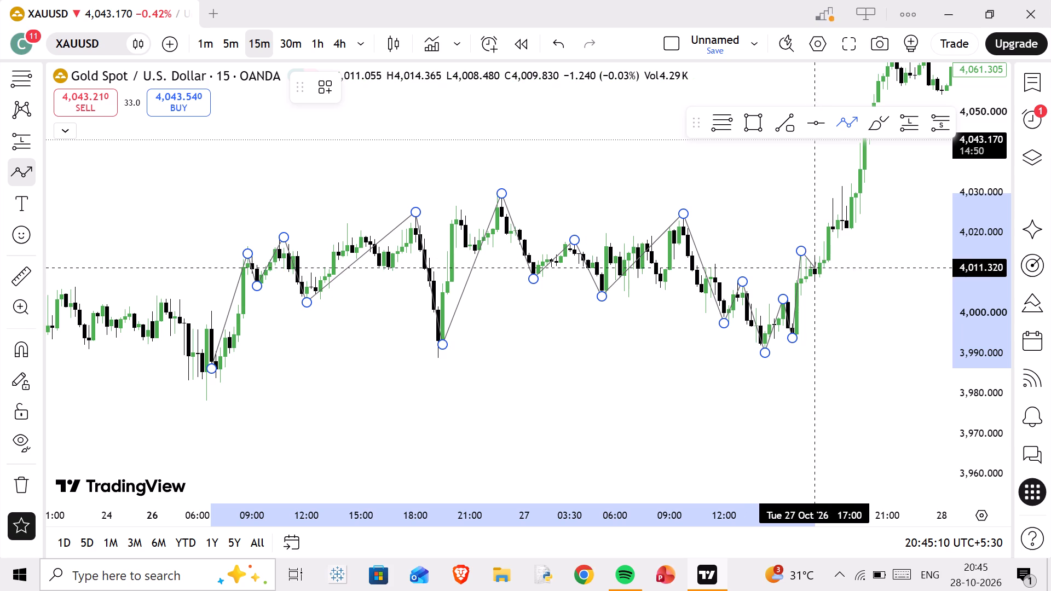
pyautogui.click(816, 281)
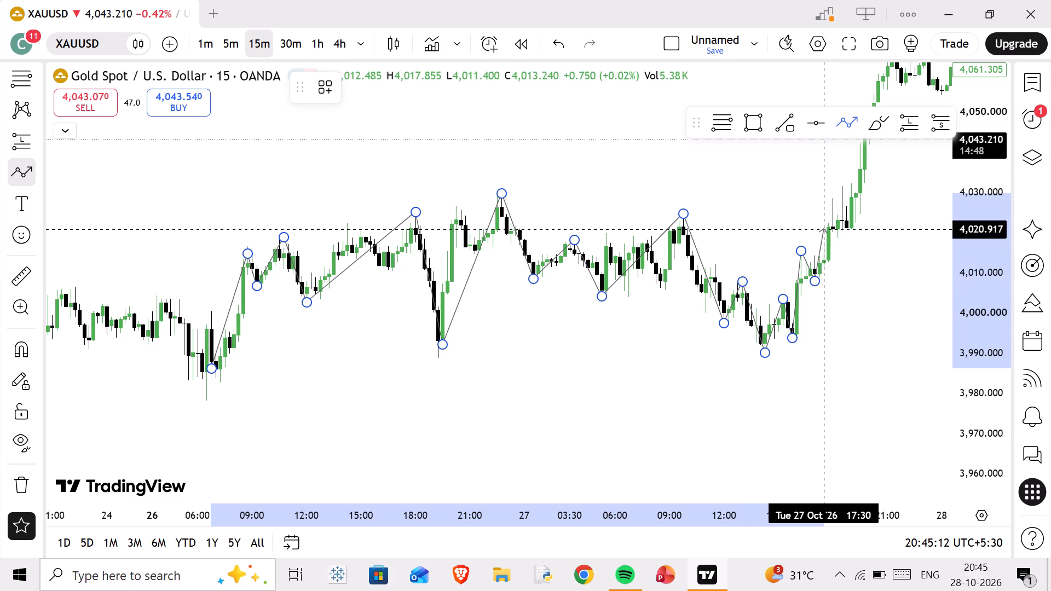
pyautogui.doubleClick(846, 239)
pyautogui.click(849, 236)
# Draw a rectangle zone from 3,985.295 at 05:45 on 26 October to about 3,978 at 20:00 on 27 October.
pyautogui.scroll(8, 979, 336)
pyautogui.moveTo(627, 165); pyautogui.dragTo(700, 325)
pyautogui.scroll(-1, 700, 328)
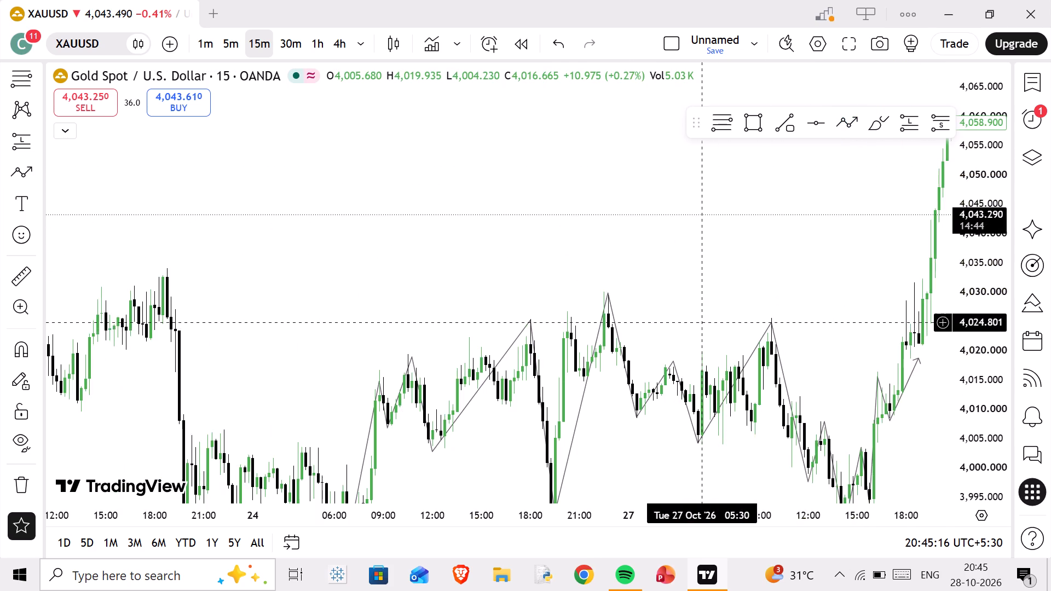
pyautogui.moveTo(704, 323); pyautogui.dragTo(622, 307)
pyautogui.moveTo(615, 300); pyautogui.dragTo(659, 169)
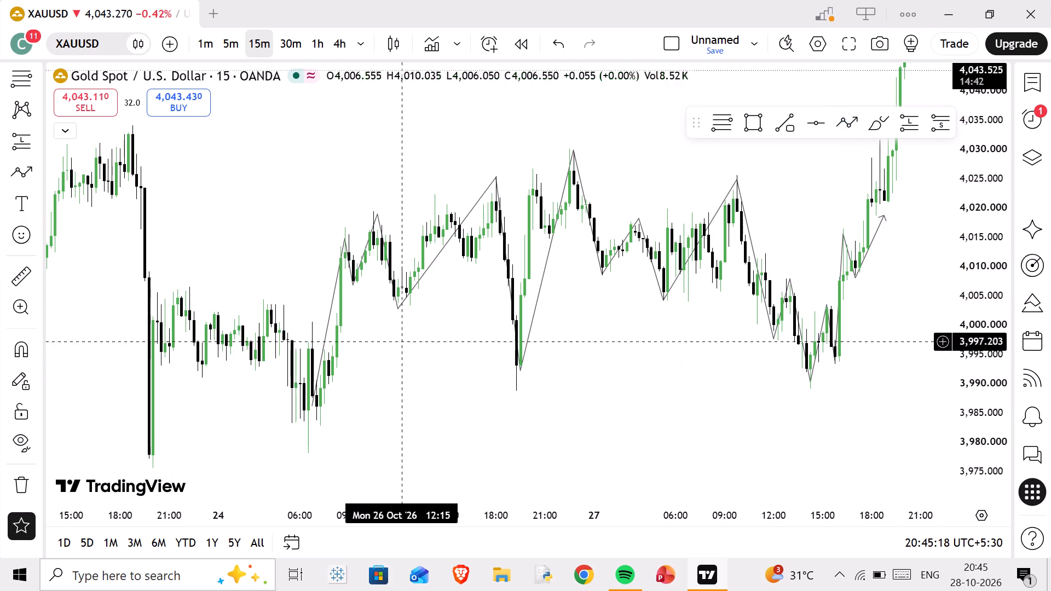
pyautogui.click(755, 129)
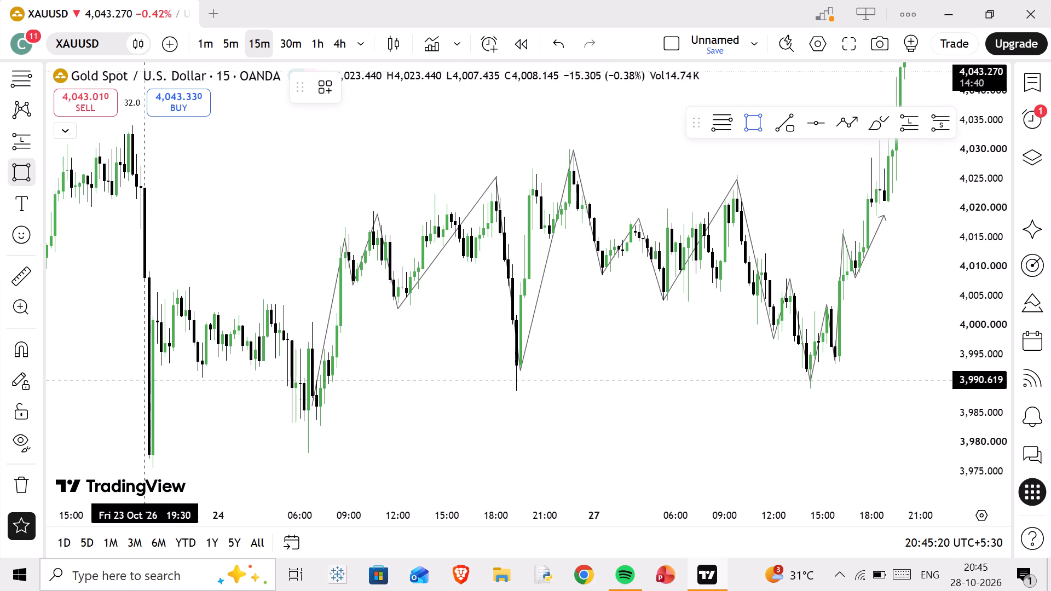
pyautogui.moveTo(296, 412); pyautogui.dragTo(508, 474)
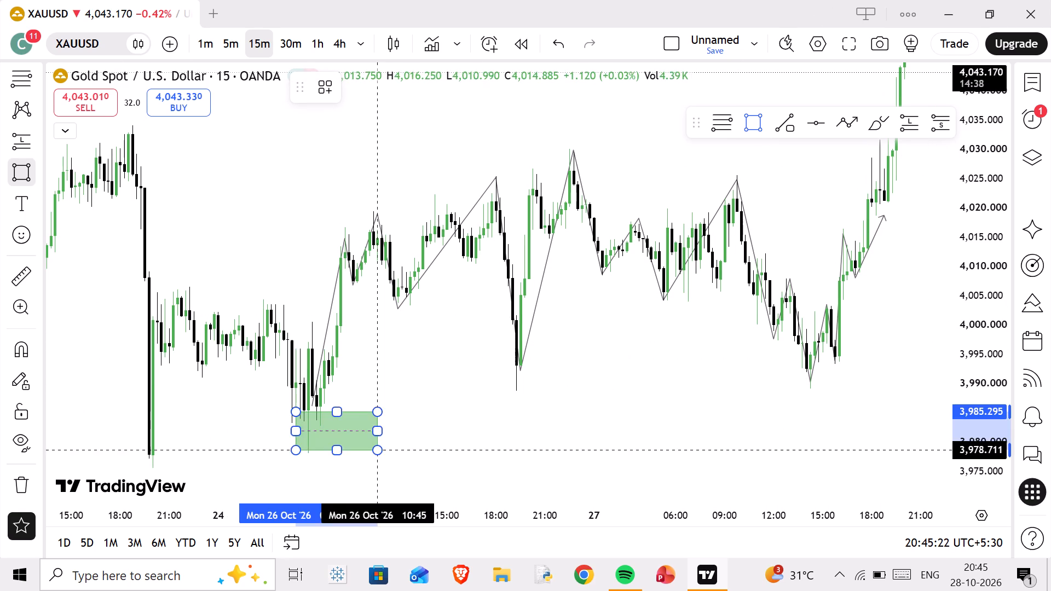
pyautogui.moveTo(508, 474); pyautogui.dragTo(905, 451)
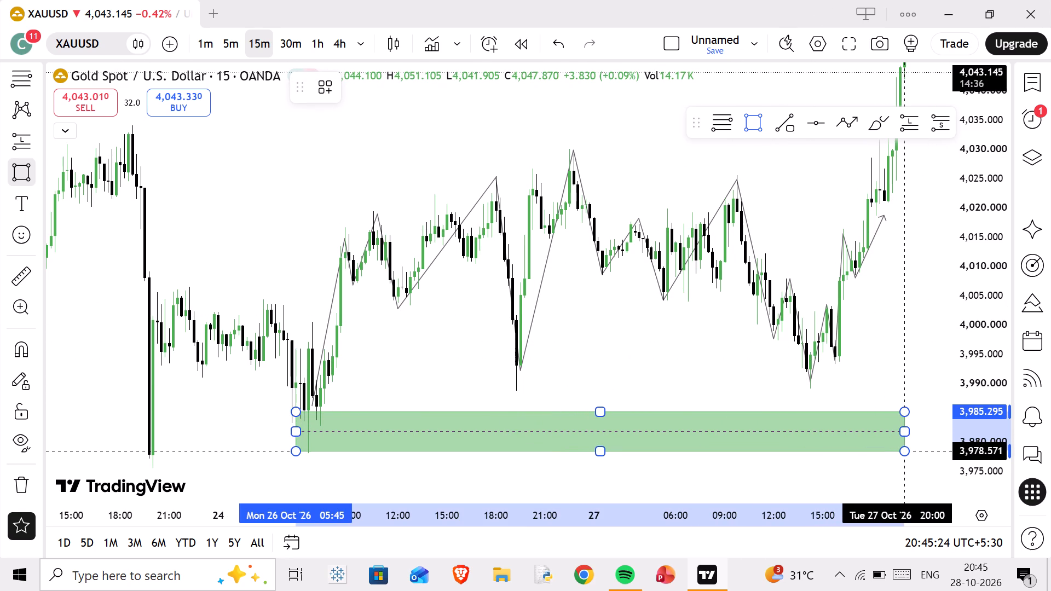
pyautogui.moveTo(905, 451); pyautogui.dragTo(906, 453)
pyautogui.click(906, 453)
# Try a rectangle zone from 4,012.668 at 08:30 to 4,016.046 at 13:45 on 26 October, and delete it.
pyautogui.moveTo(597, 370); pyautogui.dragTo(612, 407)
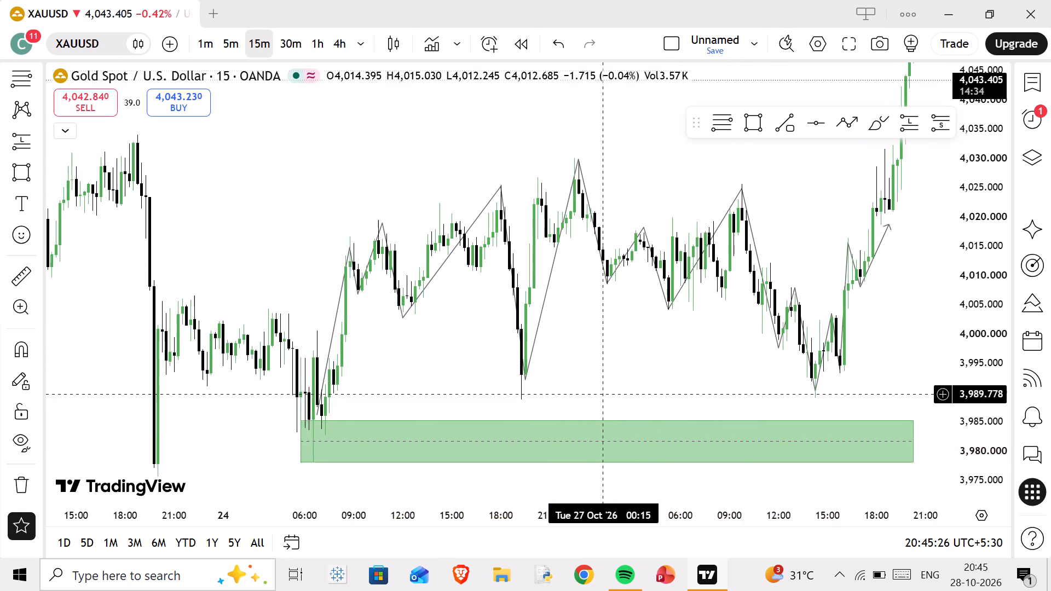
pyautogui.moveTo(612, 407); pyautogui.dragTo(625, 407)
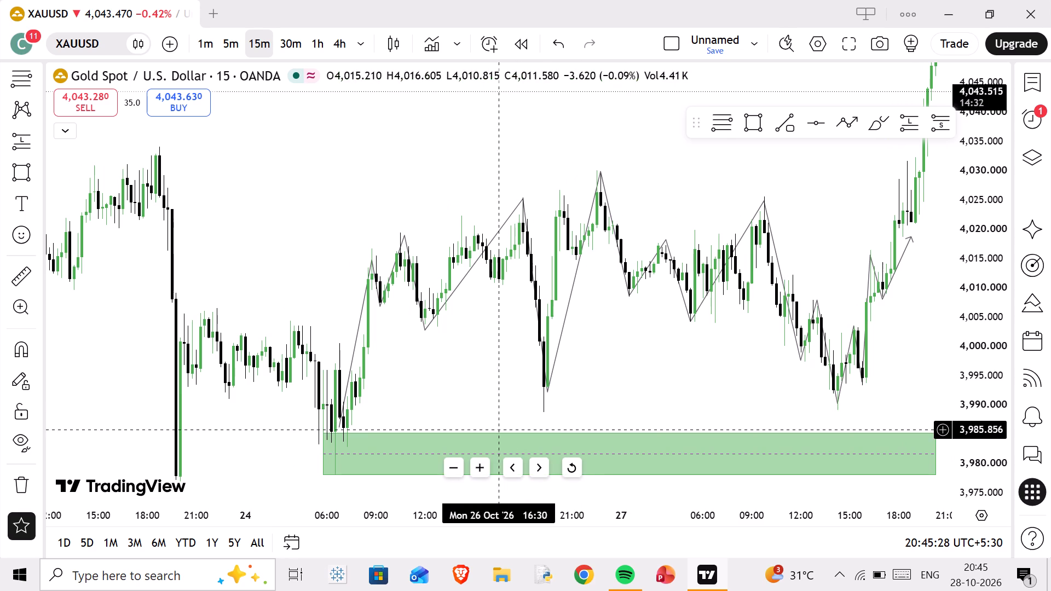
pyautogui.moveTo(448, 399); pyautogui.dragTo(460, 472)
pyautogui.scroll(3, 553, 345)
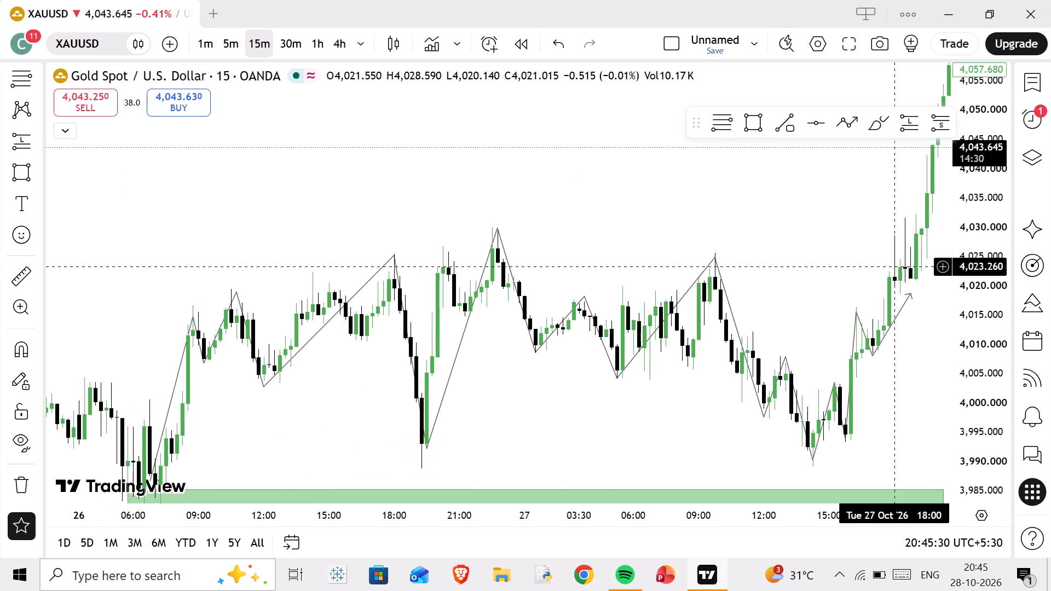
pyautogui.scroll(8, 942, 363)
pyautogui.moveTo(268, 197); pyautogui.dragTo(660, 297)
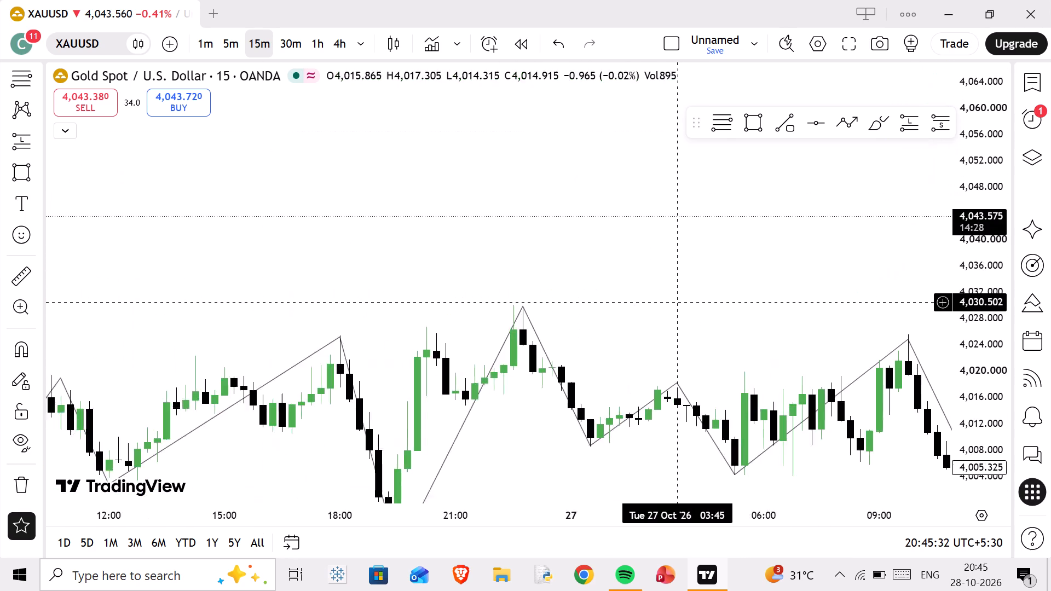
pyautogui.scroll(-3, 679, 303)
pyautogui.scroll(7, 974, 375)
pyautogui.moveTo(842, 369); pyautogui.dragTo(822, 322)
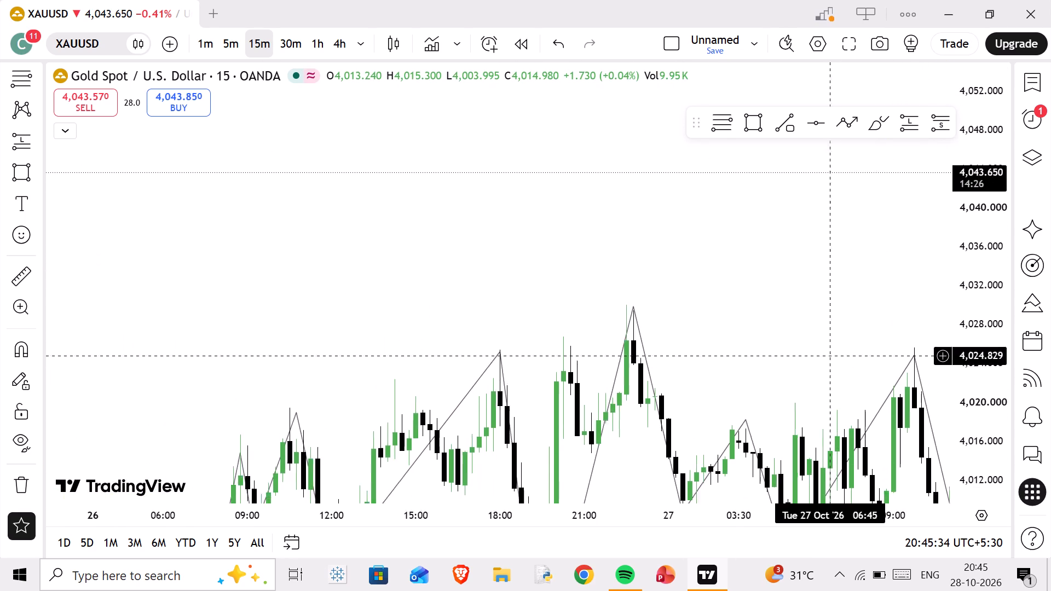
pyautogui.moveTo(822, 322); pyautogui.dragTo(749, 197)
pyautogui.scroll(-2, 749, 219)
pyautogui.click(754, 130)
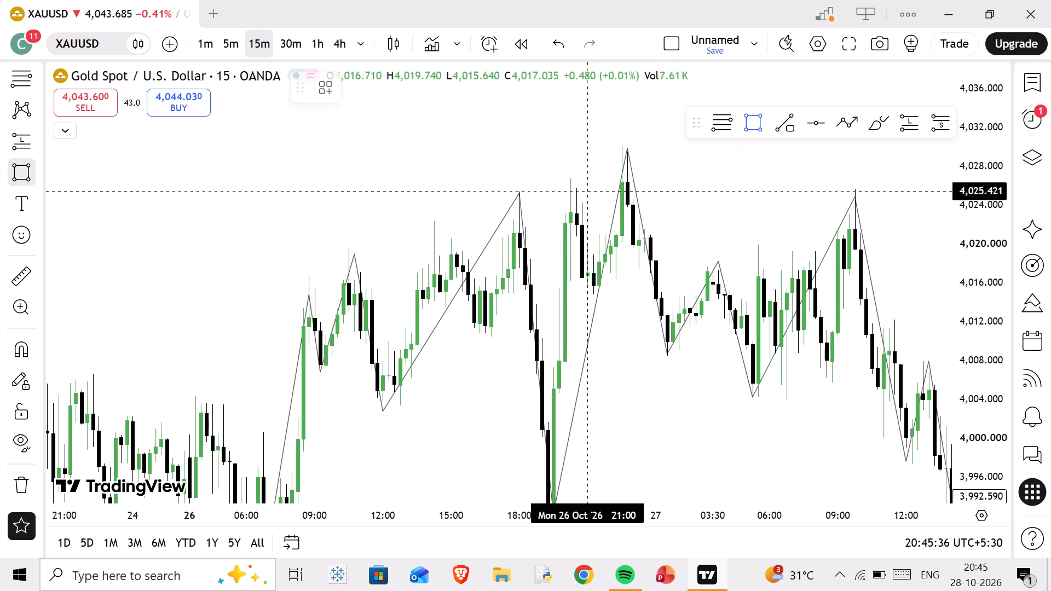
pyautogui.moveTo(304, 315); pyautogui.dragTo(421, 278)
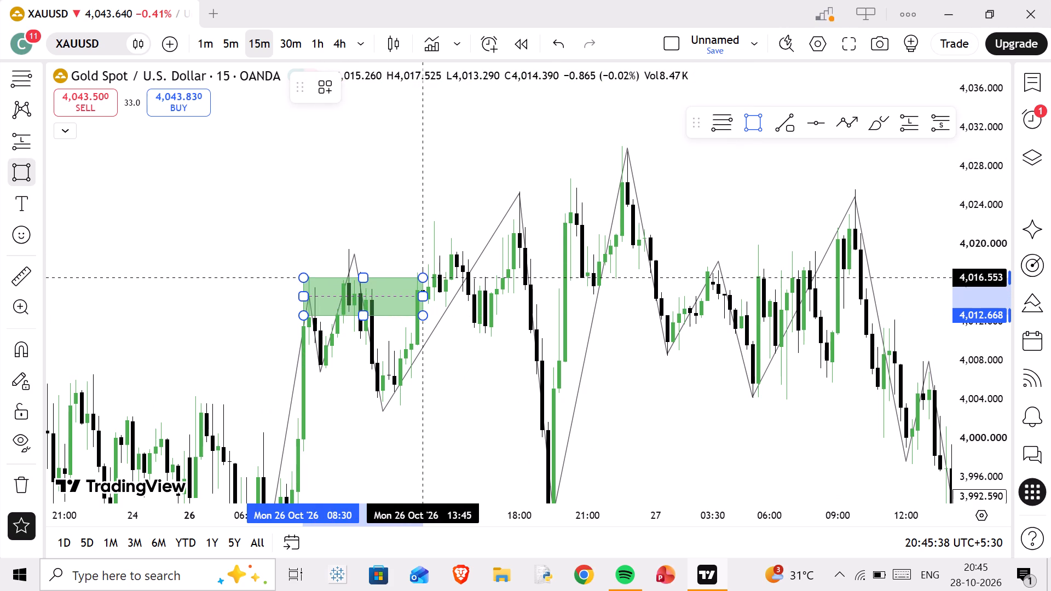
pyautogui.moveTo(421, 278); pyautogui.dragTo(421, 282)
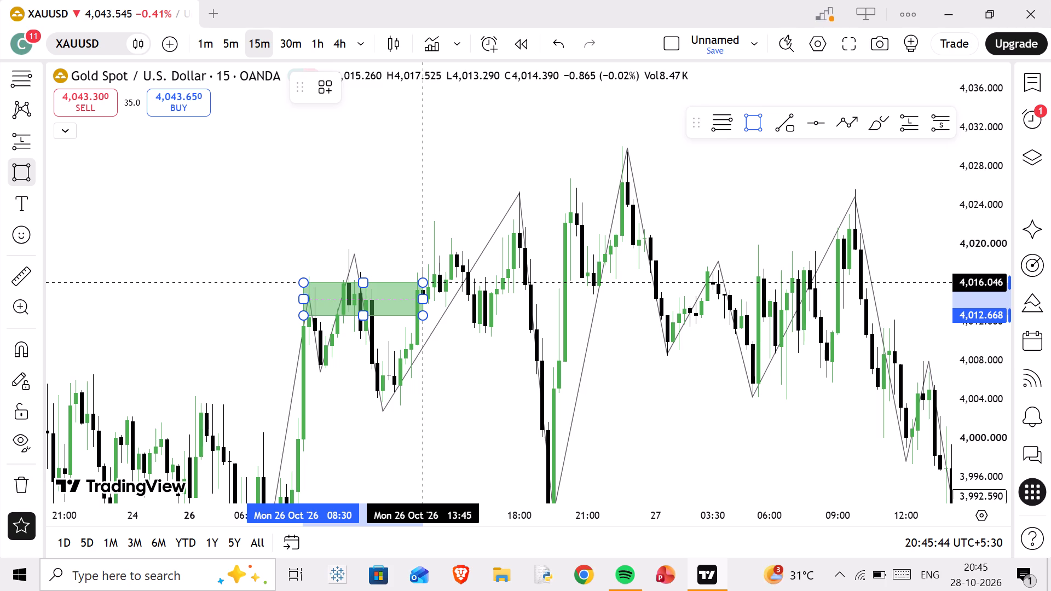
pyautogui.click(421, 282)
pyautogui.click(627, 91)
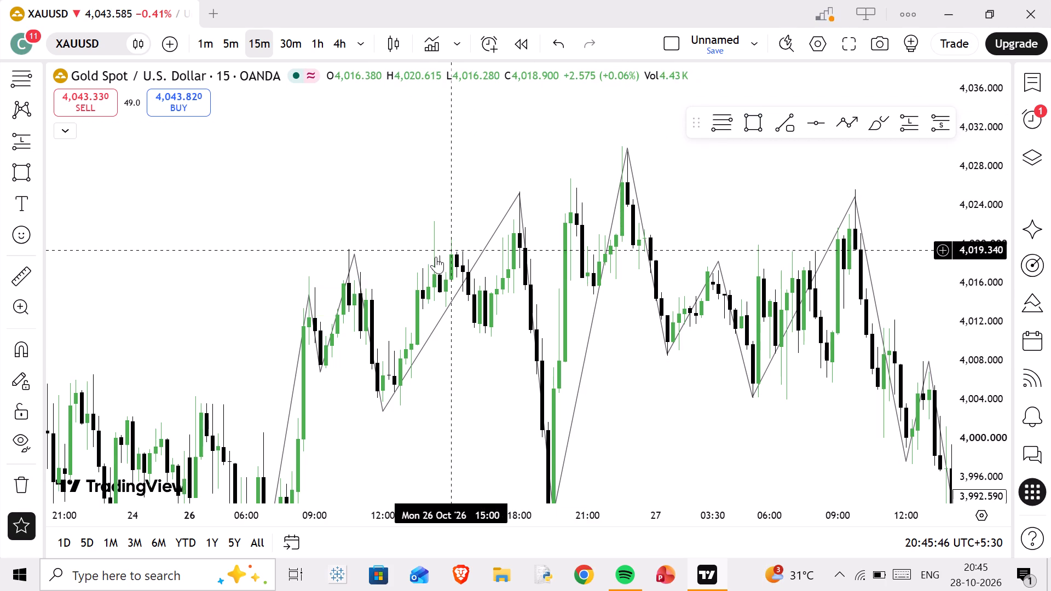
# Draw a rectangle zone from 3,993.195 at 18:45 on 26 October to about 3,989 at 18:00 on 27 October.
pyautogui.moveTo(385, 268); pyautogui.dragTo(320, 292)
pyautogui.moveTo(477, 223); pyautogui.dragTo(448, 231)
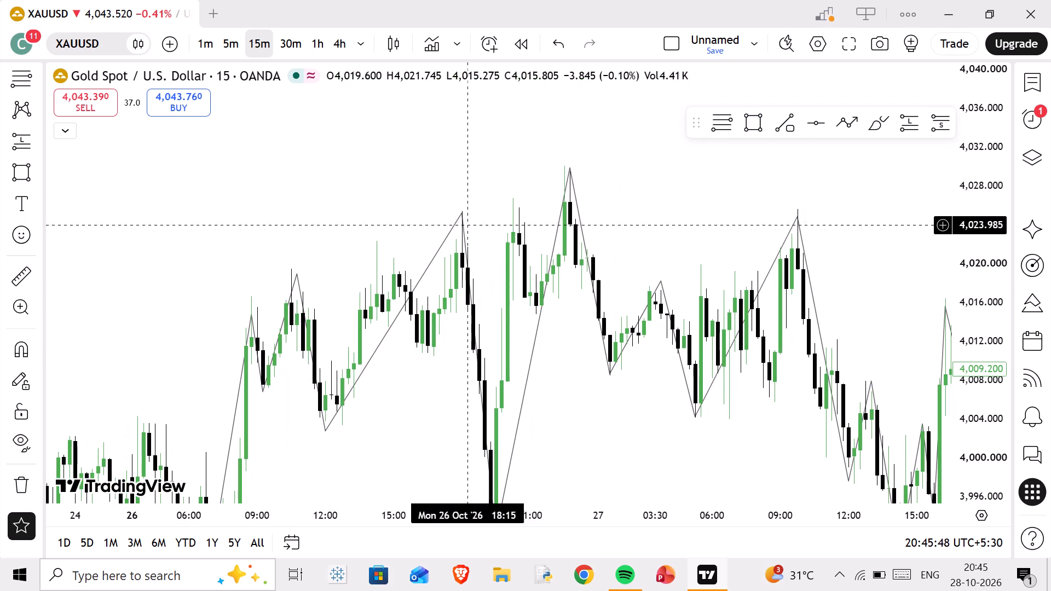
pyautogui.moveTo(448, 231); pyautogui.dragTo(368, 252)
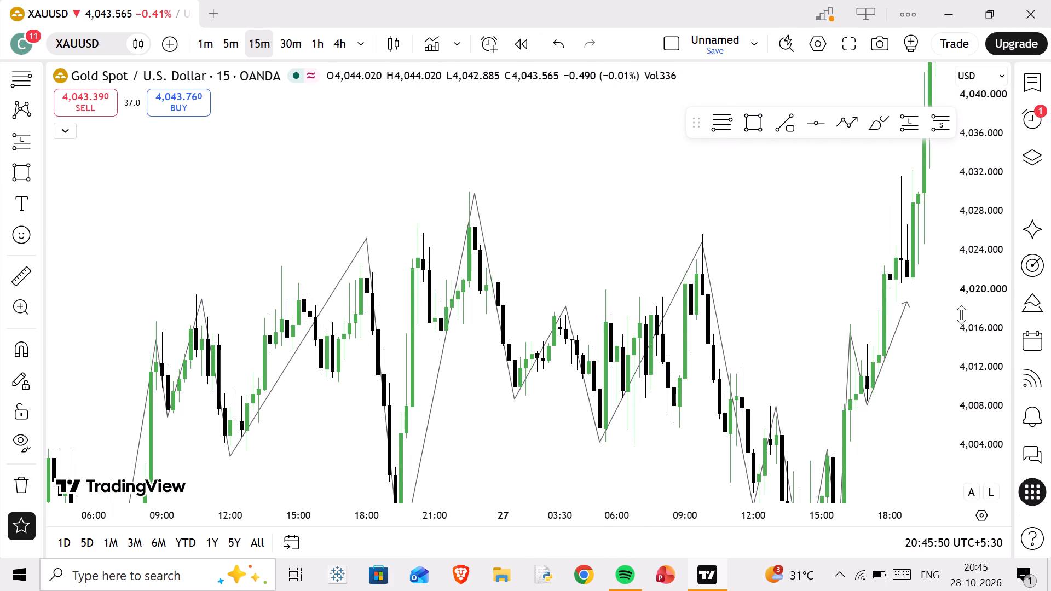
pyautogui.scroll(1, 963, 319)
pyautogui.moveTo(791, 332); pyautogui.dragTo(757, 164)
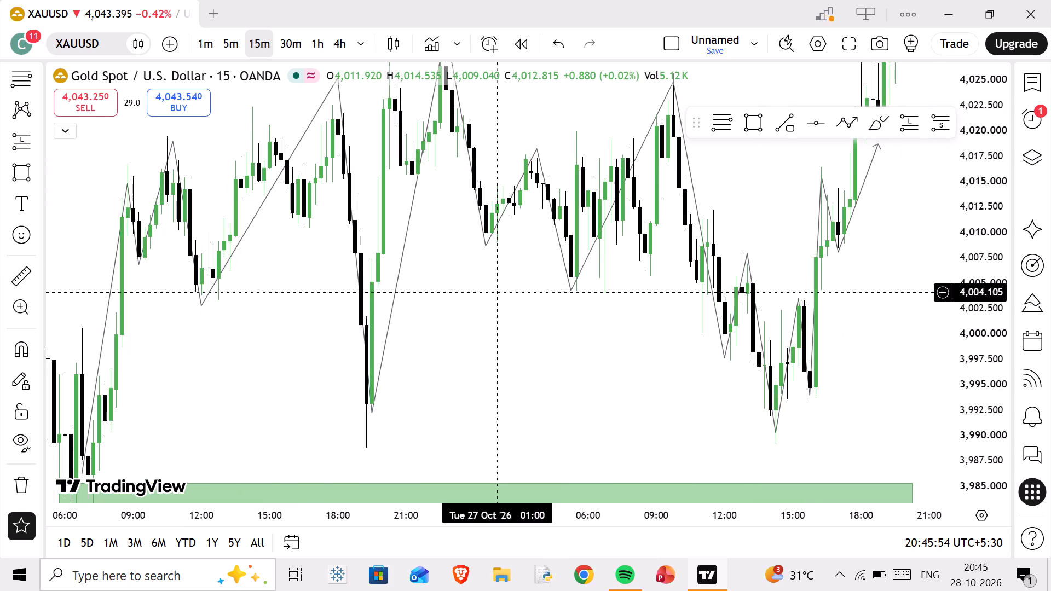
pyautogui.moveTo(498, 265); pyautogui.dragTo(511, 370)
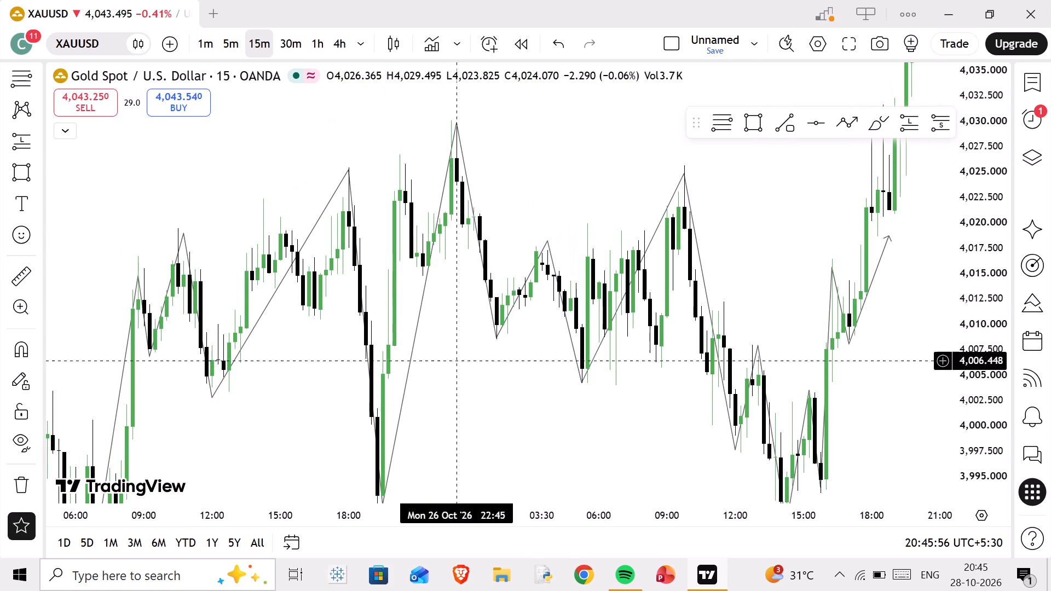
pyautogui.moveTo(455, 361); pyautogui.dragTo(438, 210)
pyautogui.moveTo(513, 354); pyautogui.dragTo(519, 340)
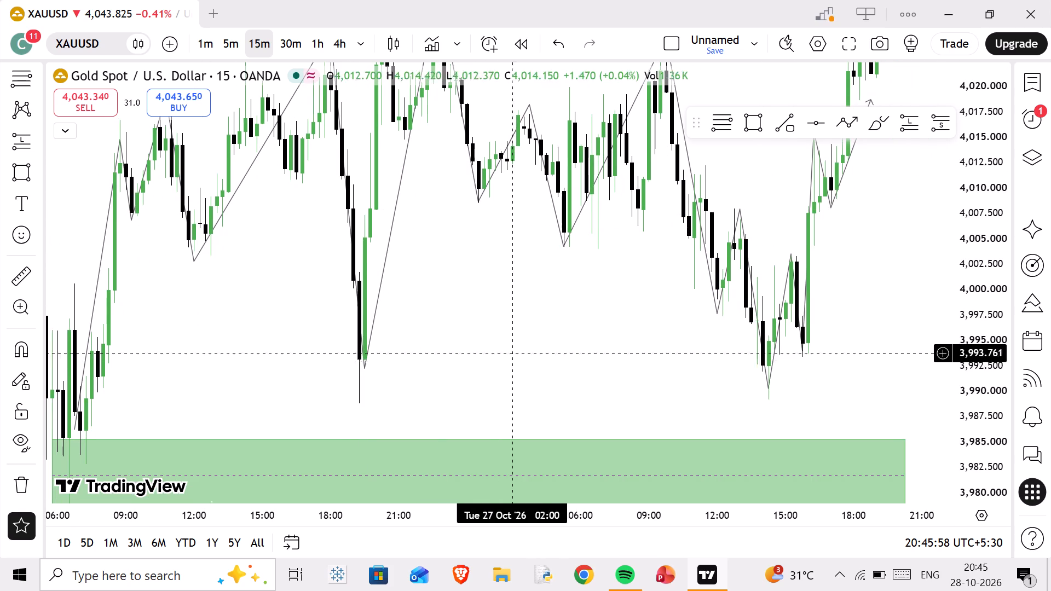
pyautogui.moveTo(519, 340); pyautogui.dragTo(534, 305)
pyautogui.click(748, 130)
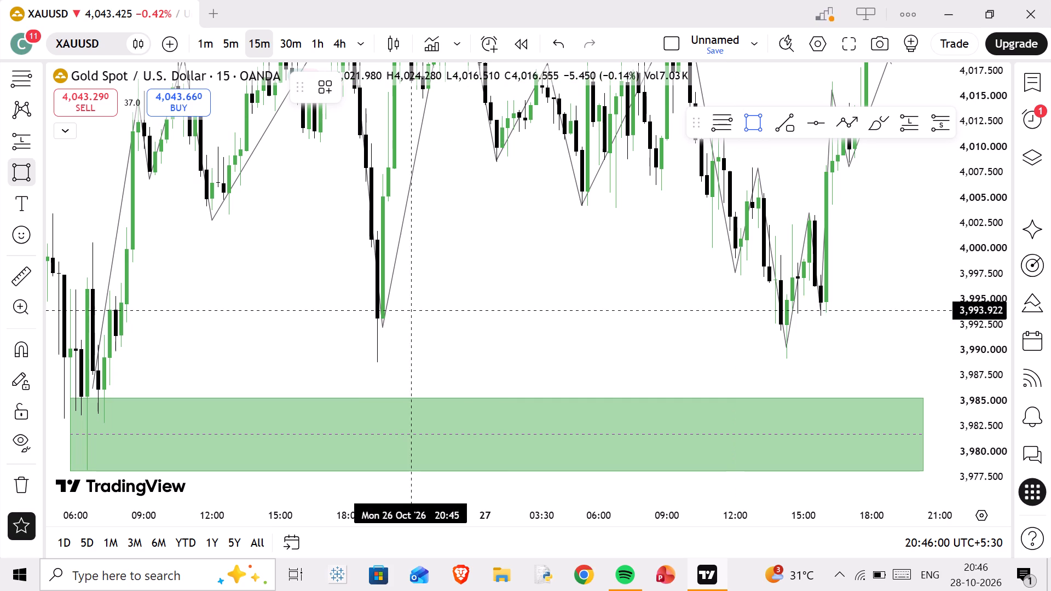
pyautogui.moveTo(363, 318); pyautogui.dragTo(850, 357)
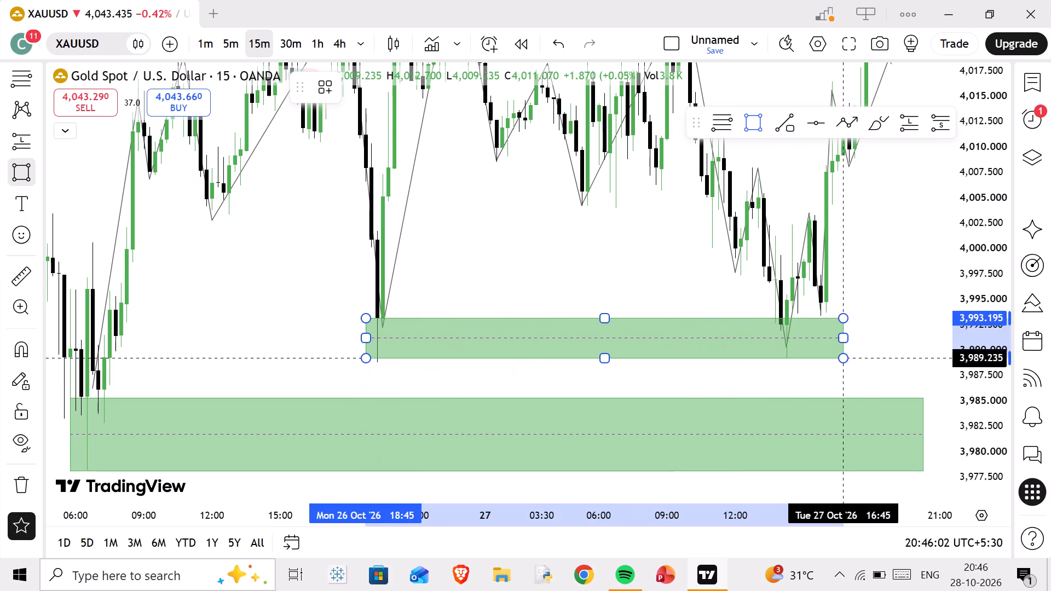
pyautogui.moveTo(850, 357); pyautogui.dragTo(870, 362)
pyautogui.click(873, 361)
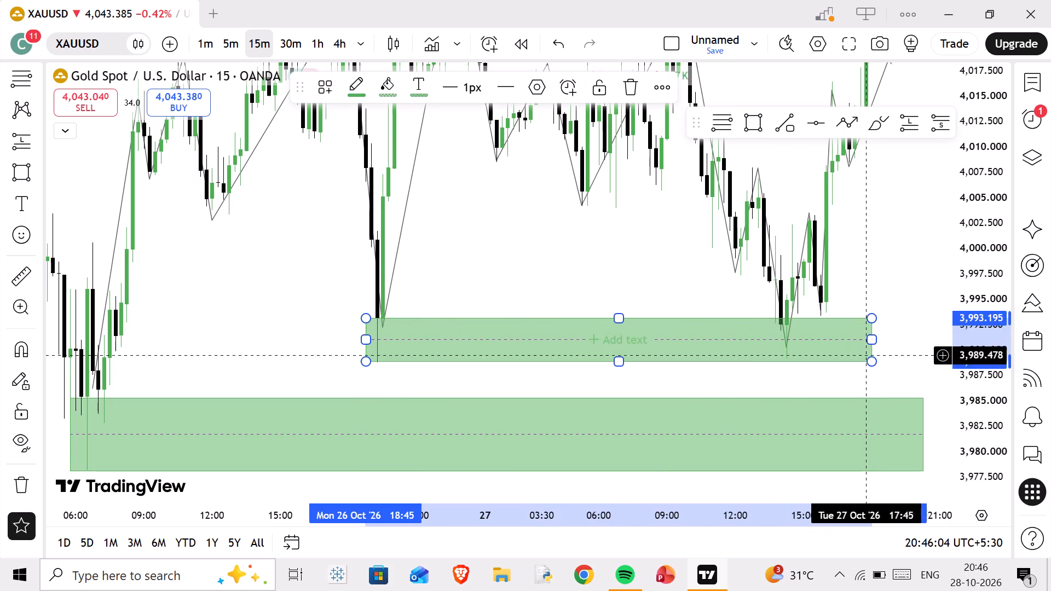
# Delete the lower rectangle zone between 3,985.295 and 3,978.150.
pyautogui.moveTo(651, 257); pyautogui.dragTo(664, 349)
pyautogui.moveTo(624, 346); pyautogui.dragTo(605, 207)
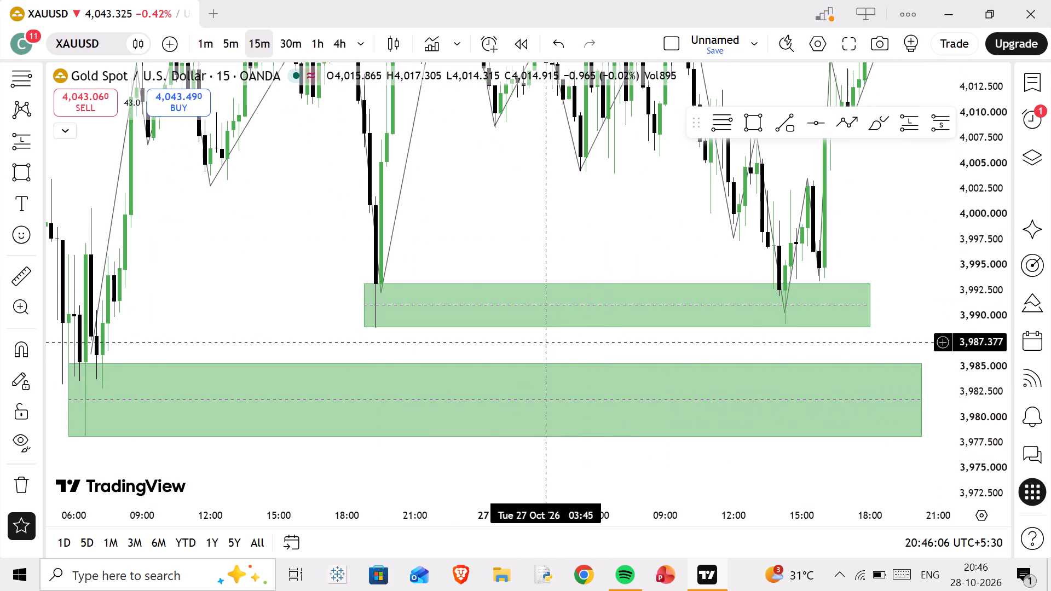
pyautogui.click(498, 366)
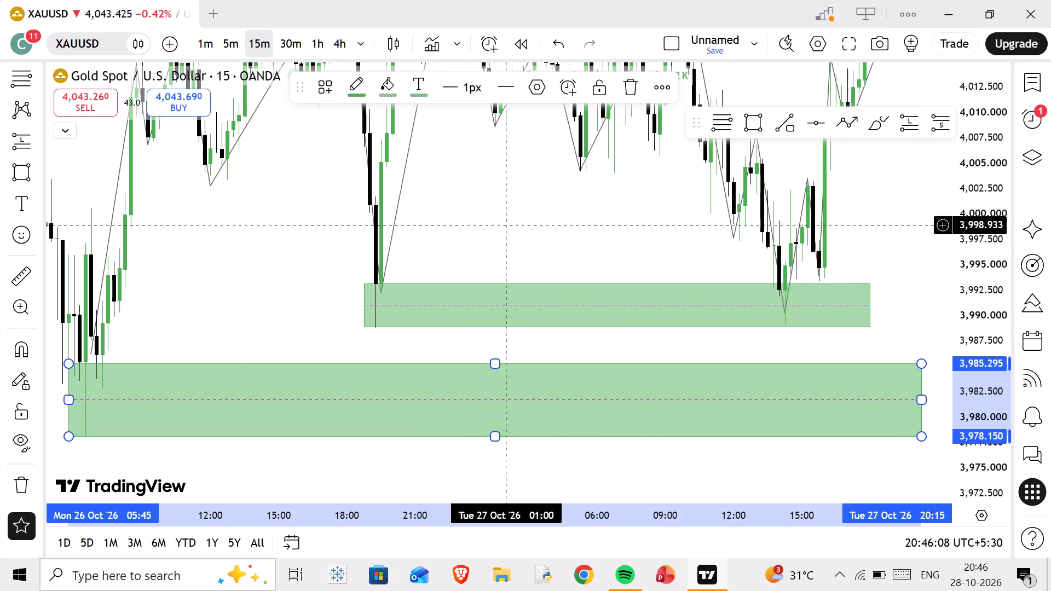
pyautogui.click(629, 95)
# Draw a rectangle zone from 4,020.913 at 17:15 on 26 October to 4,025.358 at 00:15 on 27 October.
pyautogui.moveTo(522, 230); pyautogui.dragTo(539, 299)
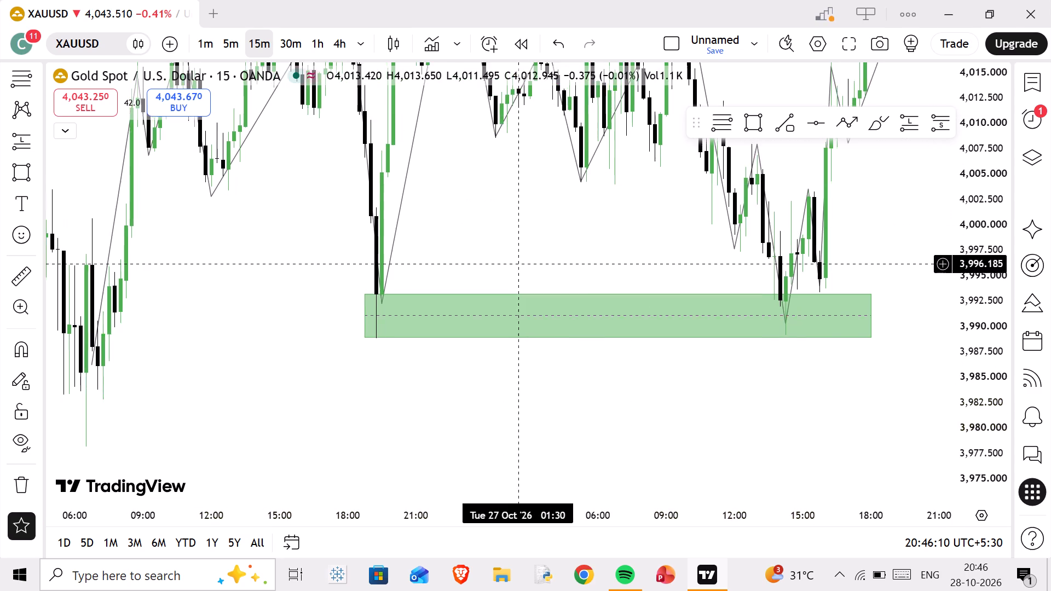
pyautogui.moveTo(539, 299); pyautogui.dragTo(580, 351)
pyautogui.moveTo(567, 316); pyautogui.dragTo(610, 410)
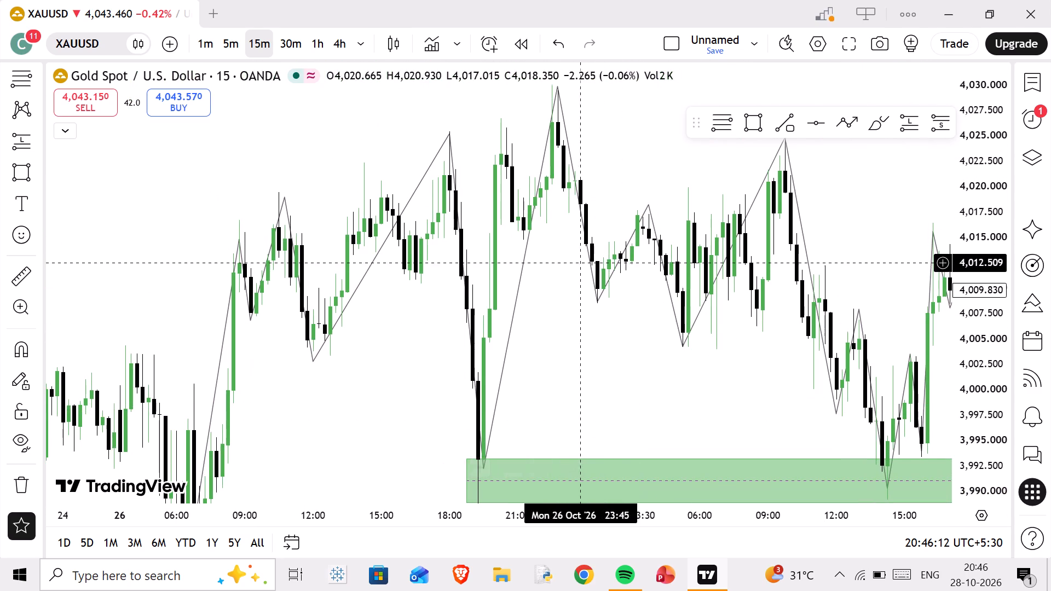
pyautogui.scroll(1, 591, 256)
pyautogui.moveTo(634, 143); pyautogui.dragTo(630, 270)
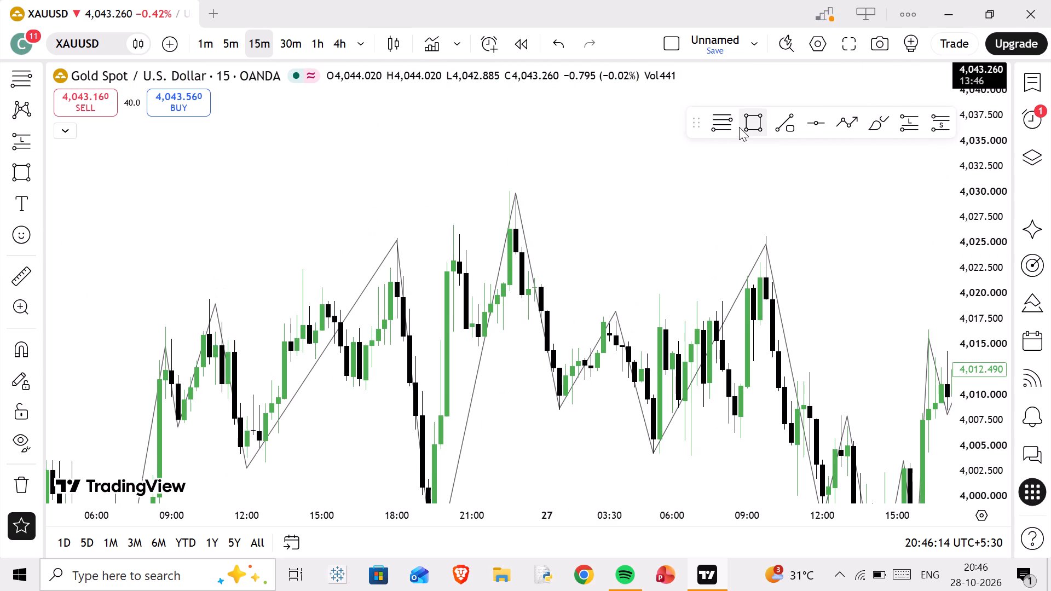
pyautogui.click(739, 127)
pyautogui.moveTo(380, 284); pyautogui.dragTo(555, 239)
pyautogui.click(555, 239)
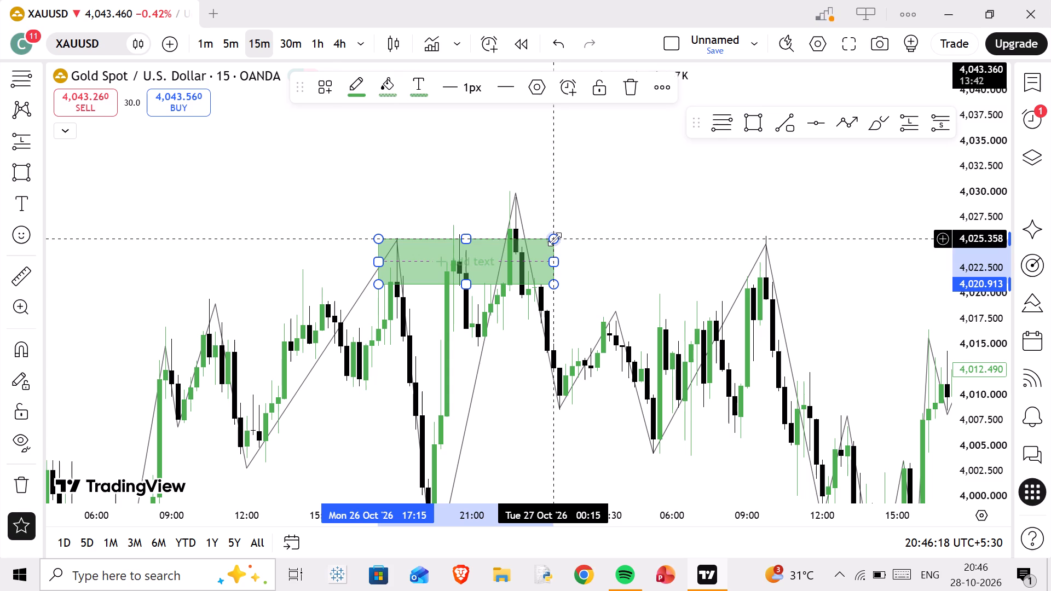
# Move the upper zone to the 26 October high, starting at 21:00, and adjust its edges to span 4,026.085 to 4,030.045.
pyautogui.moveTo(665, 232); pyautogui.dragTo(492, 235)
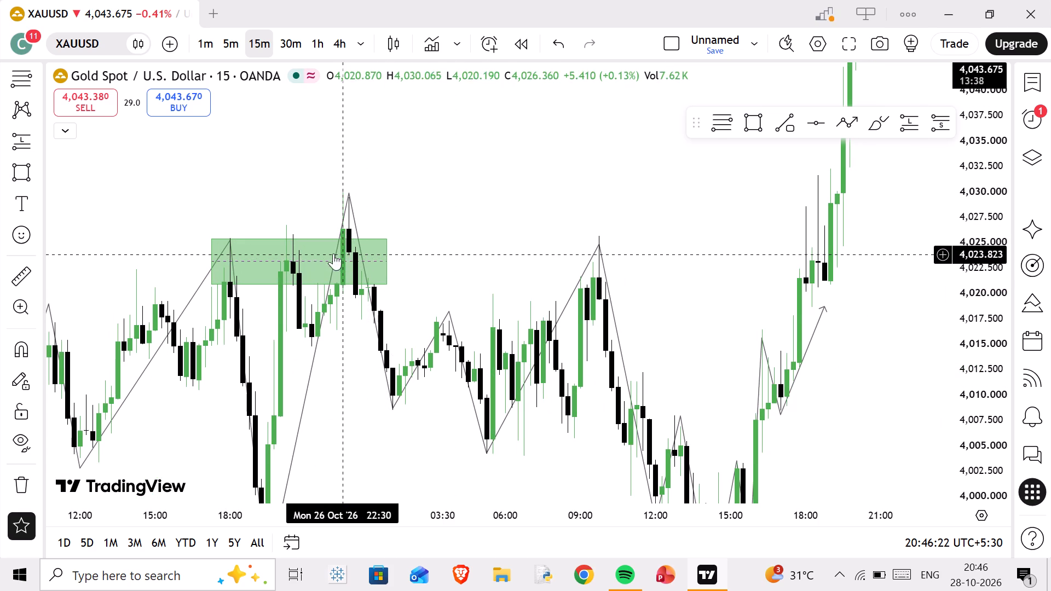
pyautogui.moveTo(356, 258); pyautogui.dragTo(367, 246)
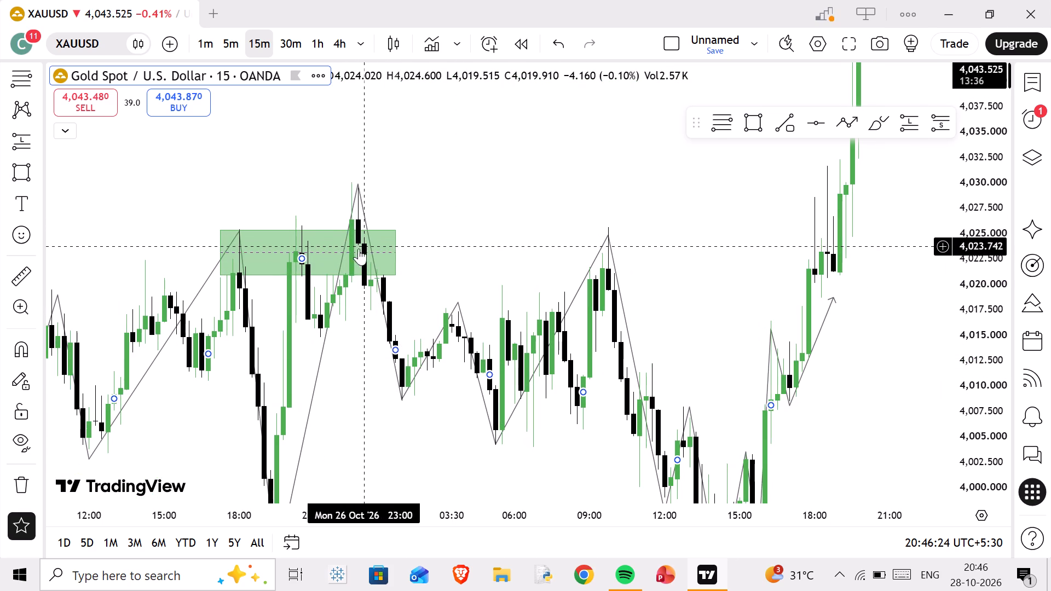
pyautogui.moveTo(348, 232); pyautogui.dragTo(395, 201)
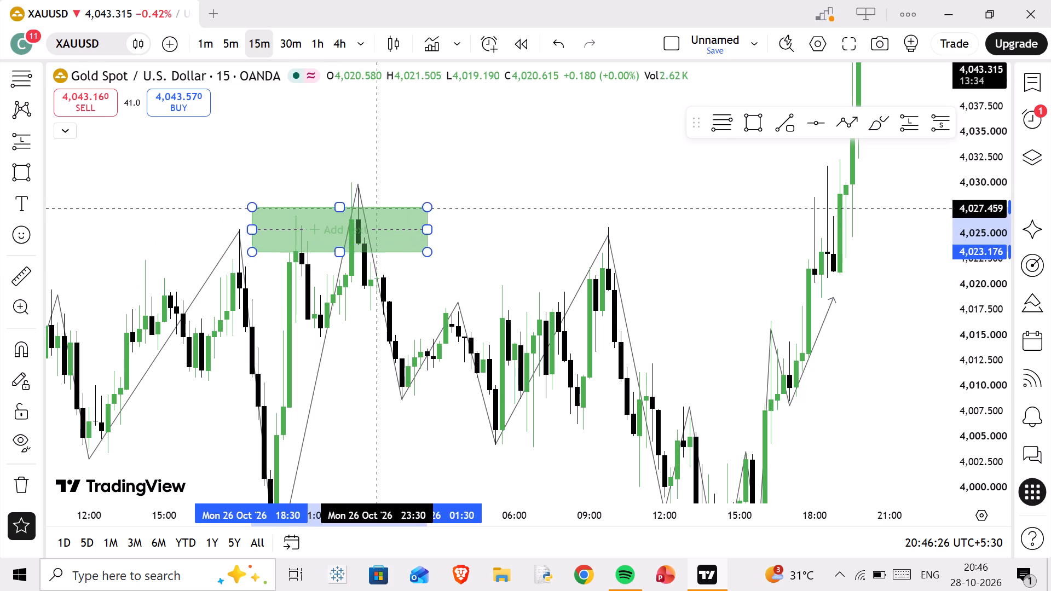
pyautogui.moveTo(395, 201); pyautogui.dragTo(438, 177)
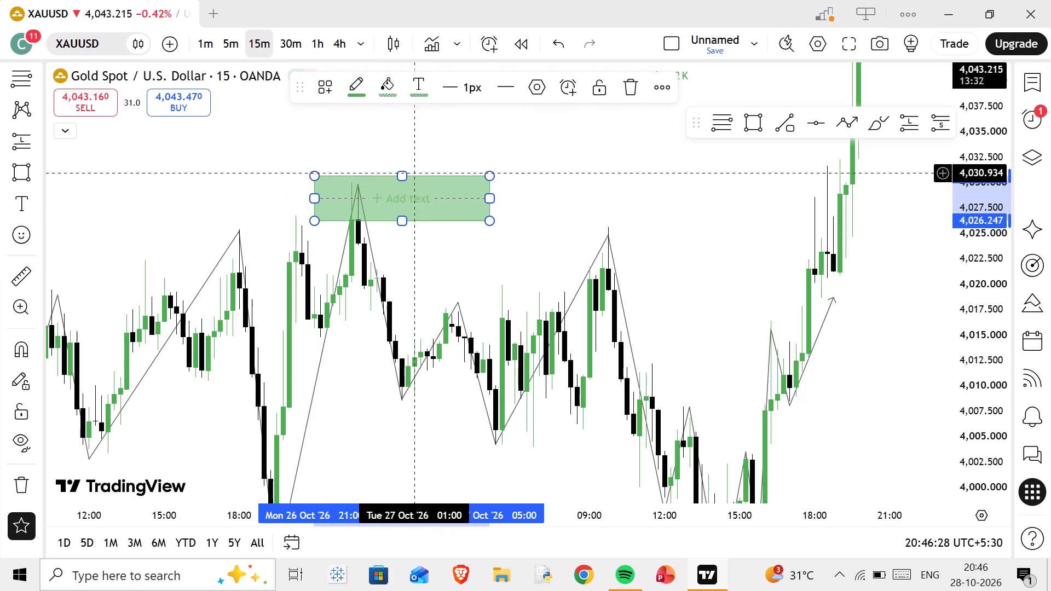
pyautogui.click(392, 175)
pyautogui.moveTo(404, 175); pyautogui.dragTo(406, 182)
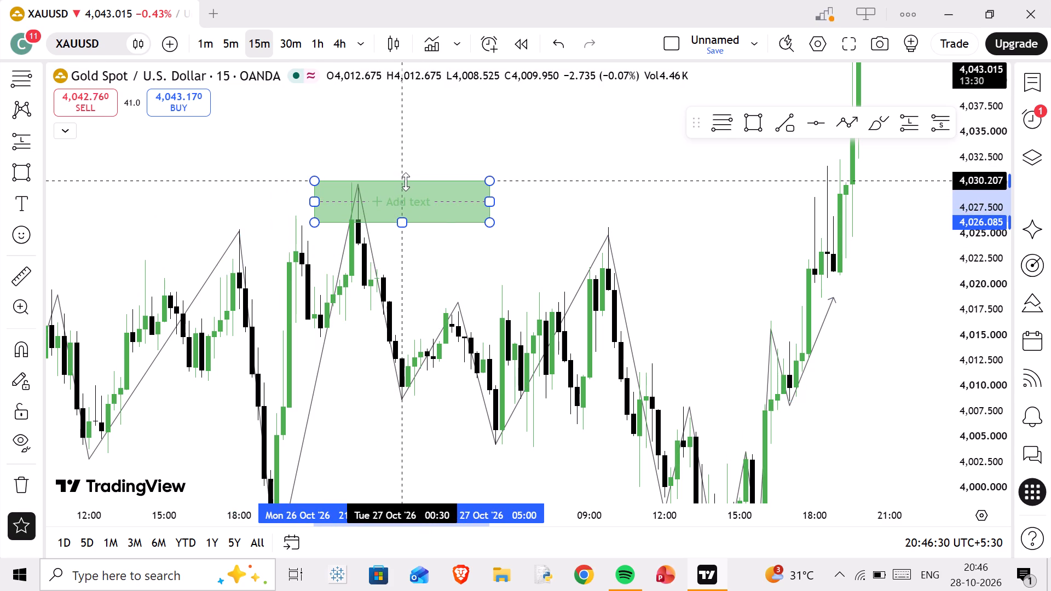
pyautogui.moveTo(406, 182); pyautogui.dragTo(406, 183)
# Extend the end of the upper zone to 20:00 on 28 October.
pyautogui.moveTo(555, 225); pyautogui.dragTo(504, 230)
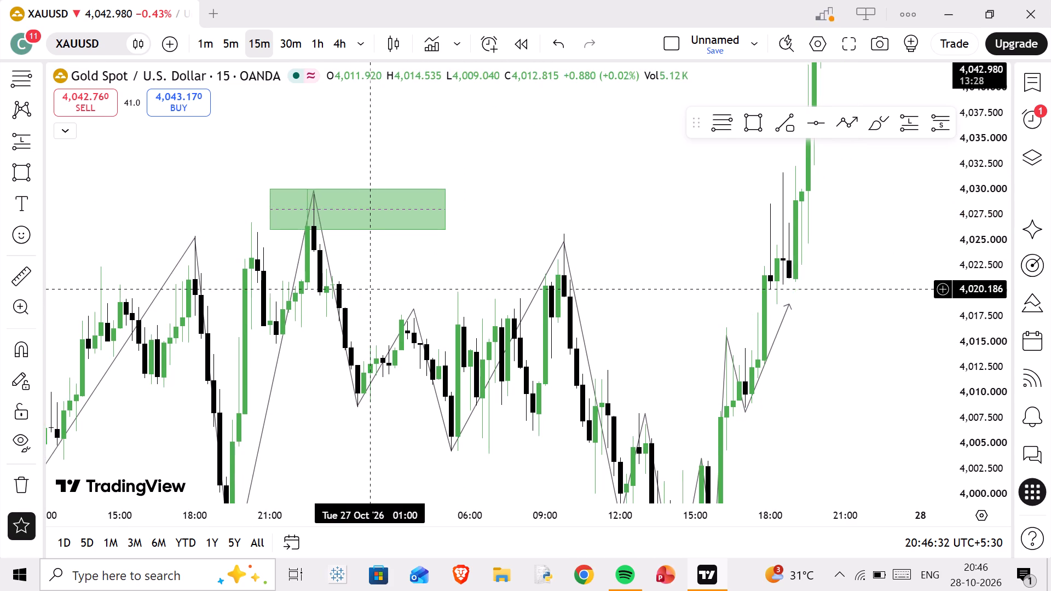
pyautogui.moveTo(380, 286); pyautogui.dragTo(385, 227)
pyautogui.moveTo(449, 164); pyautogui.dragTo(934, 193)
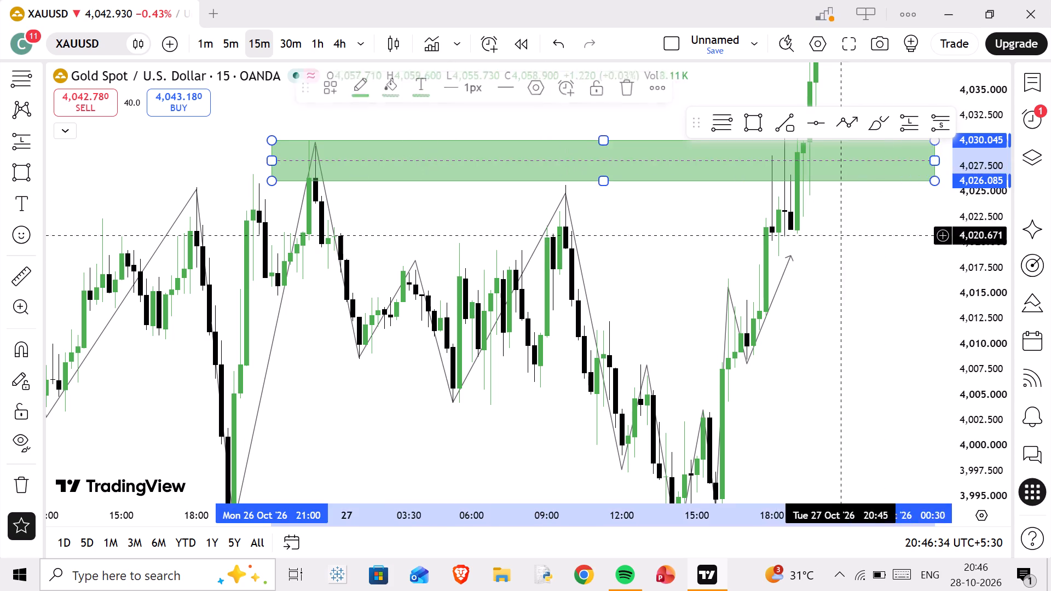
pyautogui.moveTo(832, 278); pyautogui.dragTo(330, 358)
pyautogui.moveTo(451, 234); pyautogui.dragTo(892, 221)
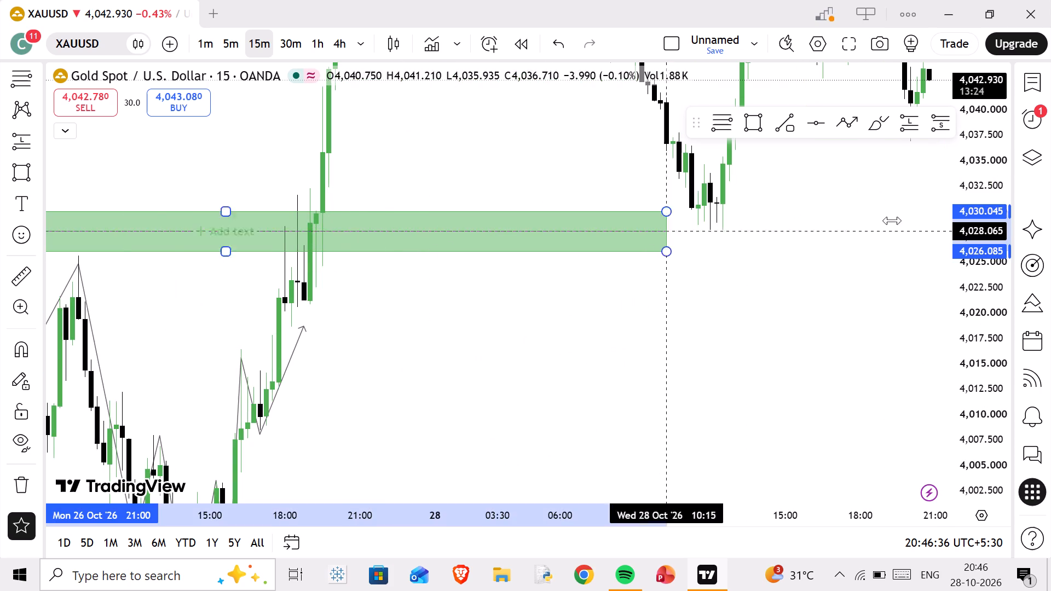
pyautogui.moveTo(892, 221); pyautogui.dragTo(913, 221)
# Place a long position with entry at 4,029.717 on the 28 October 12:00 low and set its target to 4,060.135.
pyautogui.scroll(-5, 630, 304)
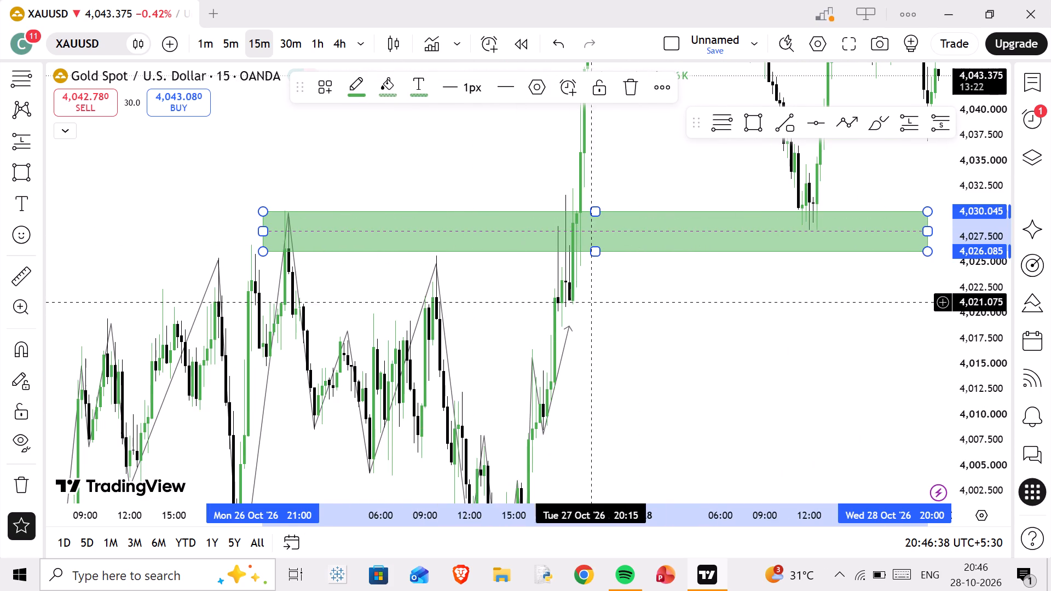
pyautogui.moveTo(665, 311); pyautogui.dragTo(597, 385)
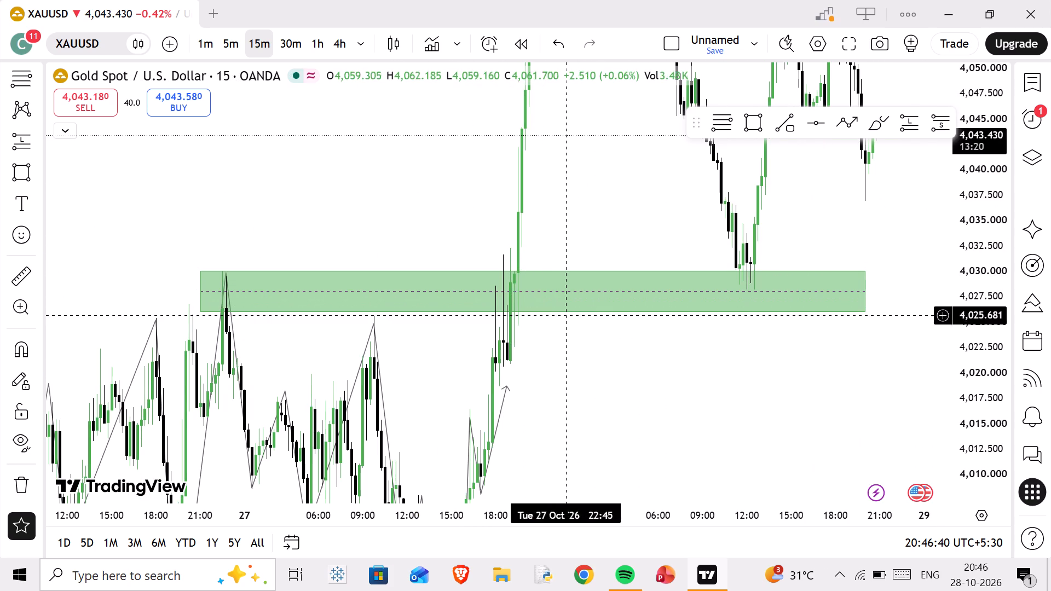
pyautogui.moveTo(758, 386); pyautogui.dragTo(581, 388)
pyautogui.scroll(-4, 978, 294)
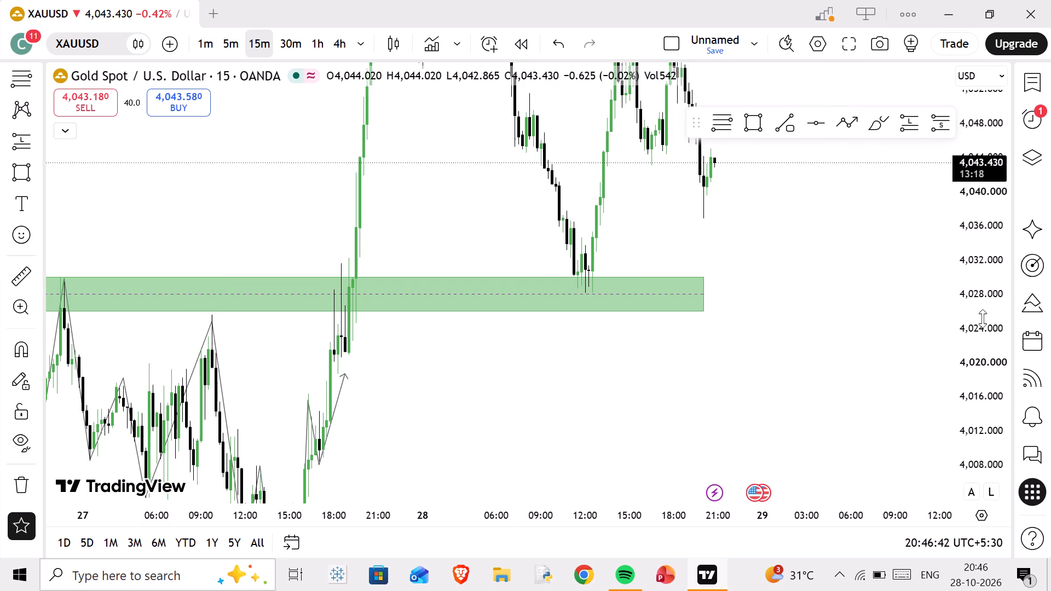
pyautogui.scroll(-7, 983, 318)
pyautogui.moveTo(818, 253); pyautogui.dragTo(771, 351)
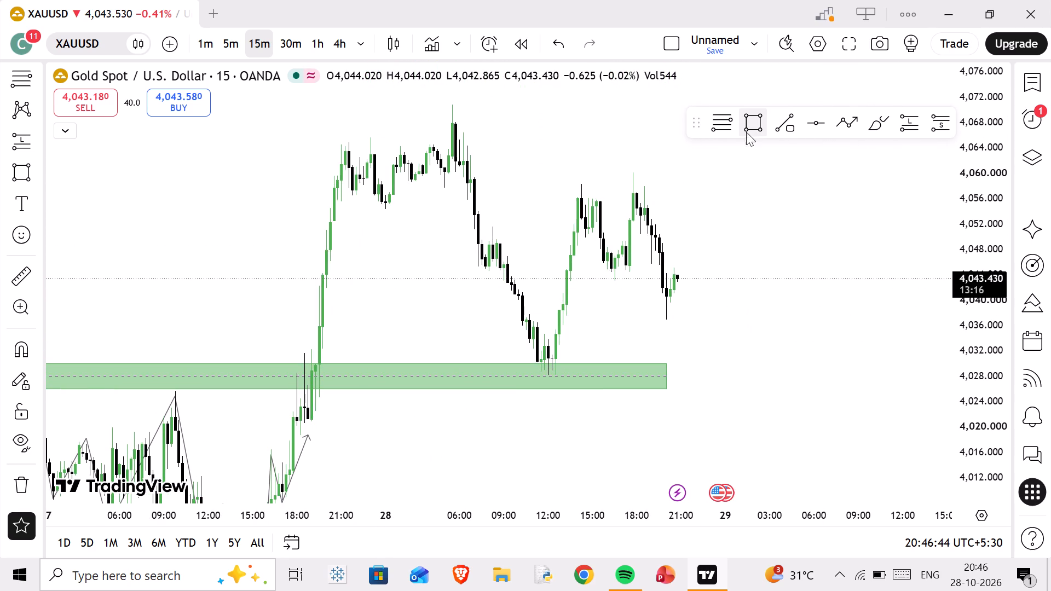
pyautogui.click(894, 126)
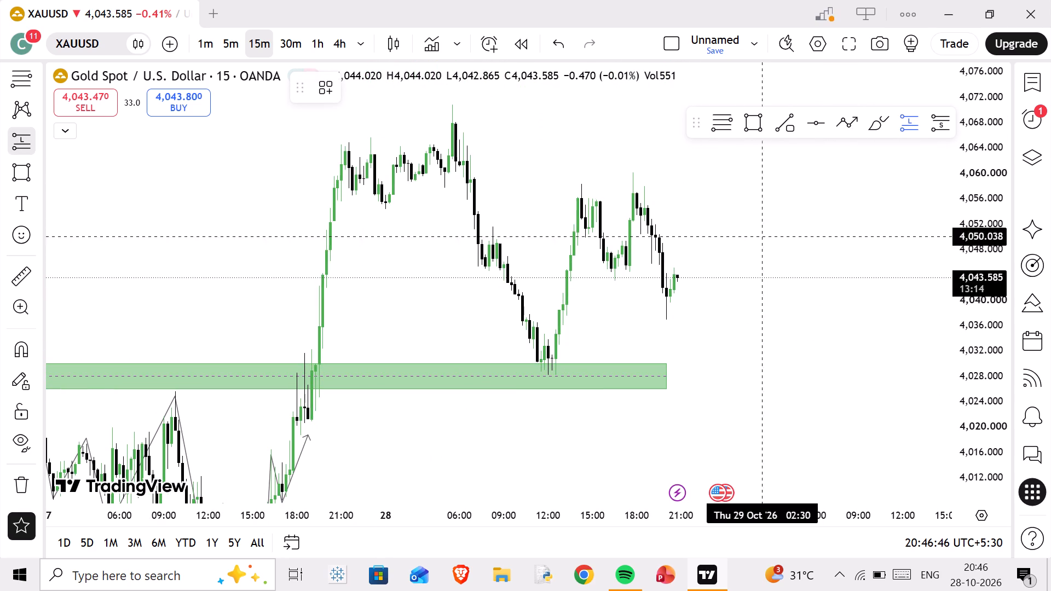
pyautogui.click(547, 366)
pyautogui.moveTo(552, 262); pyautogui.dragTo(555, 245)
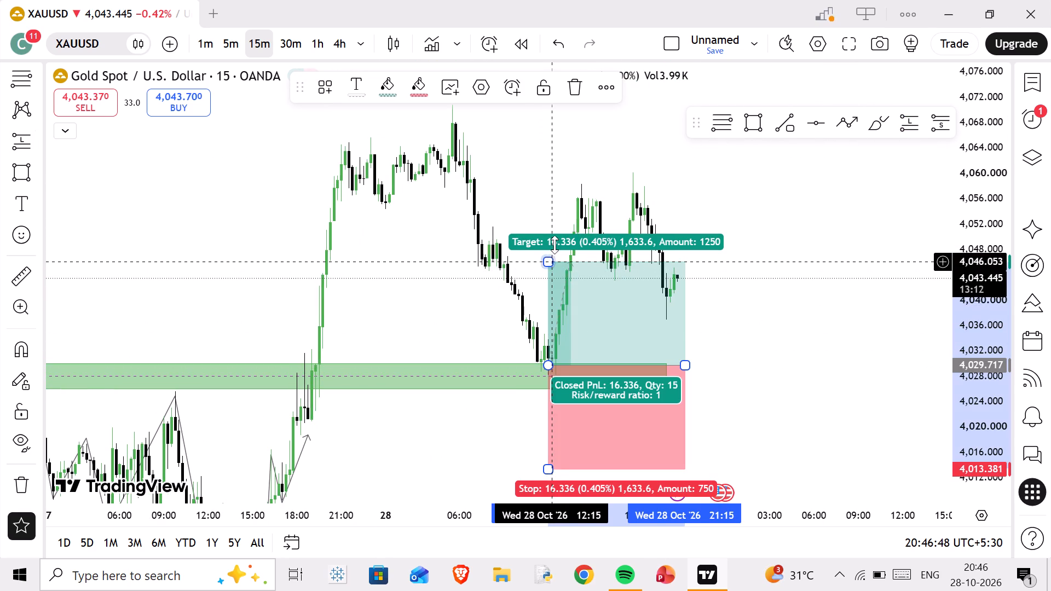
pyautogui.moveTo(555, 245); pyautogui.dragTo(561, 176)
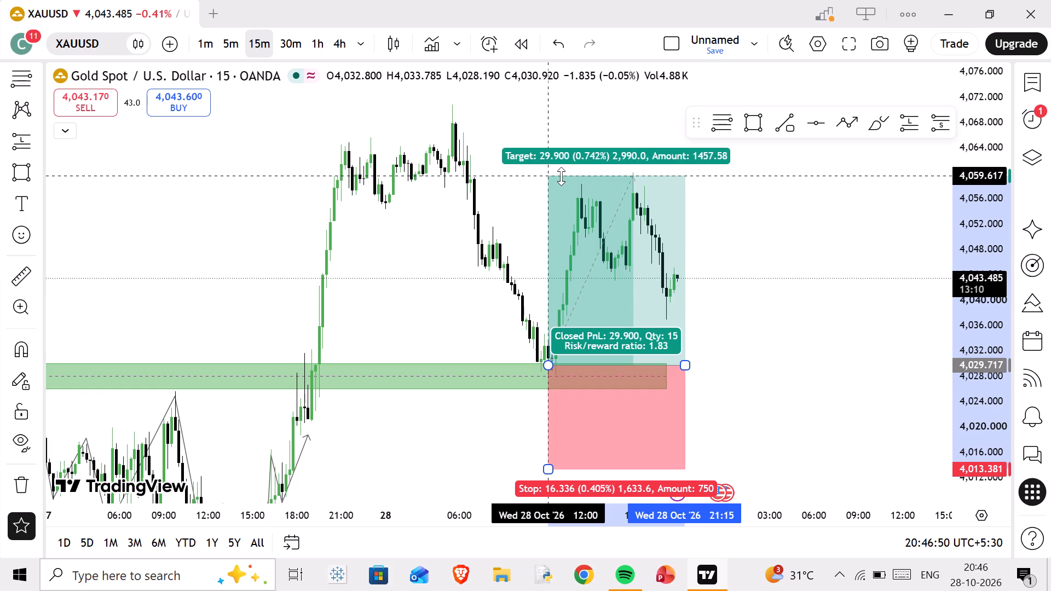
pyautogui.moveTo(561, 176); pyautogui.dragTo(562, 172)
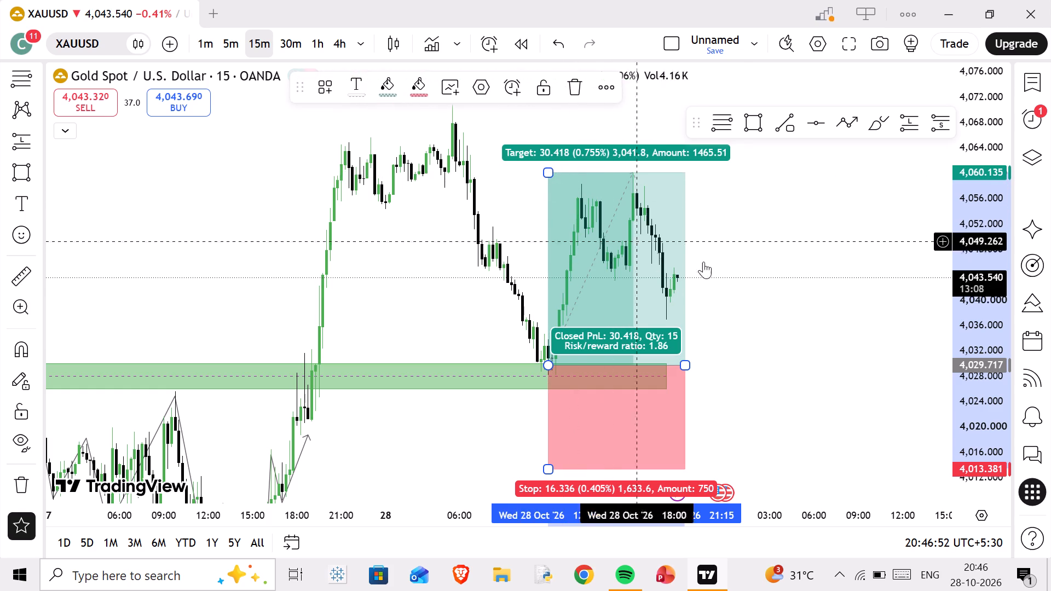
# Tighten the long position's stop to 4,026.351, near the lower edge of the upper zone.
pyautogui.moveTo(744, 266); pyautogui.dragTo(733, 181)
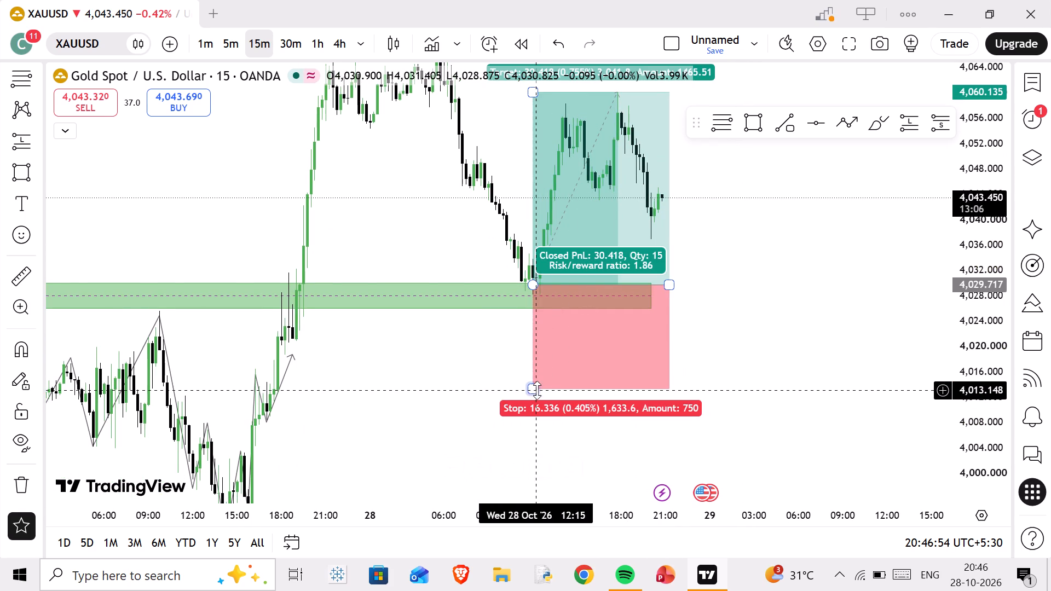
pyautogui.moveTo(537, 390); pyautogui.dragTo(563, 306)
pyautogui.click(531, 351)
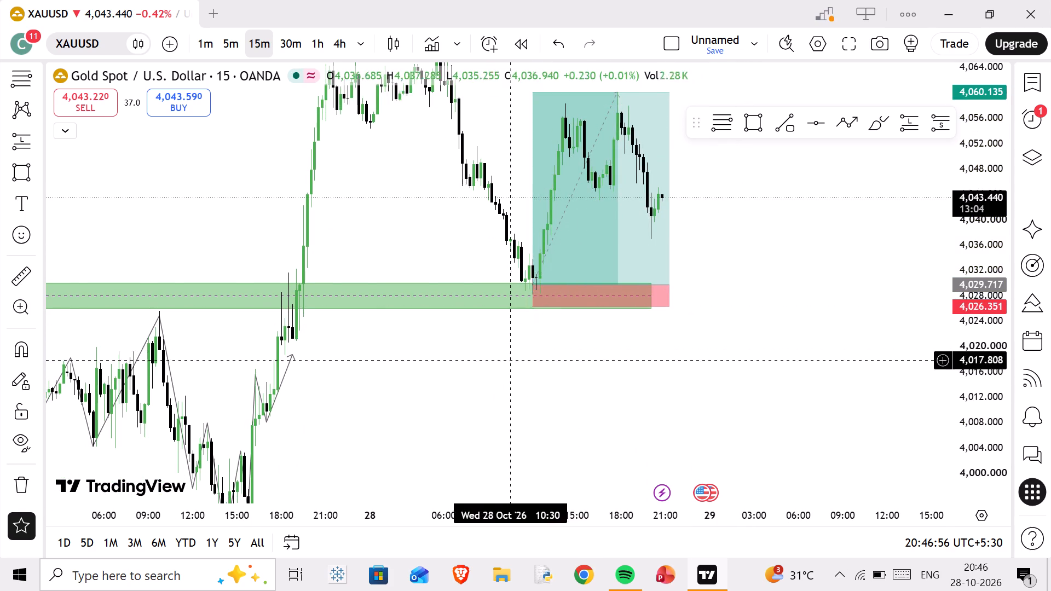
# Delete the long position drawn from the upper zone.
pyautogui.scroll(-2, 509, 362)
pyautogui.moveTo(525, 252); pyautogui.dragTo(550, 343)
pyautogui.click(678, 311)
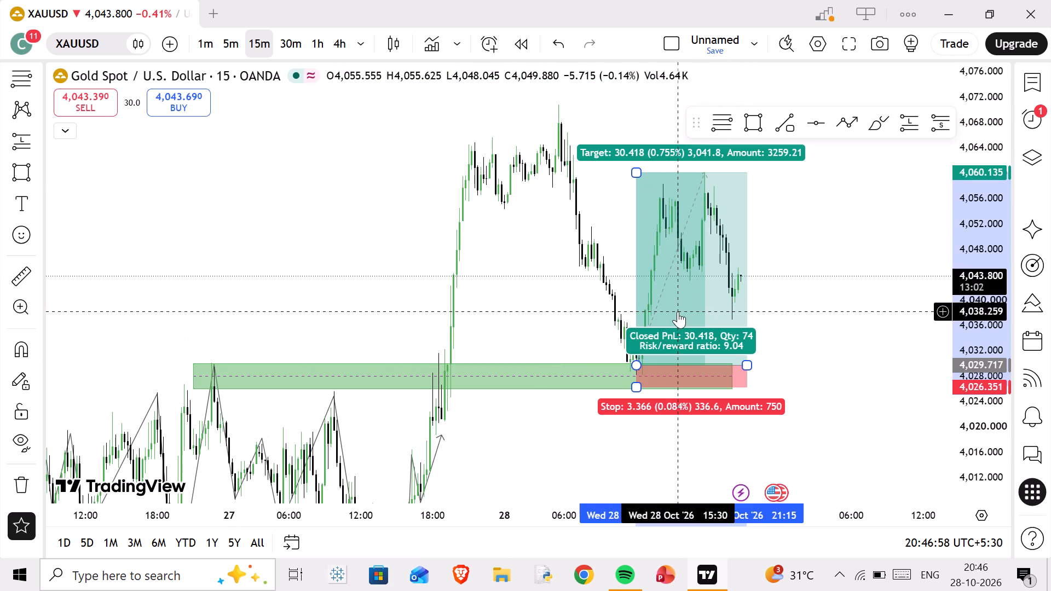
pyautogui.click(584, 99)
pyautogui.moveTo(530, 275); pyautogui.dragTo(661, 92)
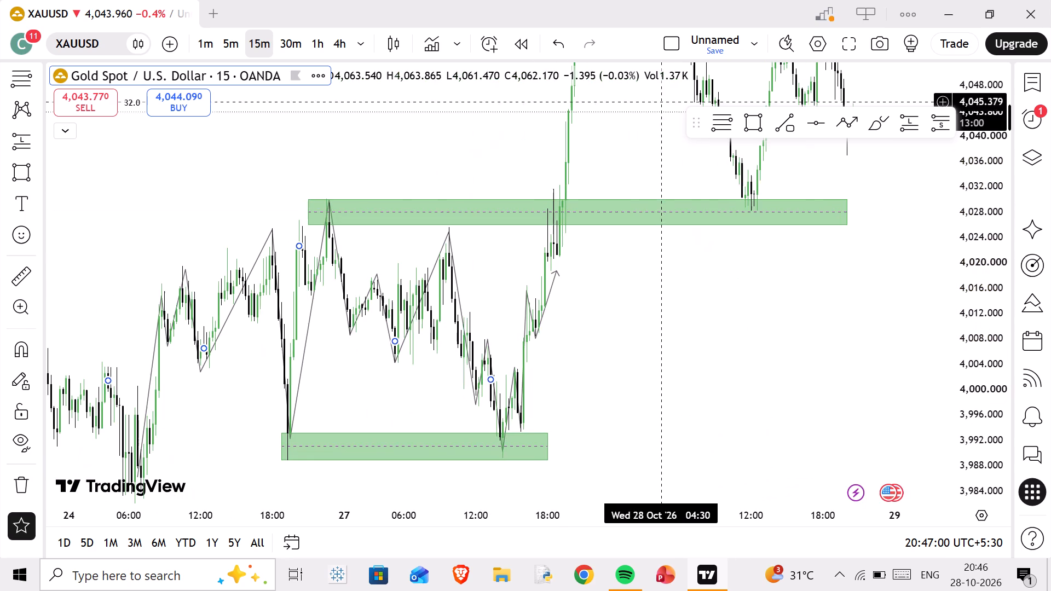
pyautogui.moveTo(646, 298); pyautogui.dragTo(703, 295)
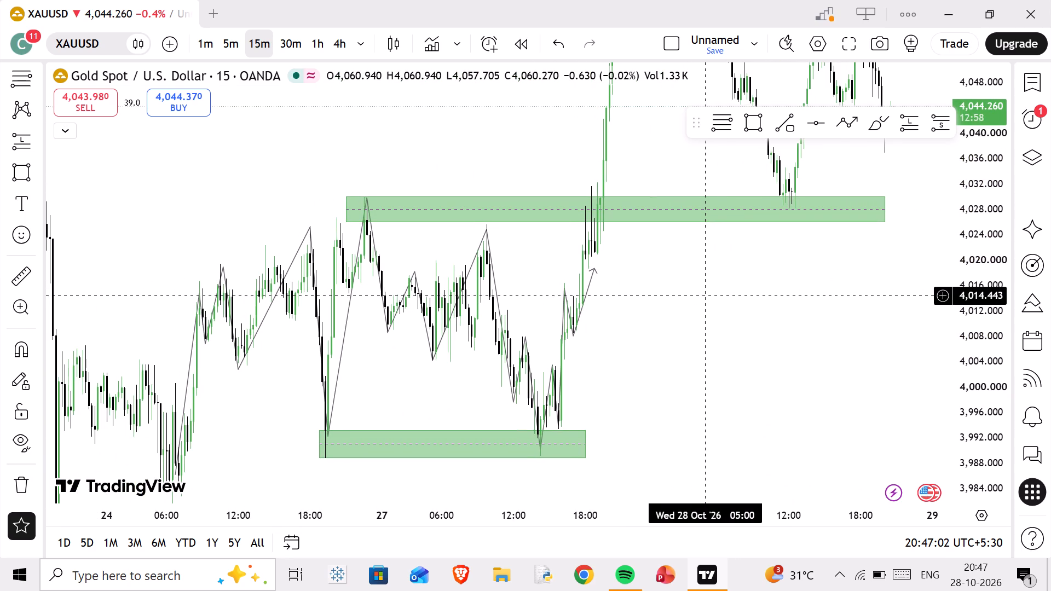
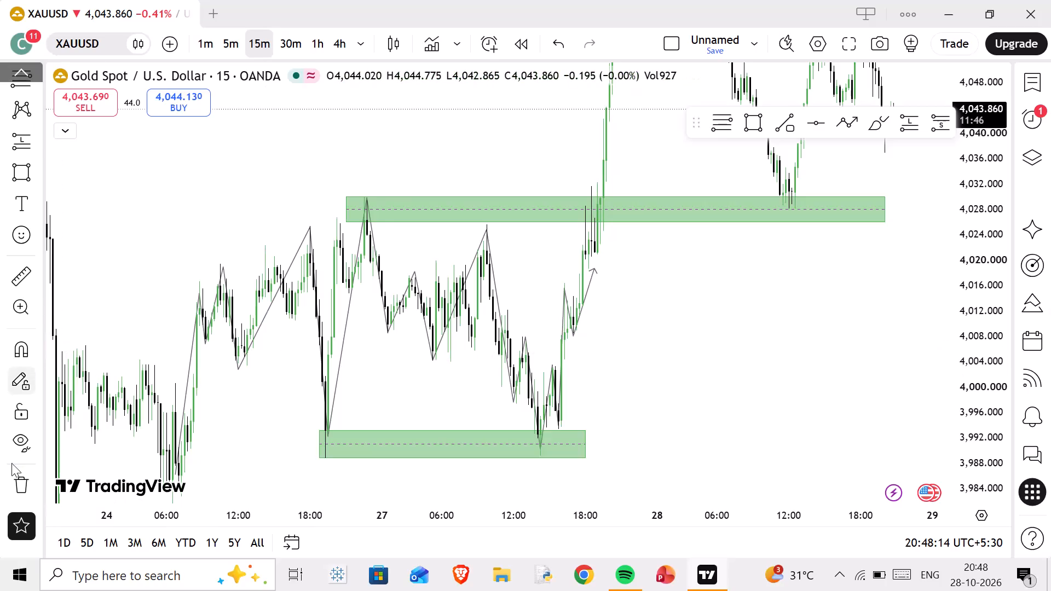
# Remove all drawings from the XAUUSD 15-minute chart, including the swing paths and both green zones.
pyautogui.scroll(-1, 0, 493)
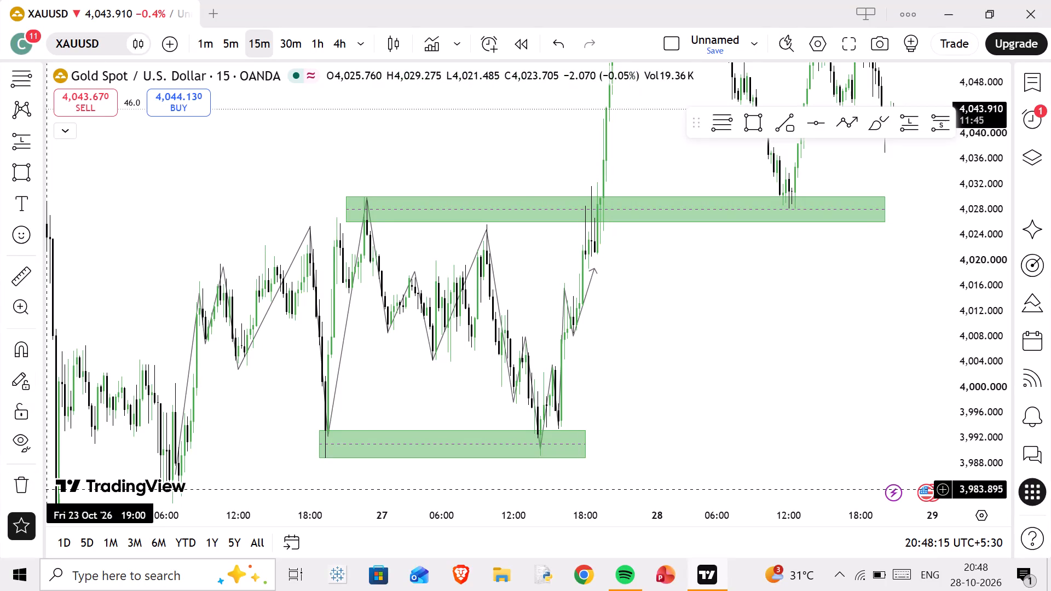
pyautogui.click(48, 489)
pyautogui.click(40, 488)
pyautogui.click(93, 442)
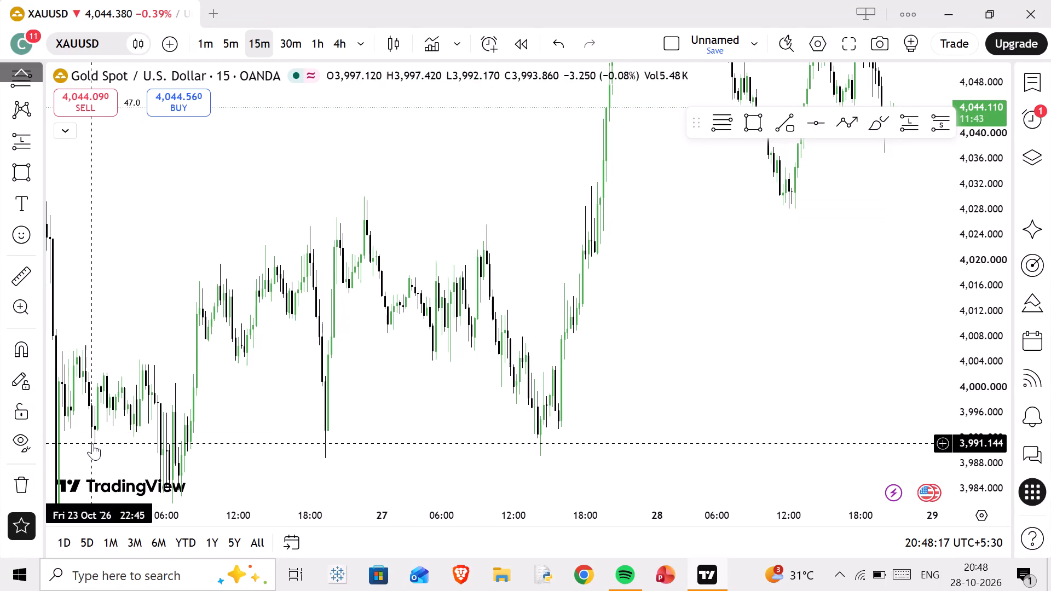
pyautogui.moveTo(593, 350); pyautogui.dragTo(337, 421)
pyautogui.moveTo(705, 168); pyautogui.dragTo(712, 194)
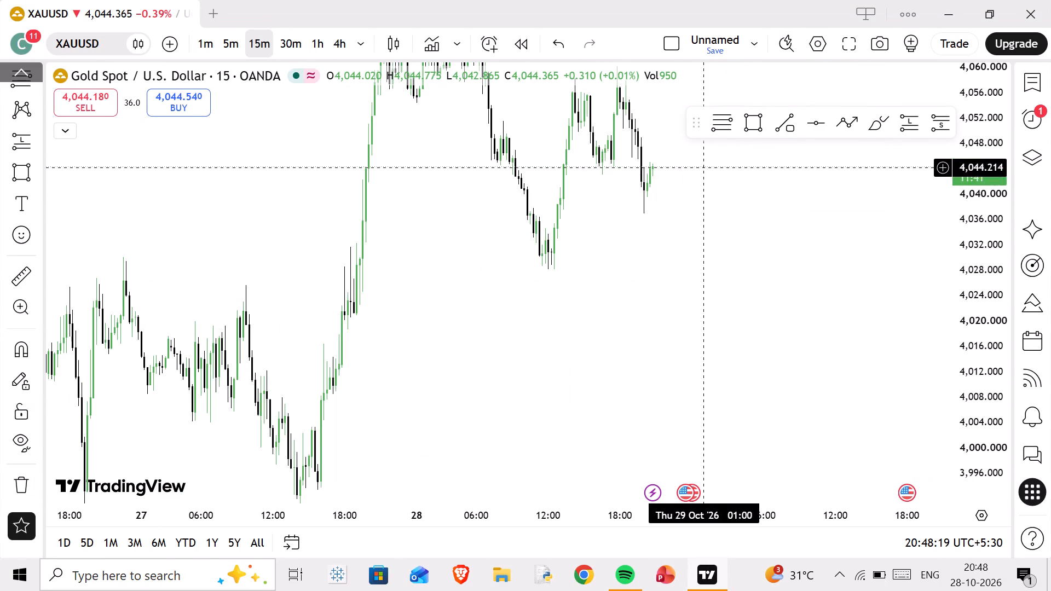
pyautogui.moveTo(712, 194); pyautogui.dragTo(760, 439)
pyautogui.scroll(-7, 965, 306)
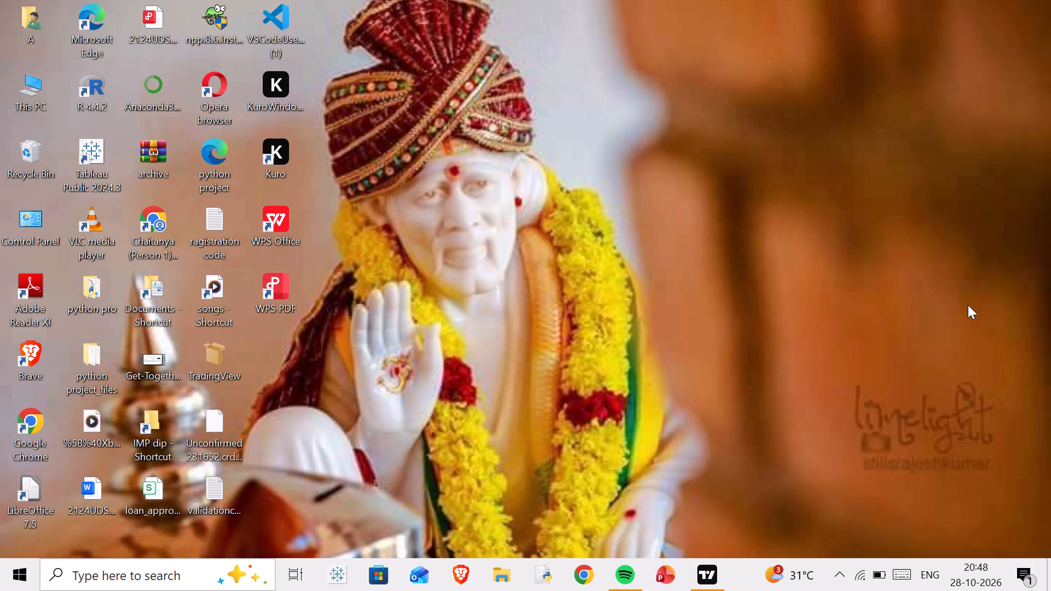
# Shut down Windows from the desktop.
pyautogui.press('Tab')
pyautogui.press('Tab')
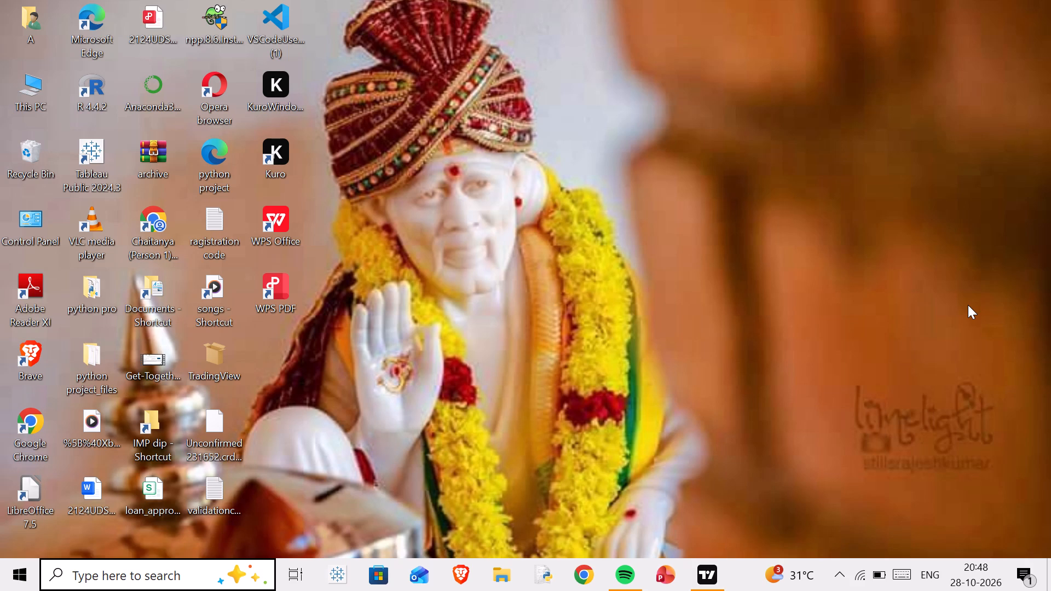
pyautogui.hotkey('alt', 'F4')
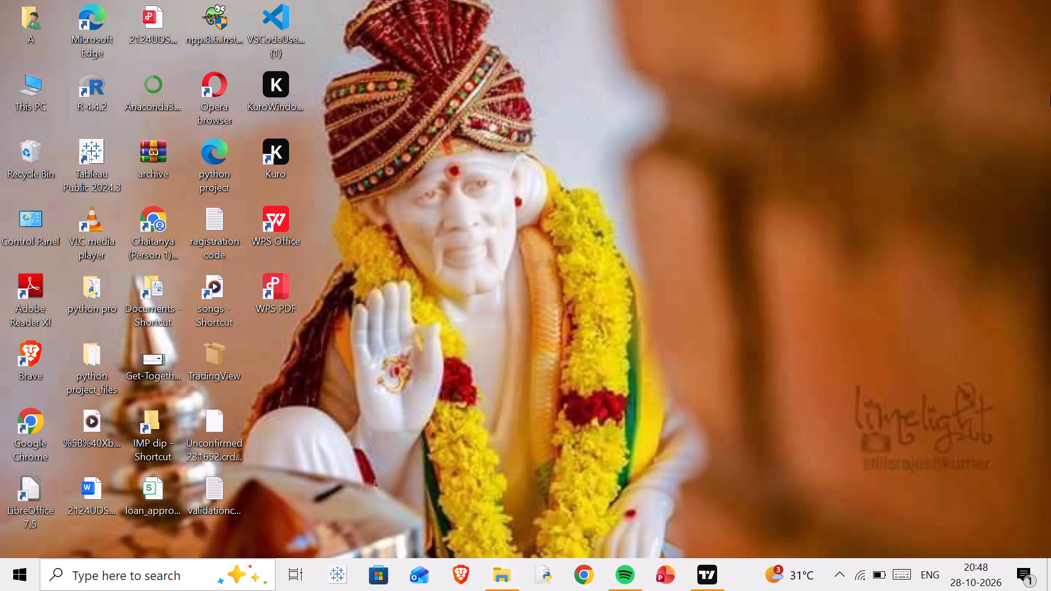
pyautogui.press('Return')
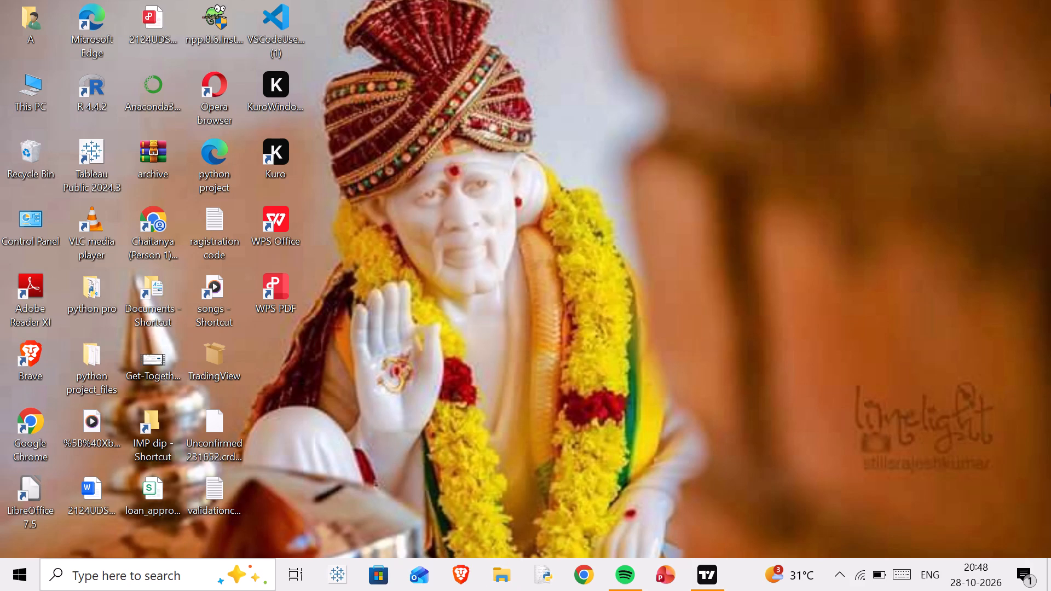